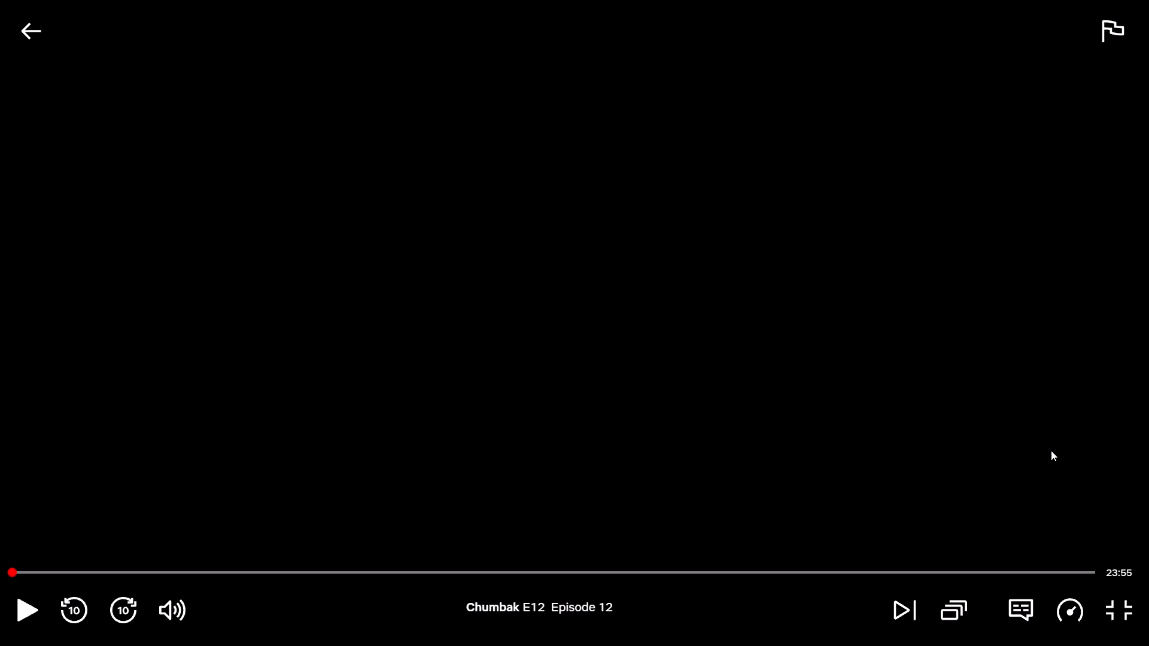
Exit full-screen playback of Chumbak Episode 12 on Netflix and close the browser window.
left_click(1127, 608)
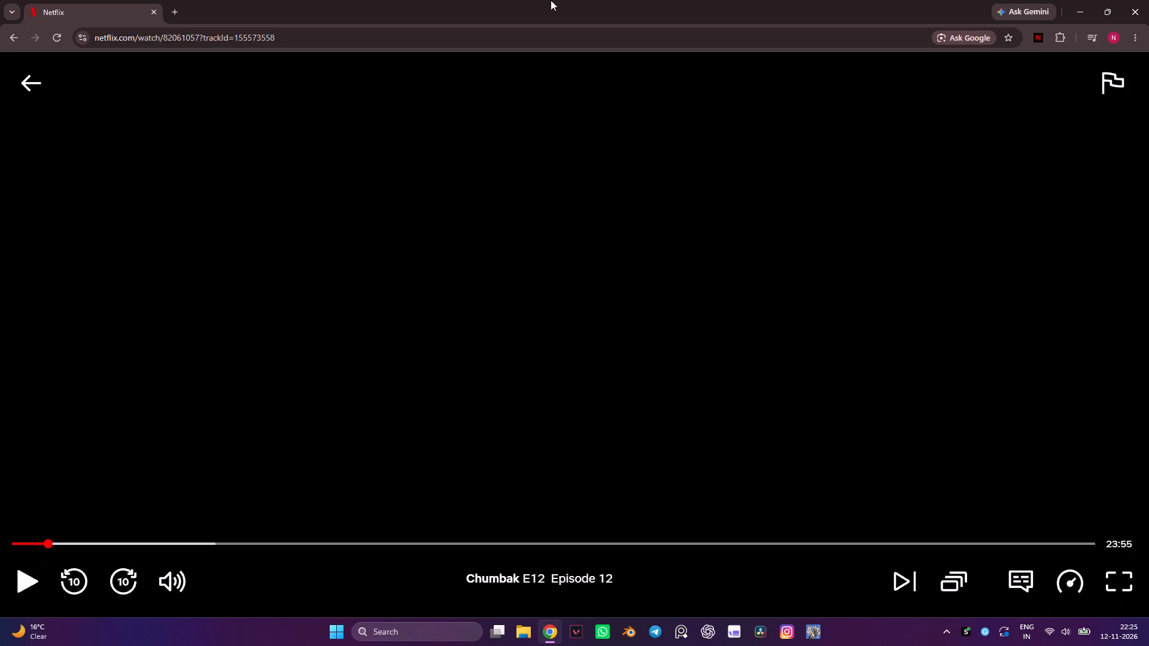
left_click(1147, 10)
key("ctrl+s")
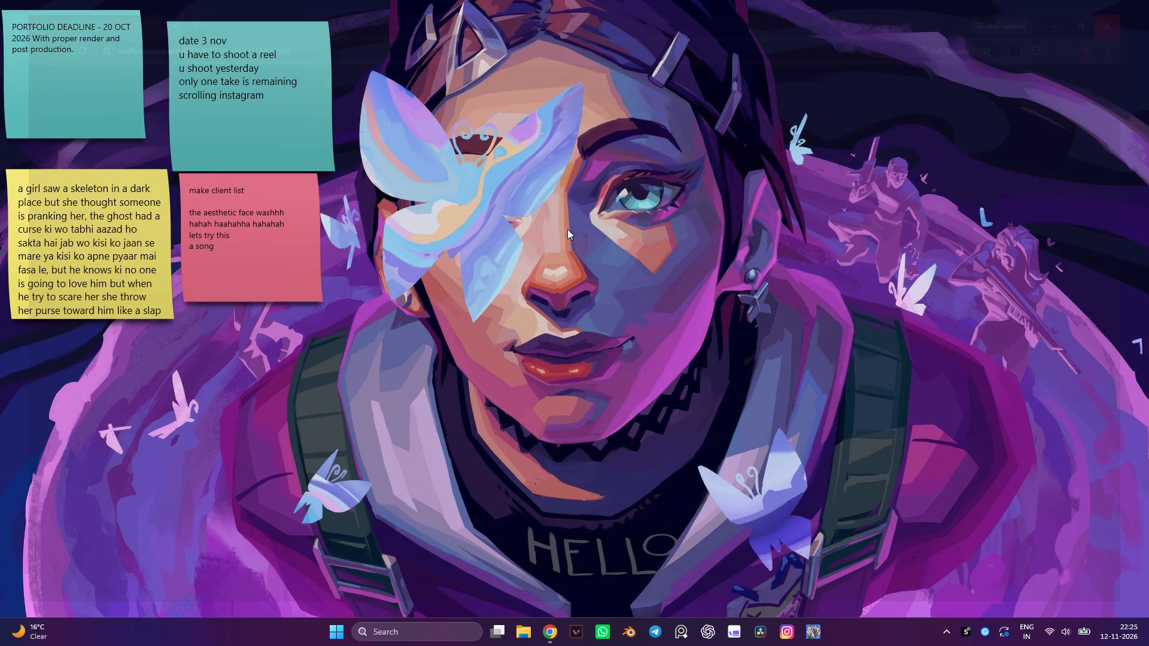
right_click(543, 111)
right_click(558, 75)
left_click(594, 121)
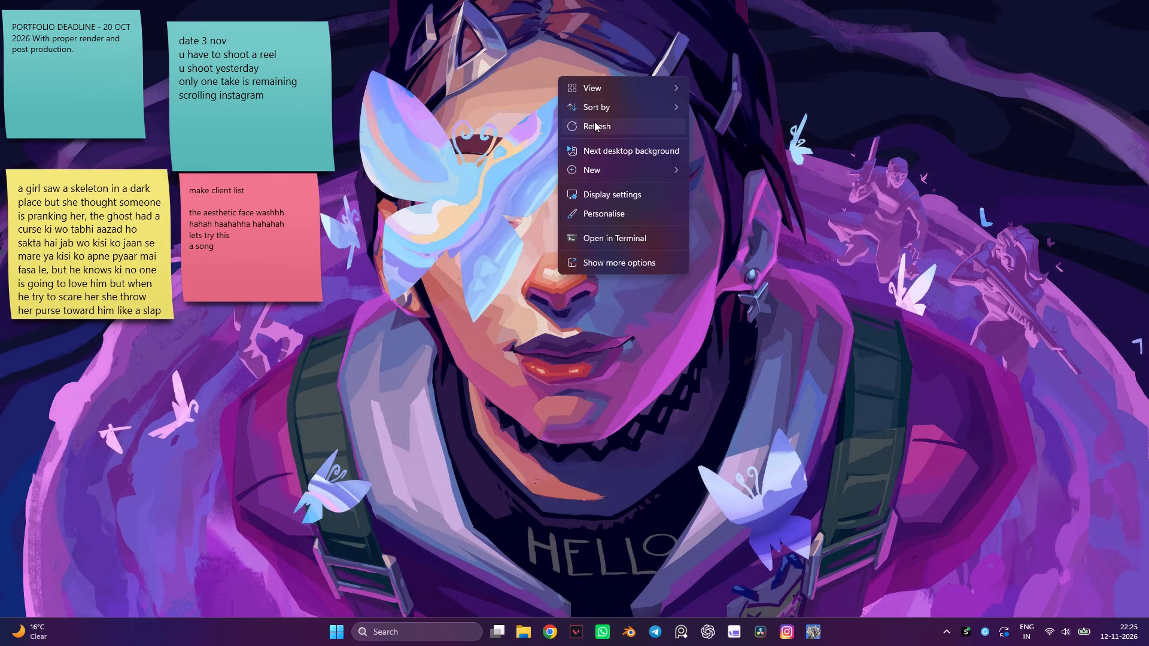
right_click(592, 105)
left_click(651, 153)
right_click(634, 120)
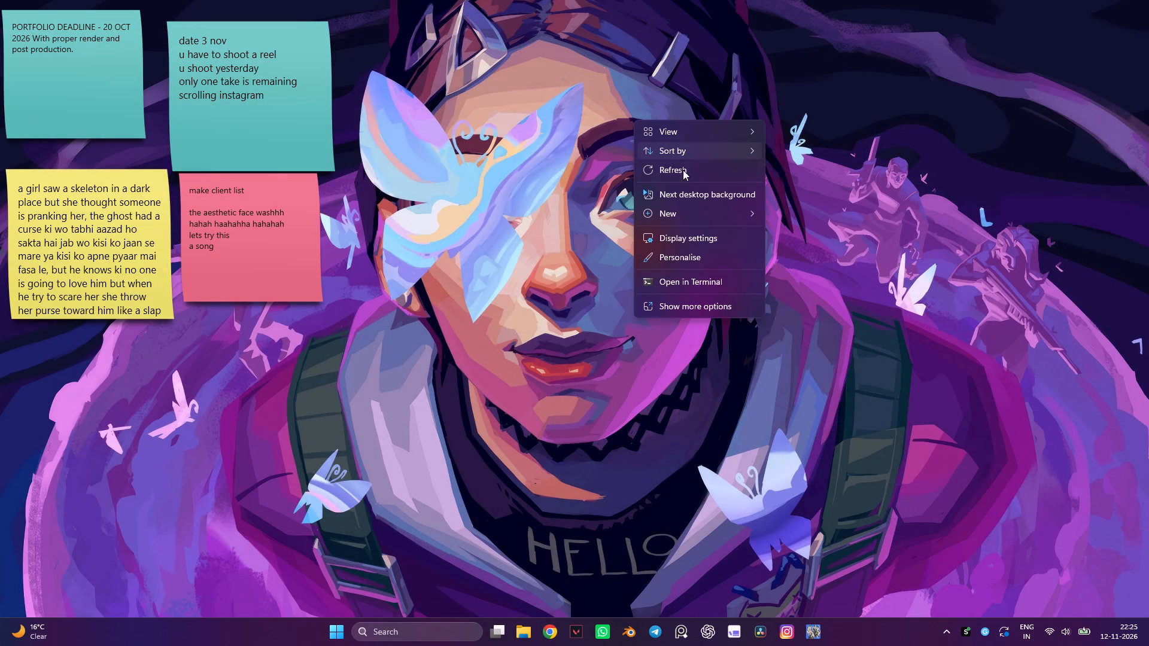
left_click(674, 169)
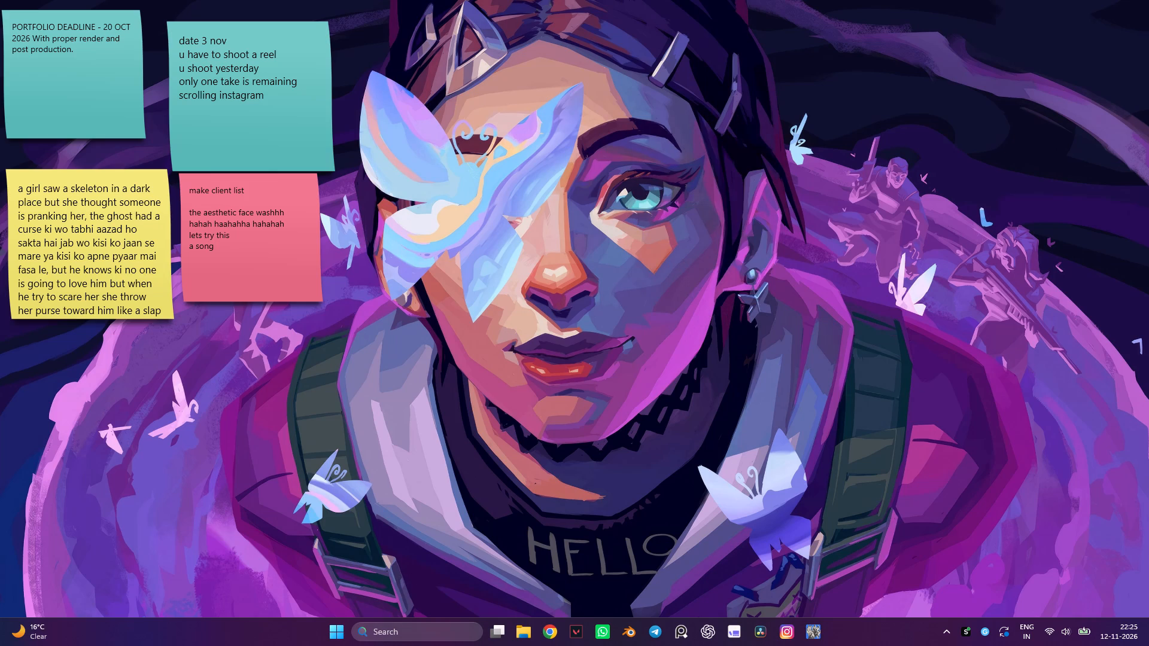
Switch to the Clock app, reset and start the timer labelled 3 min, and close the Clock window.
left_click(364, 632)
left_click(333, 627)
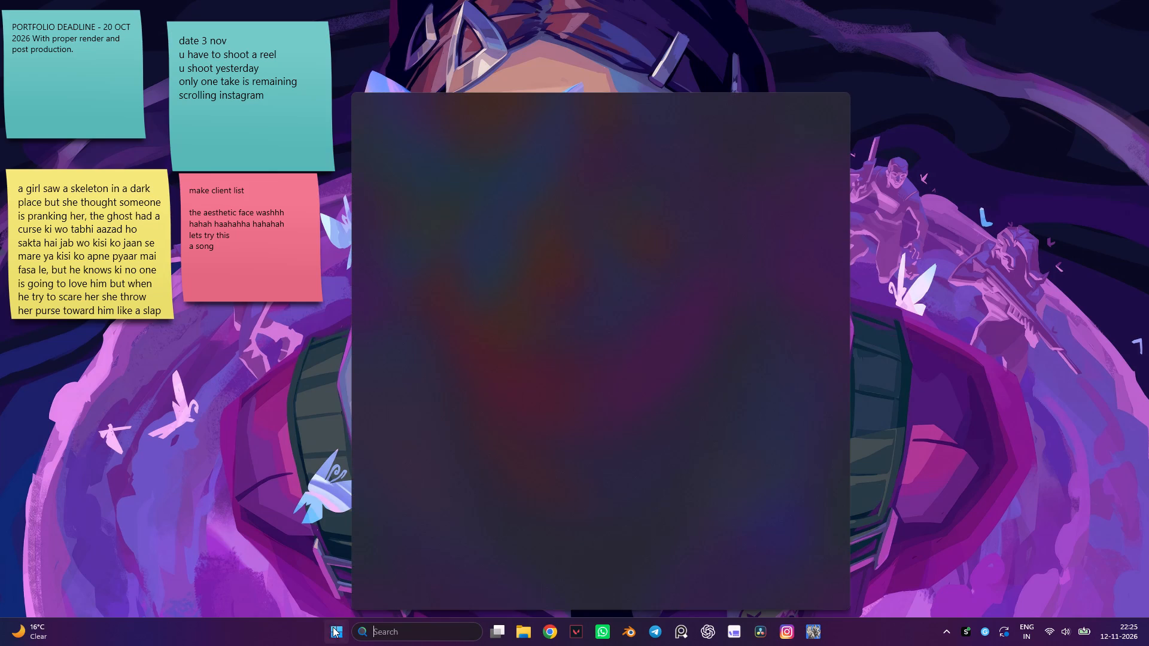
left_click(454, 236)
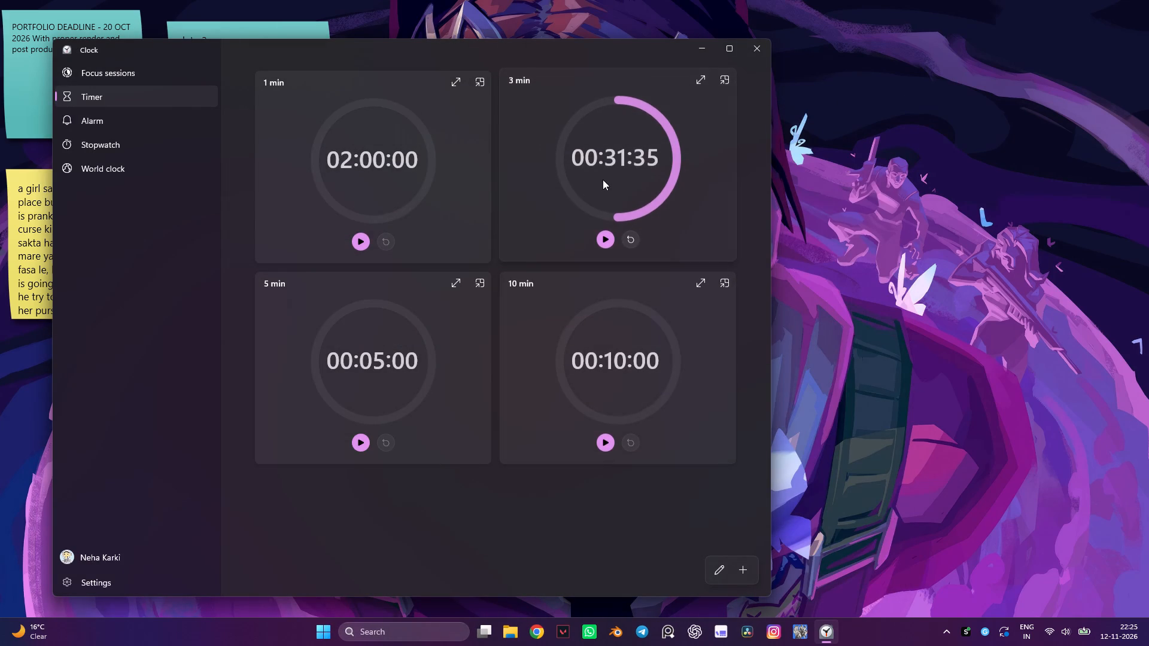
left_click(628, 239)
left_click(608, 237)
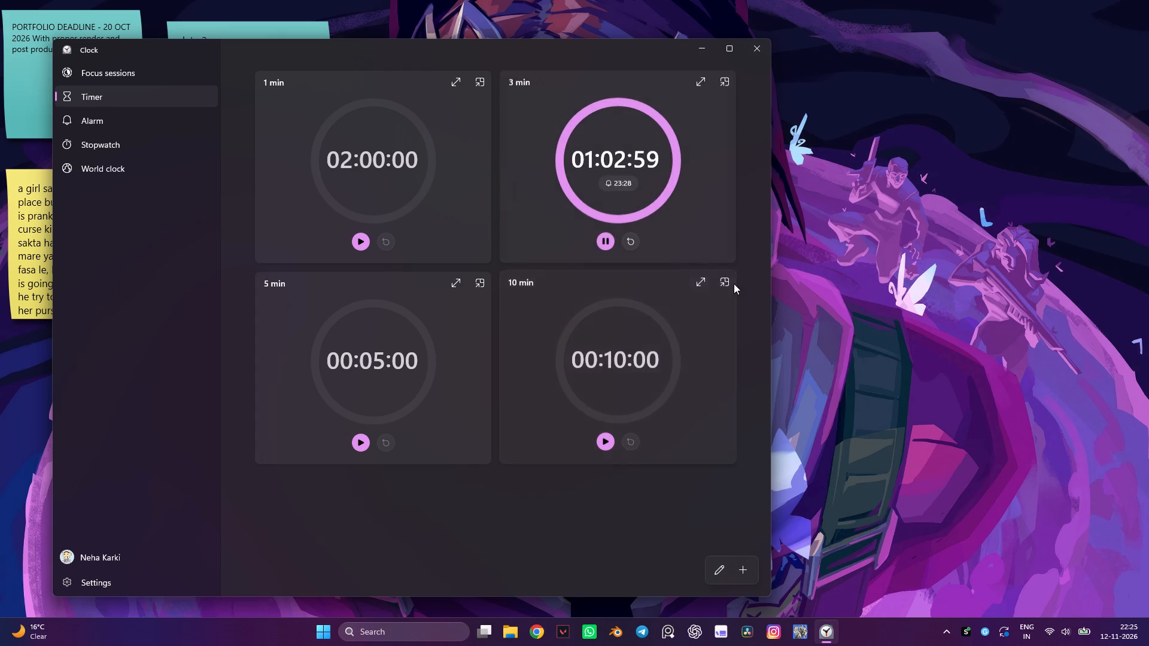
left_click(955, 173)
left_click(759, 50)
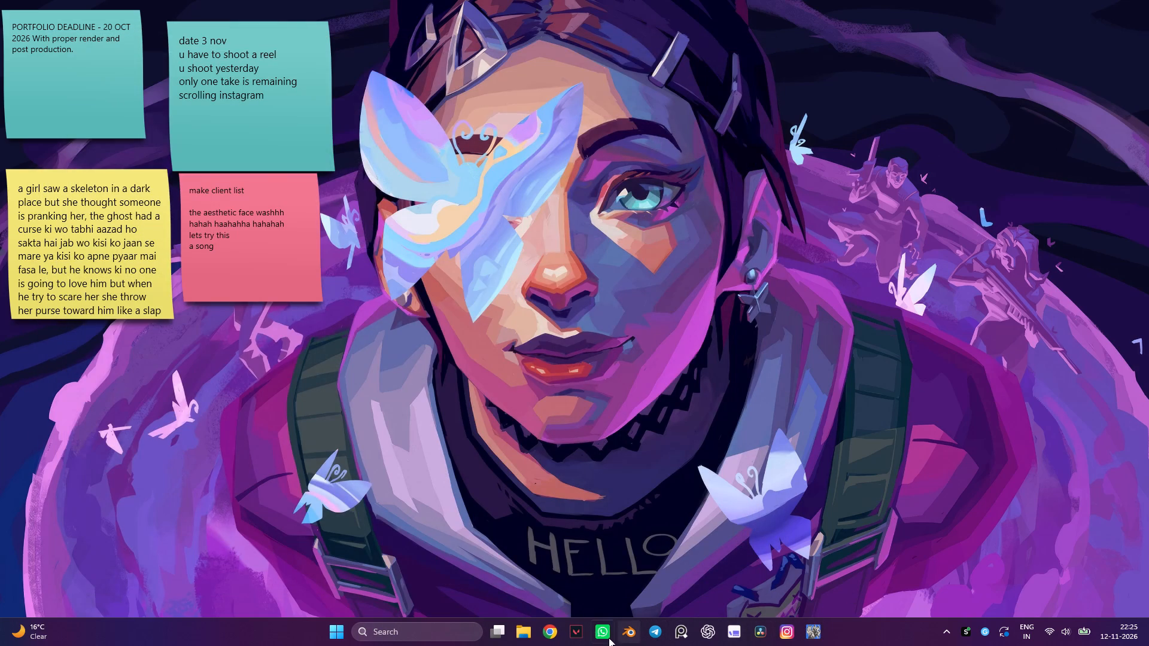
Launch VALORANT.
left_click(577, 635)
Launch DaVinci Resolve and close the Riot Client window.
left_click(764, 633)
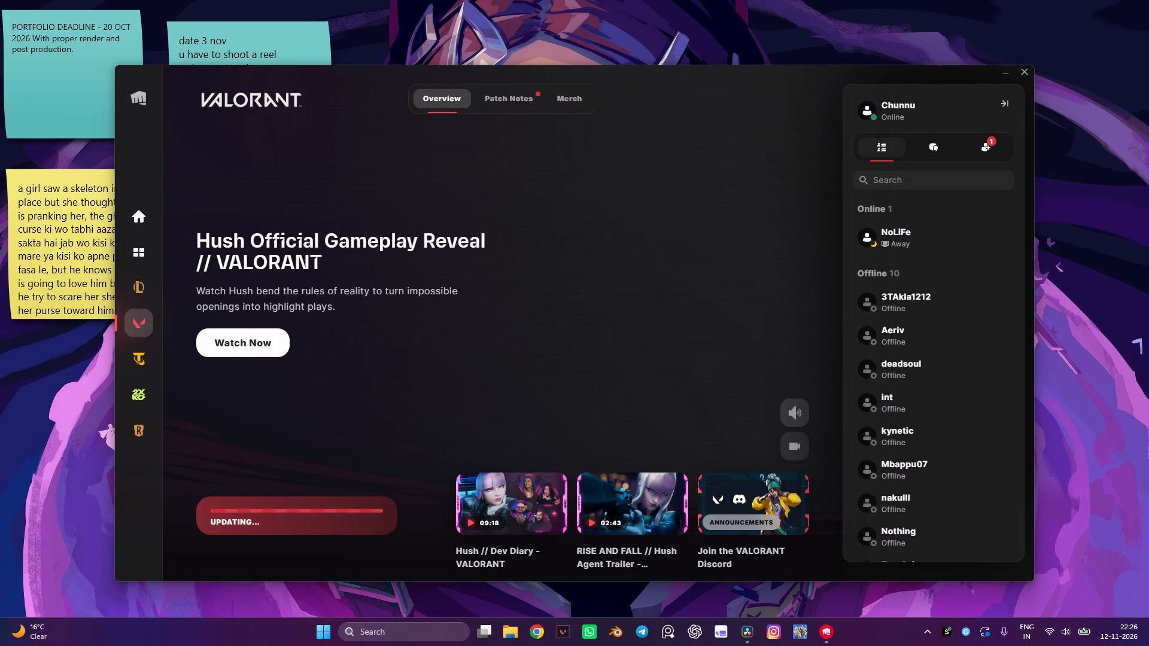
left_click(1025, 66)
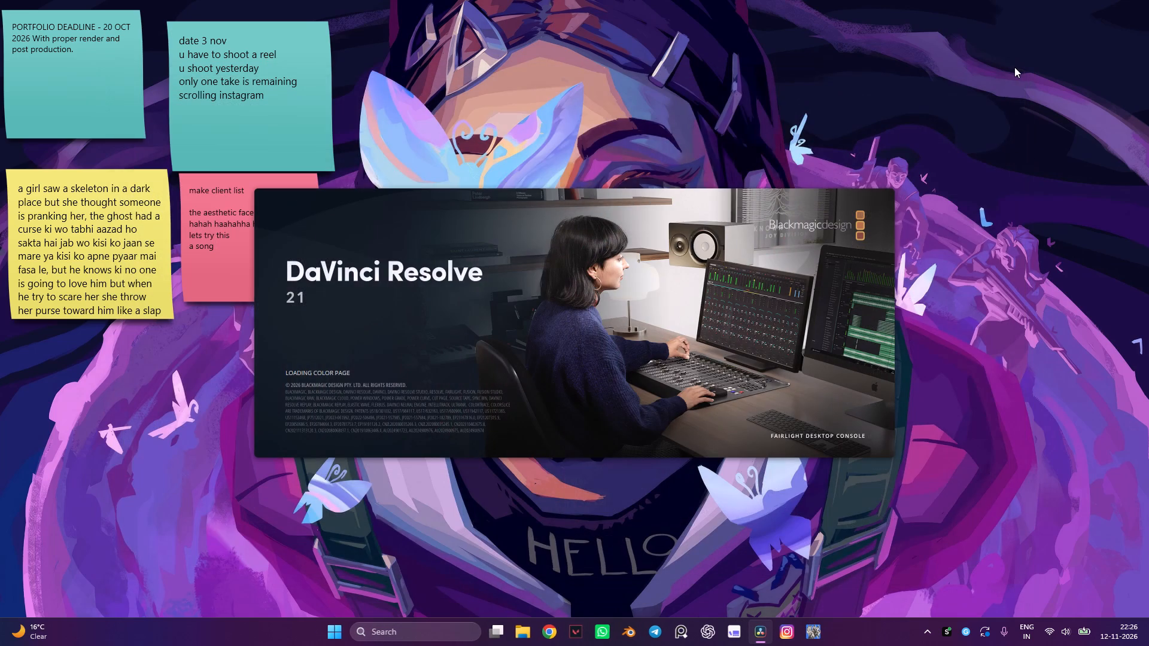
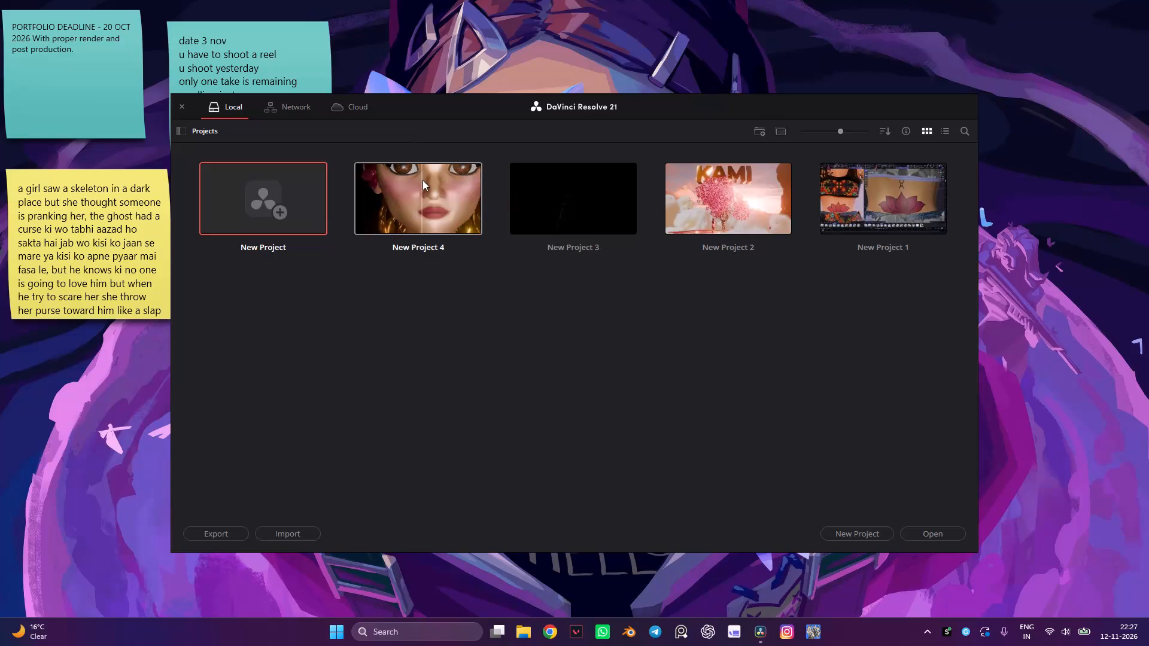
Open the project New Project 4.
double_click(422, 180)
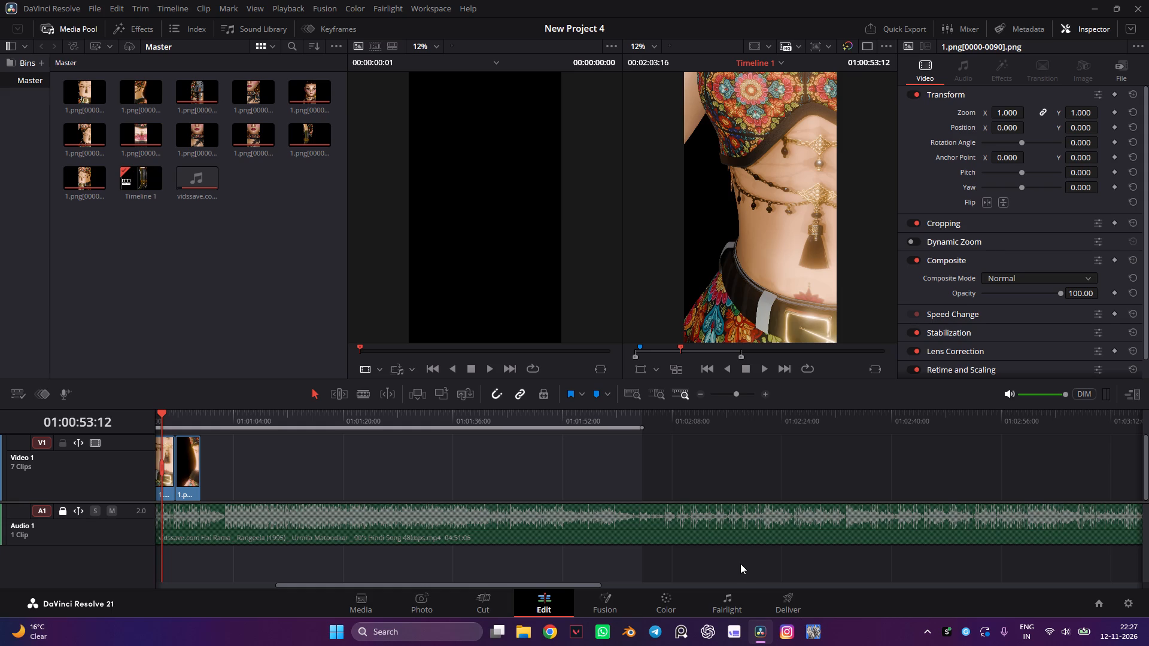
Delete all seven clips from the Video 1 track of Timeline 1, leaving the locked song on Audio 1.
scroll(695, 455, "down", 7, "alt")
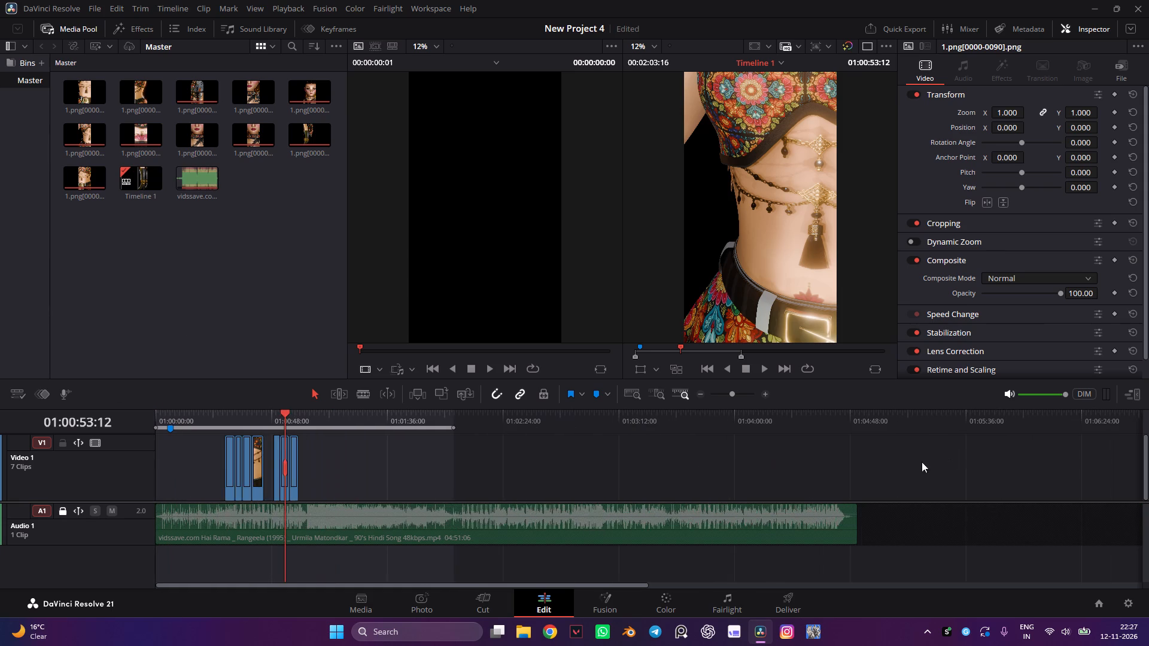
scroll(175, 453, "up", 3, "alt")
scroll(252, 456, "up", 8, "alt")
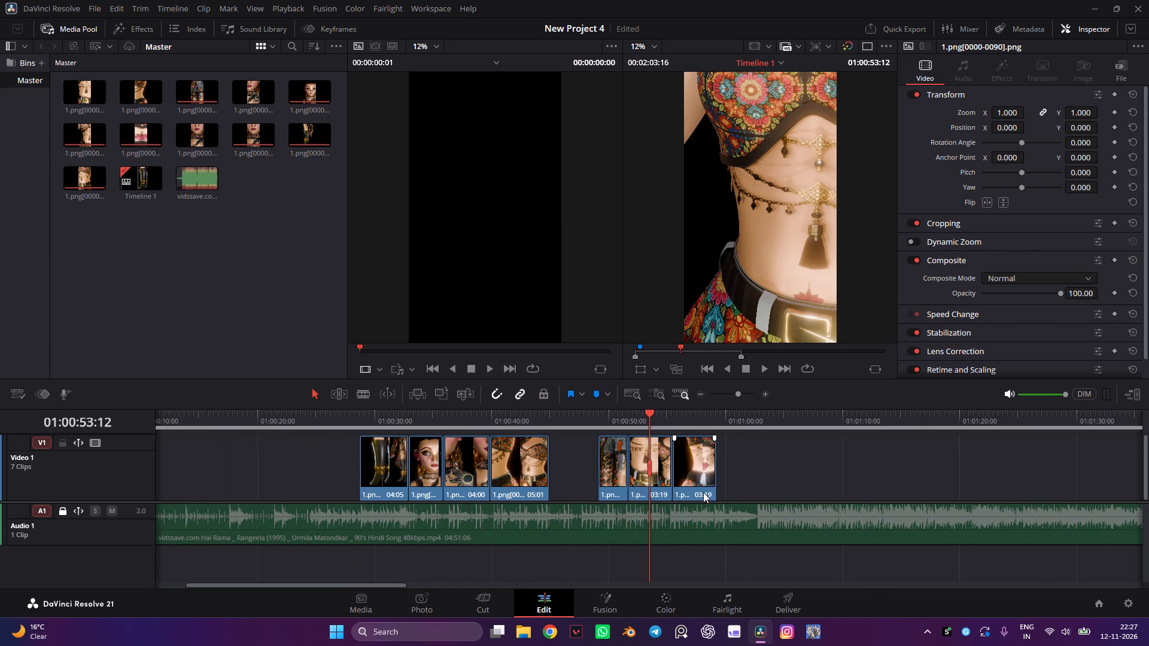
left_click_drag(808, 471, 285, 458)
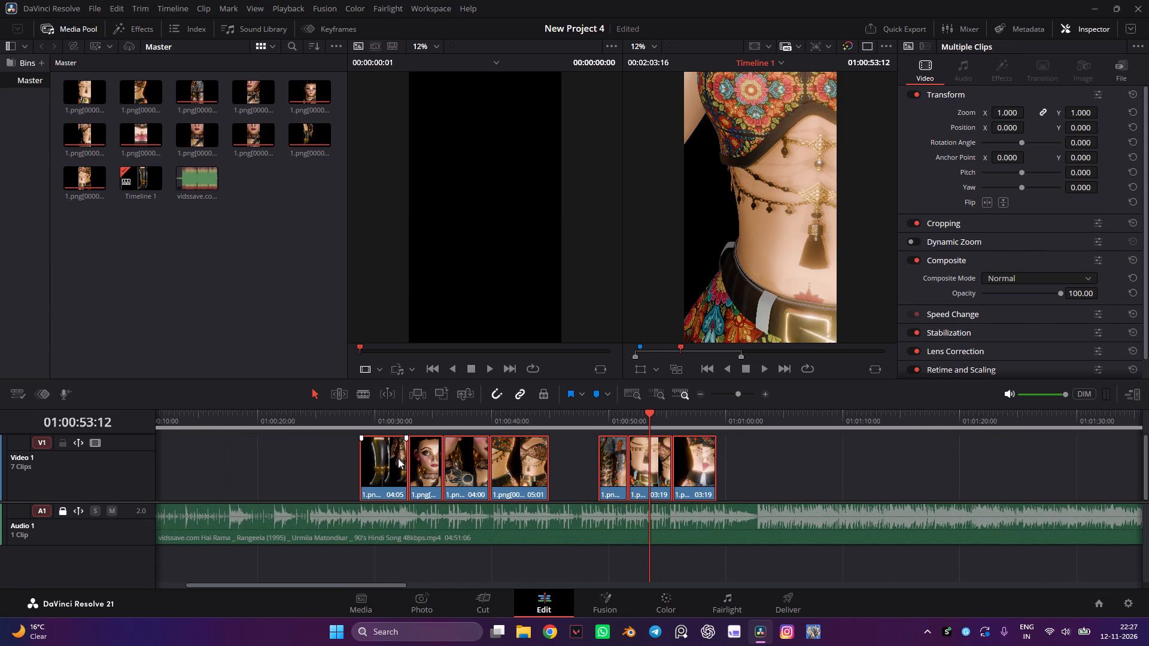
key("x")
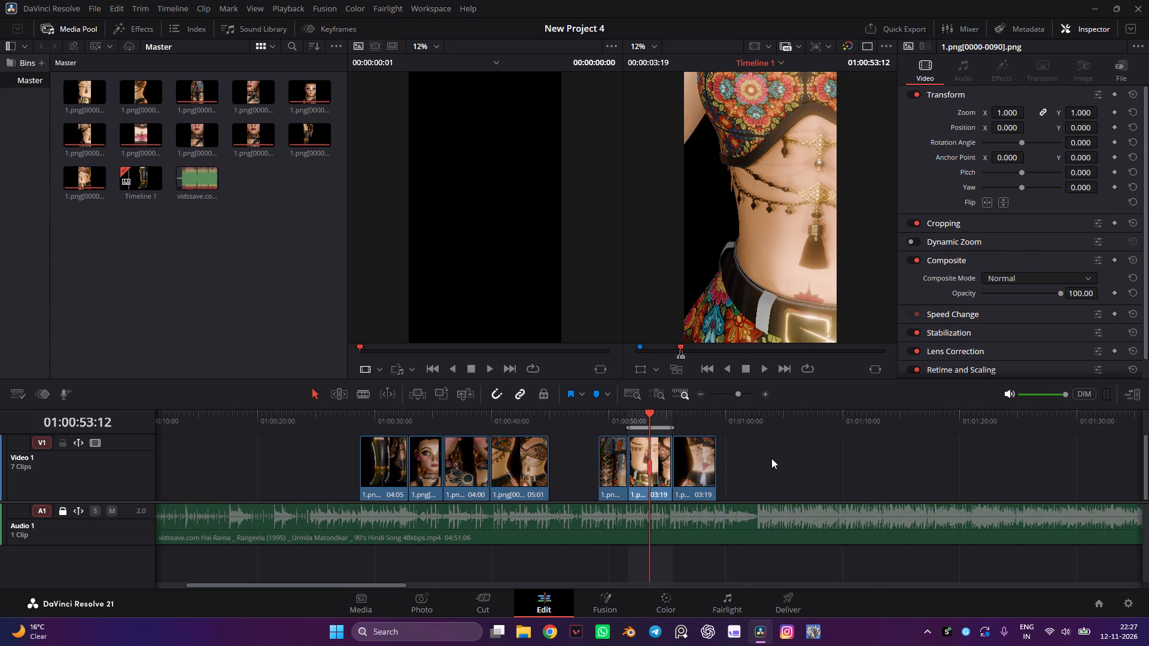
key("ctrl+z")
left_click_drag(767, 464, 322, 467)
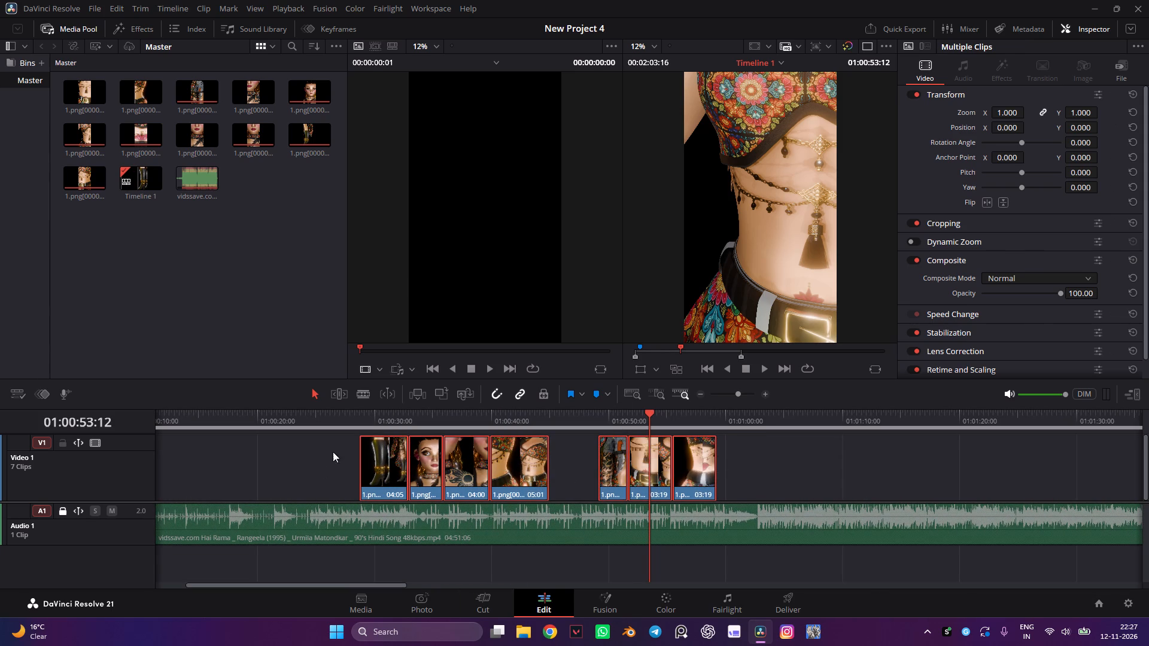
key("Delete")
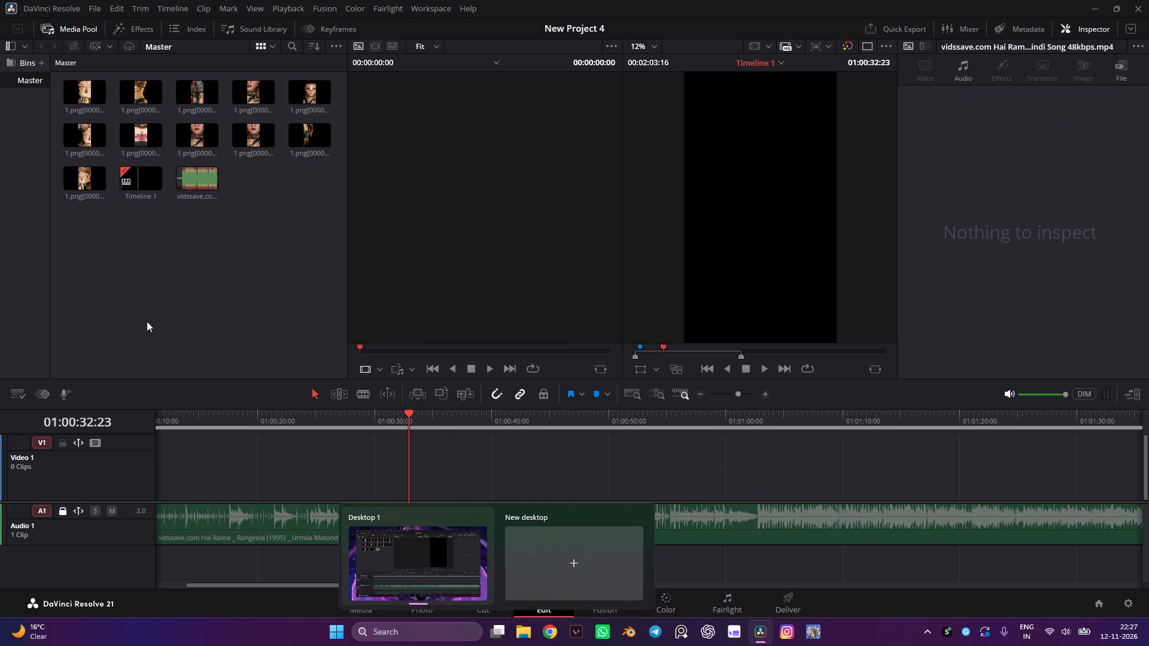
Switch to File Explorer and add folders s1 to s7 from TRUTI's showcase render folder to the timeline's video area at 01:00:32:23.
left_click(525, 635)
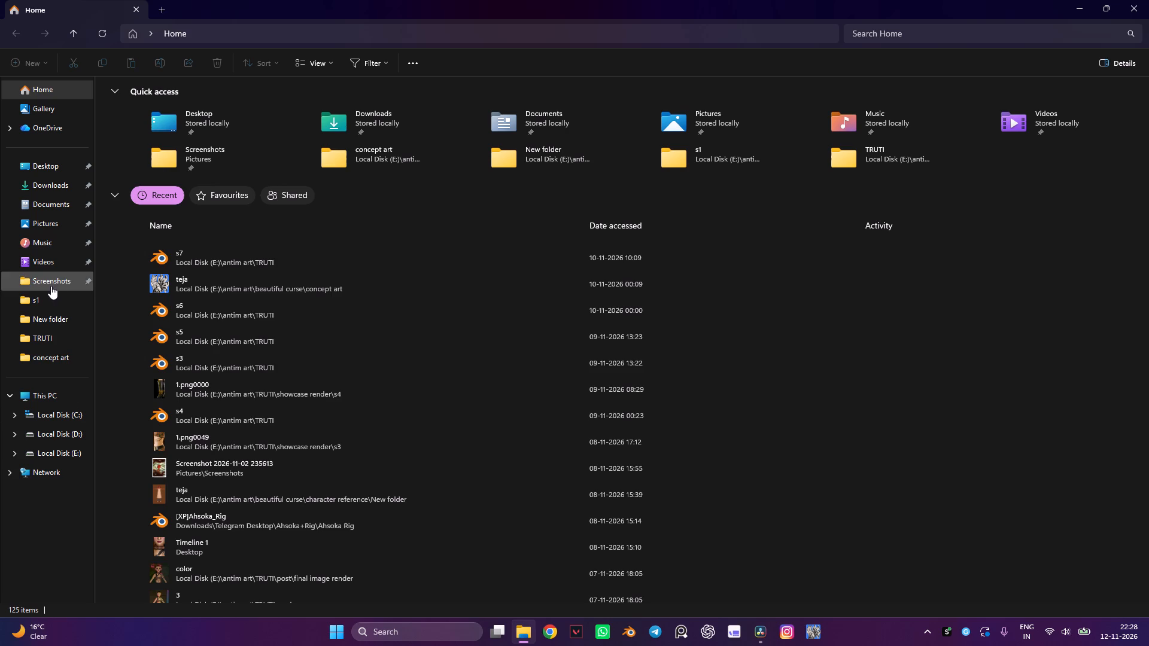
left_click(48, 305)
left_click(81, 33)
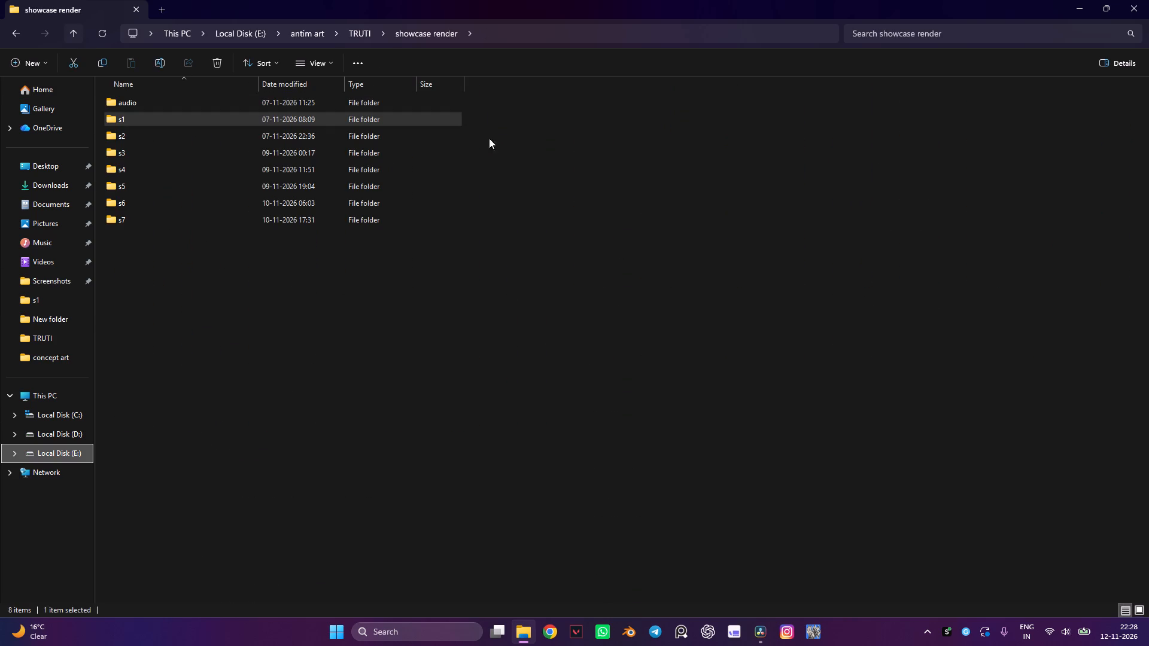
left_click_drag(324, 304, 187, 122)
left_click_drag(165, 135, 484, 287)
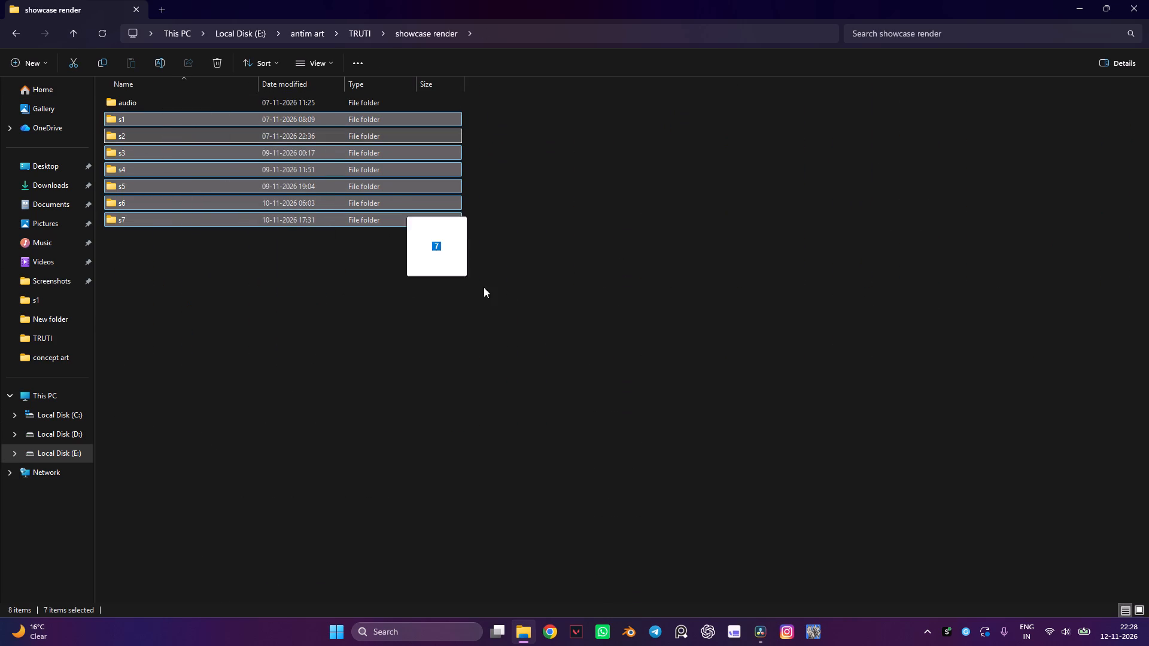
left_click_drag(484, 287, 468, 479)
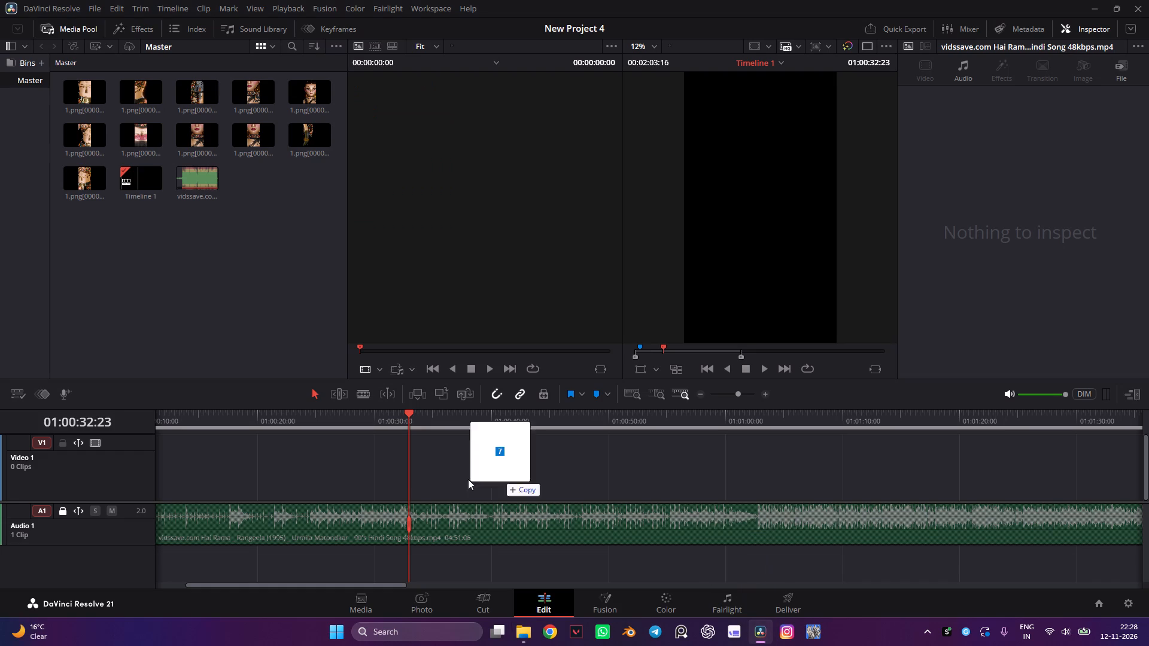
left_click_drag(468, 479, 407, 473)
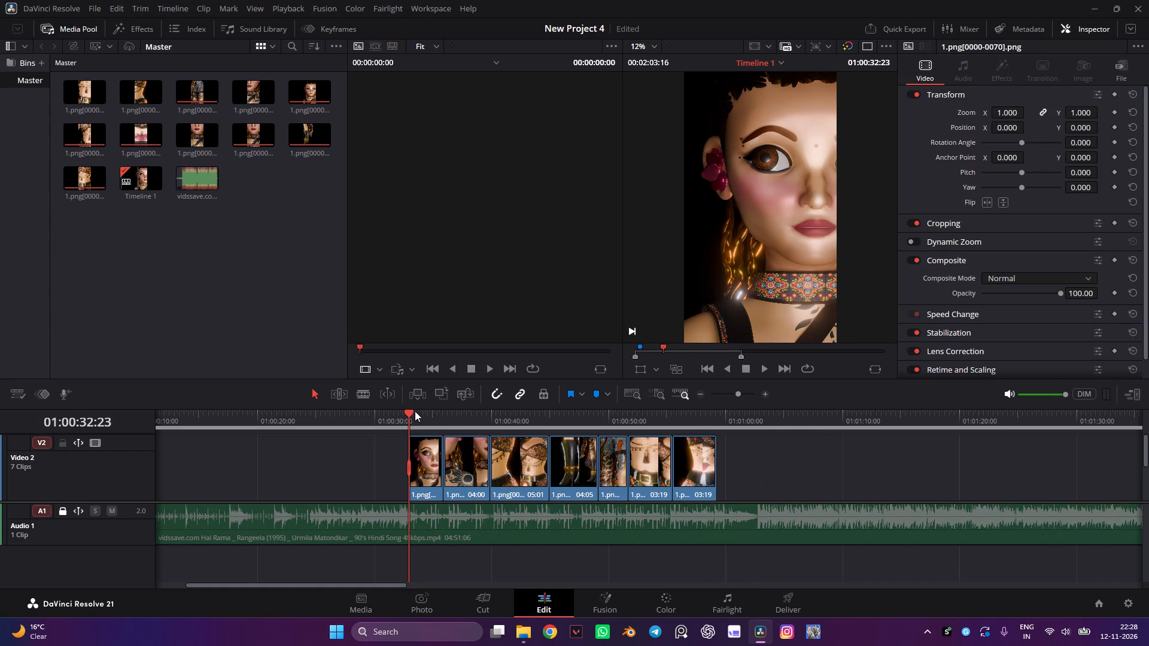
Play the song repeatedly in the stretch before the first video clip to locate a start point for the music.
key("space")
left_click_drag(413, 414, 394, 416)
key("space")
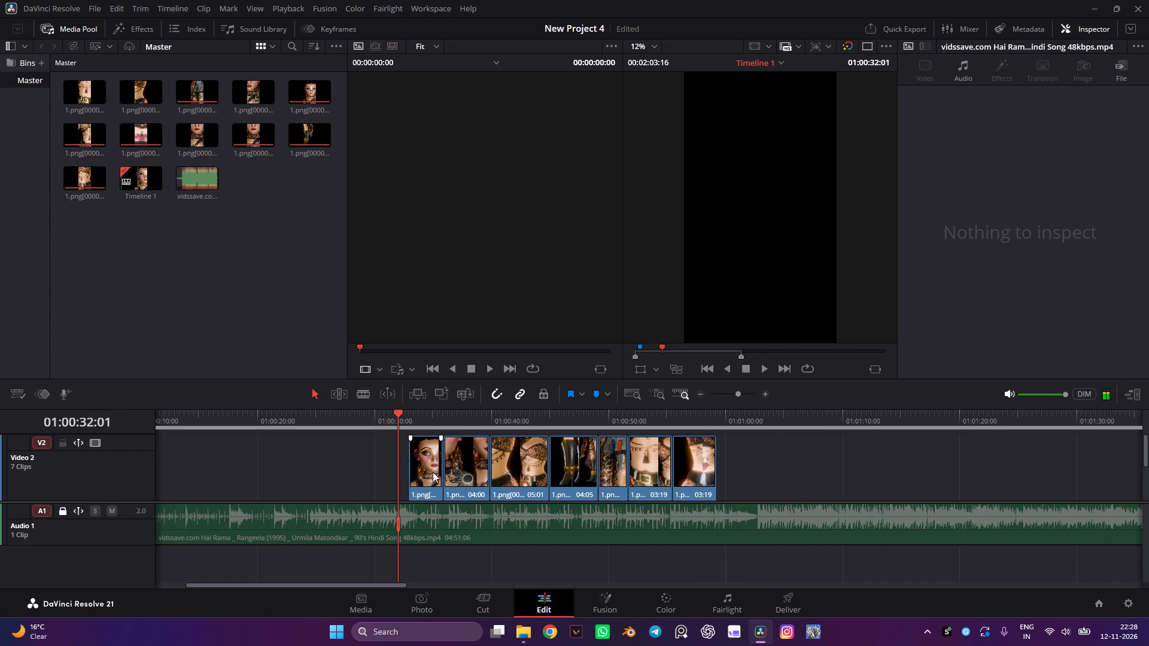
left_click(433, 472)
key("space")
key("space")
left_click_drag(408, 416, 361, 416)
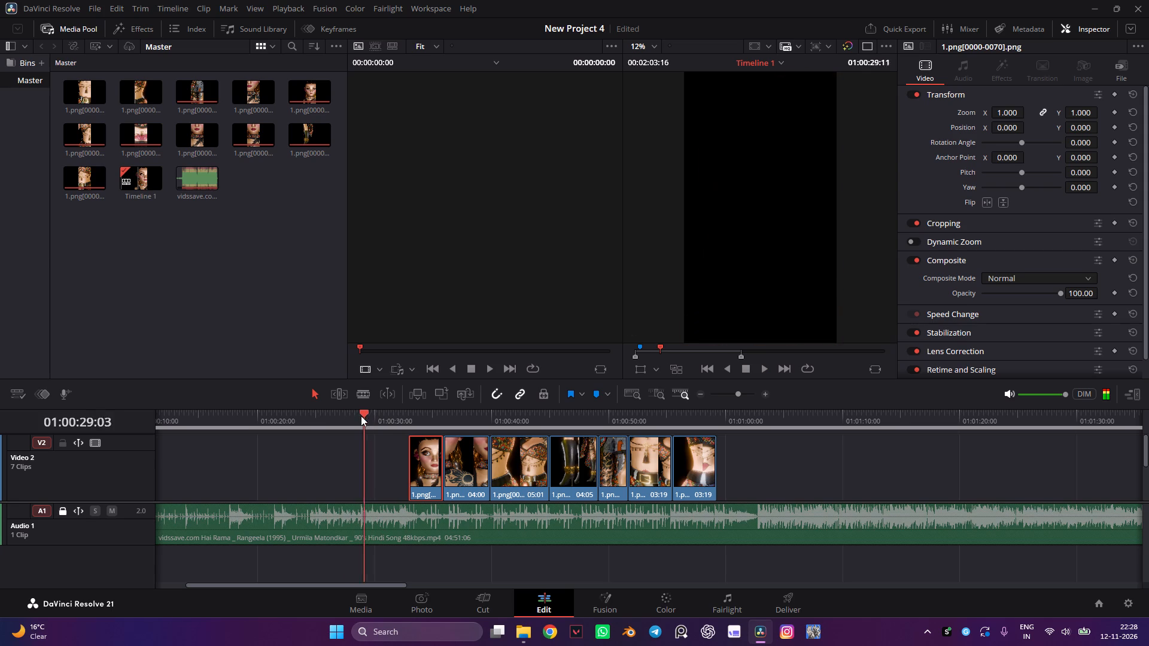
left_click_drag(361, 416, 335, 421)
key("space")
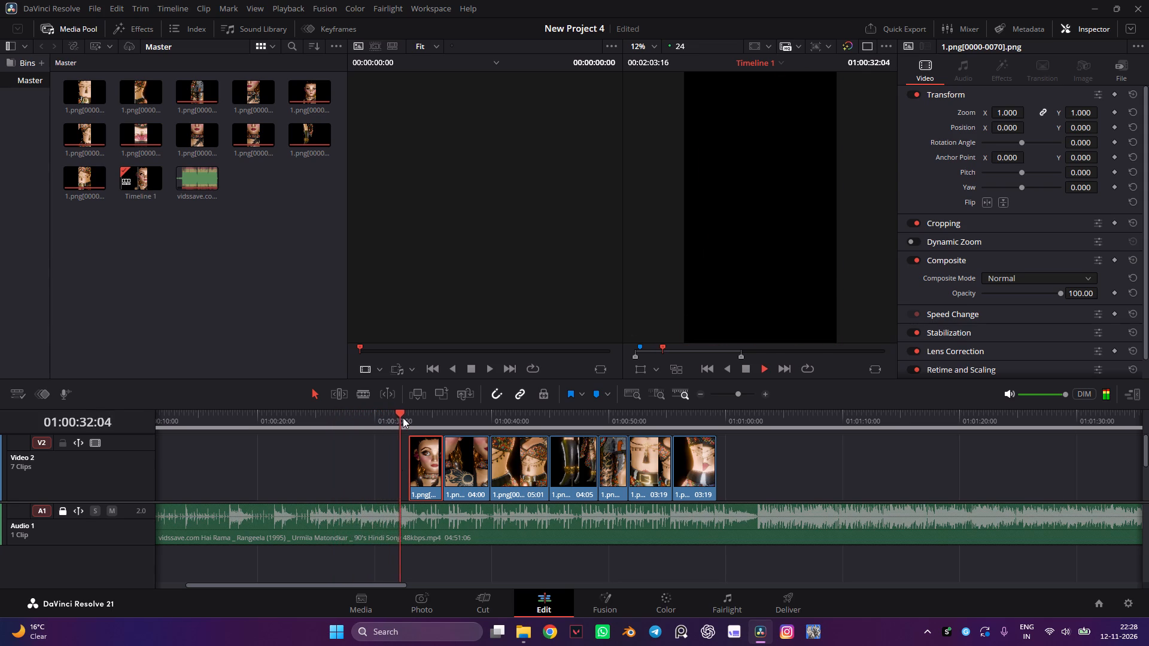
key("space")
left_click_drag(403, 412, 346, 428)
key("space")
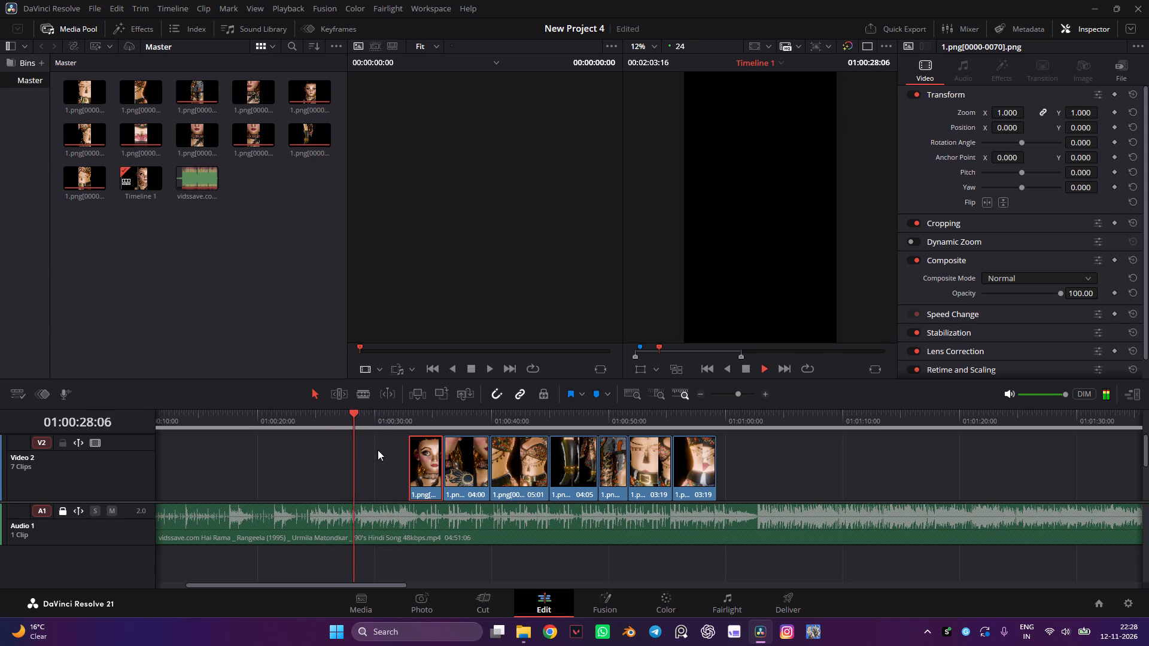
key("space")
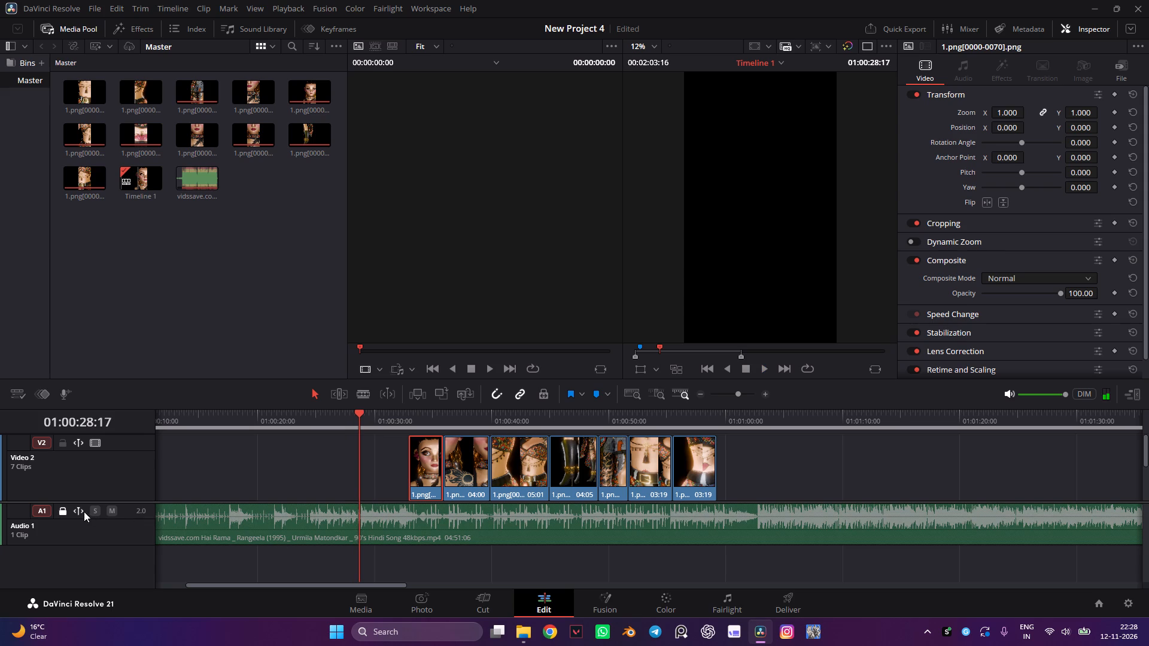
Unlock Audio 1, split the song at 01:00:28:18 and ripple delete the part before the cut.
left_click(66, 511)
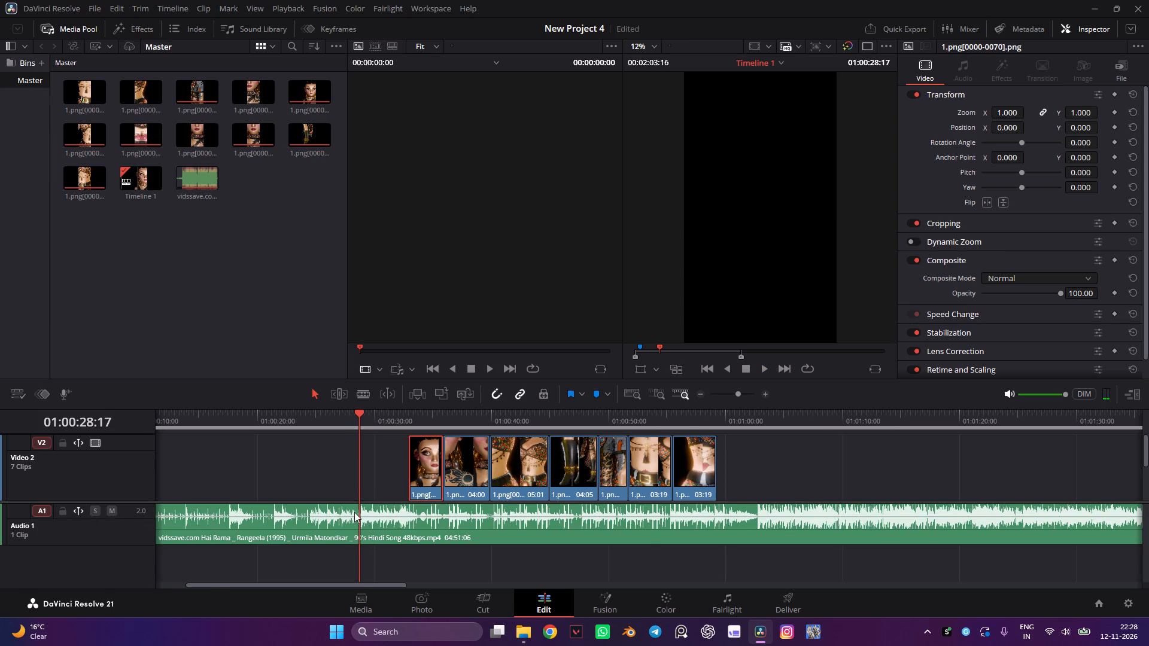
scroll(354, 510, "up", 7, "alt")
scroll(716, 504, "up", 2, "alt")
key("space")
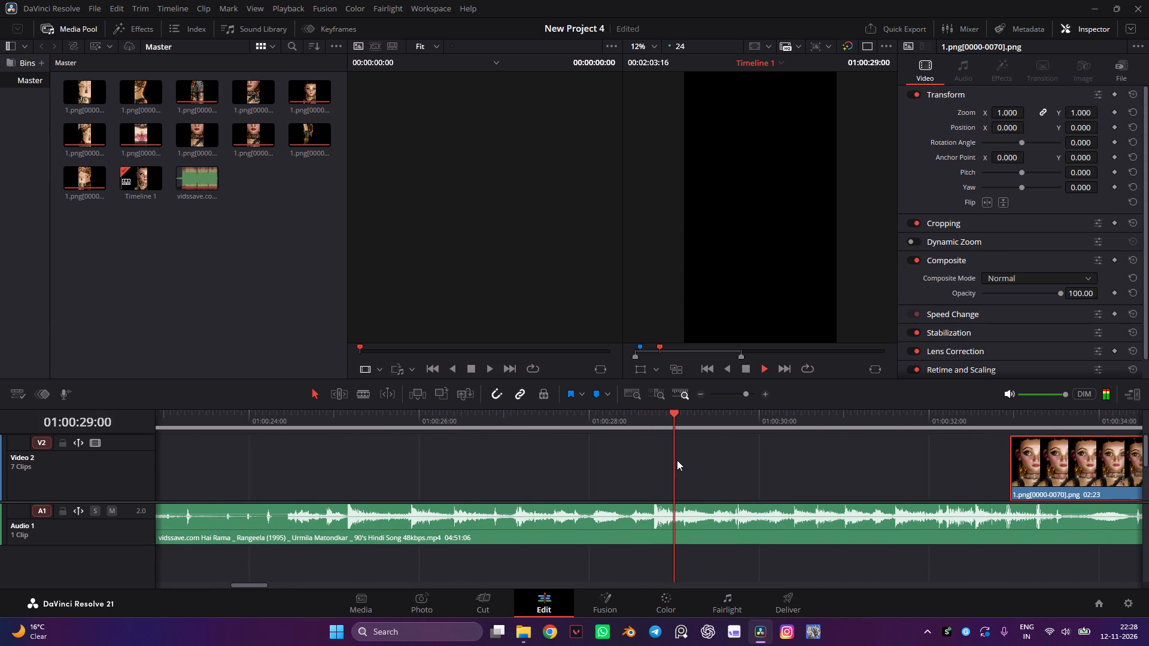
key("space")
left_click(651, 425)
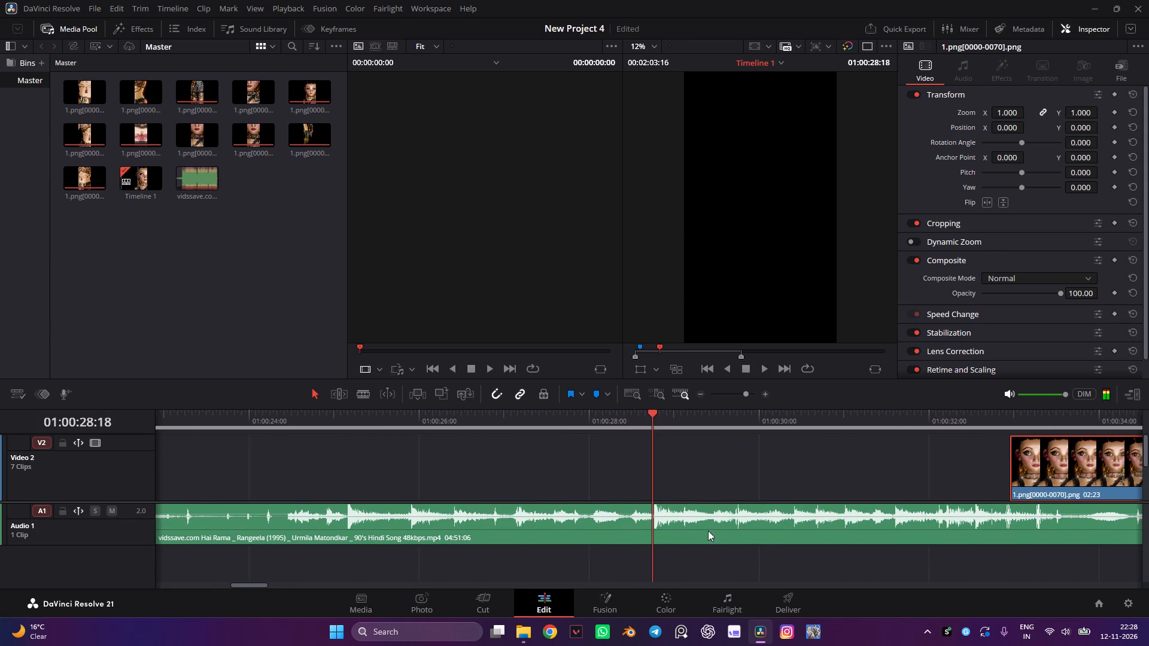
key("b")
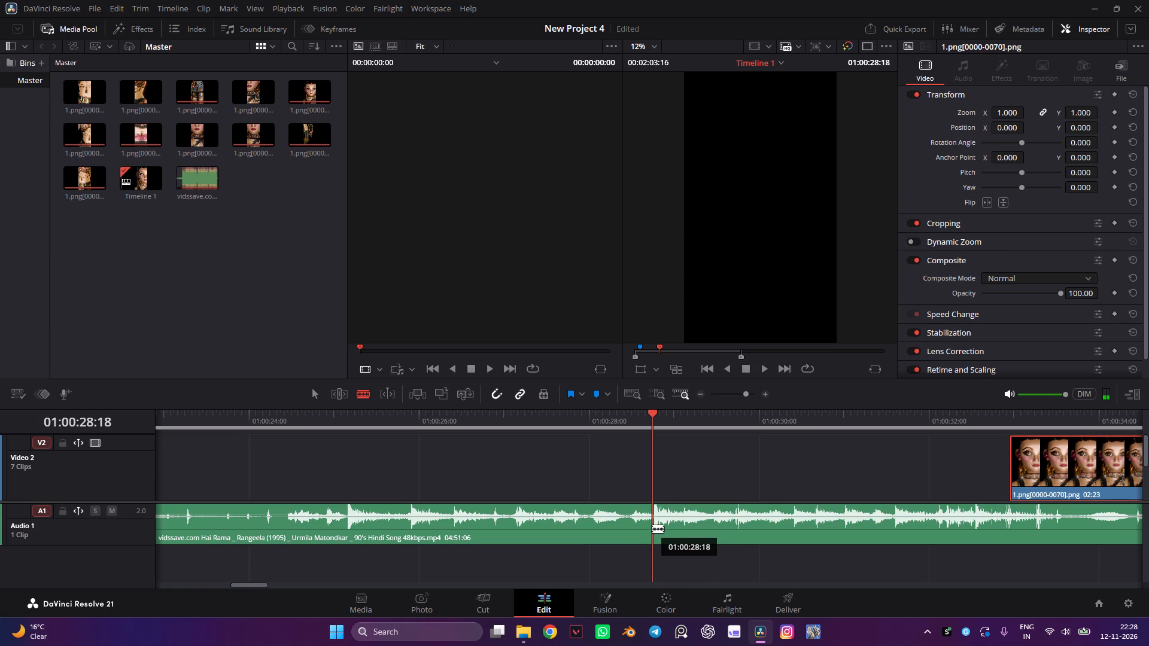
left_click(651, 528)
key("a")
left_click(585, 531)
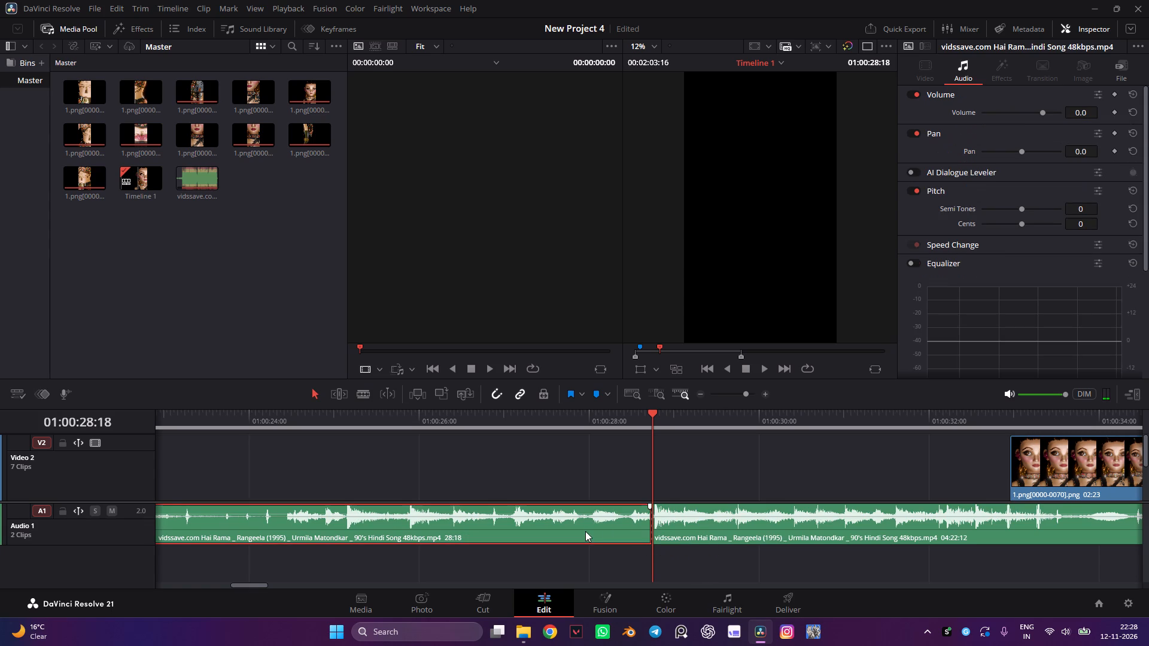
key("Delete")
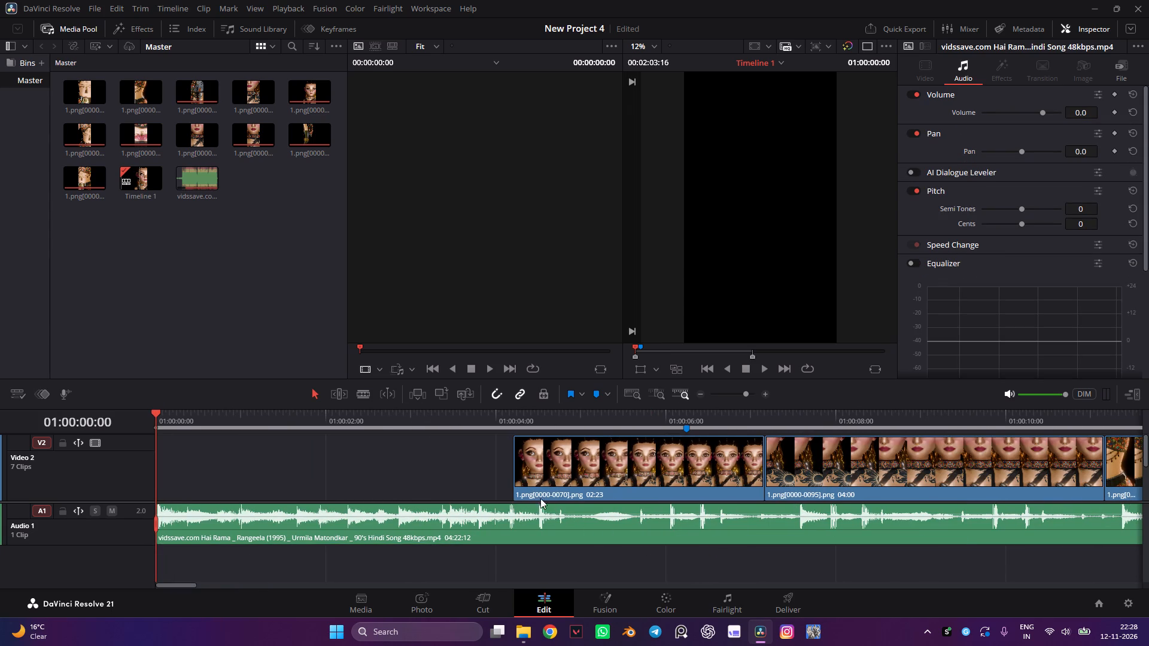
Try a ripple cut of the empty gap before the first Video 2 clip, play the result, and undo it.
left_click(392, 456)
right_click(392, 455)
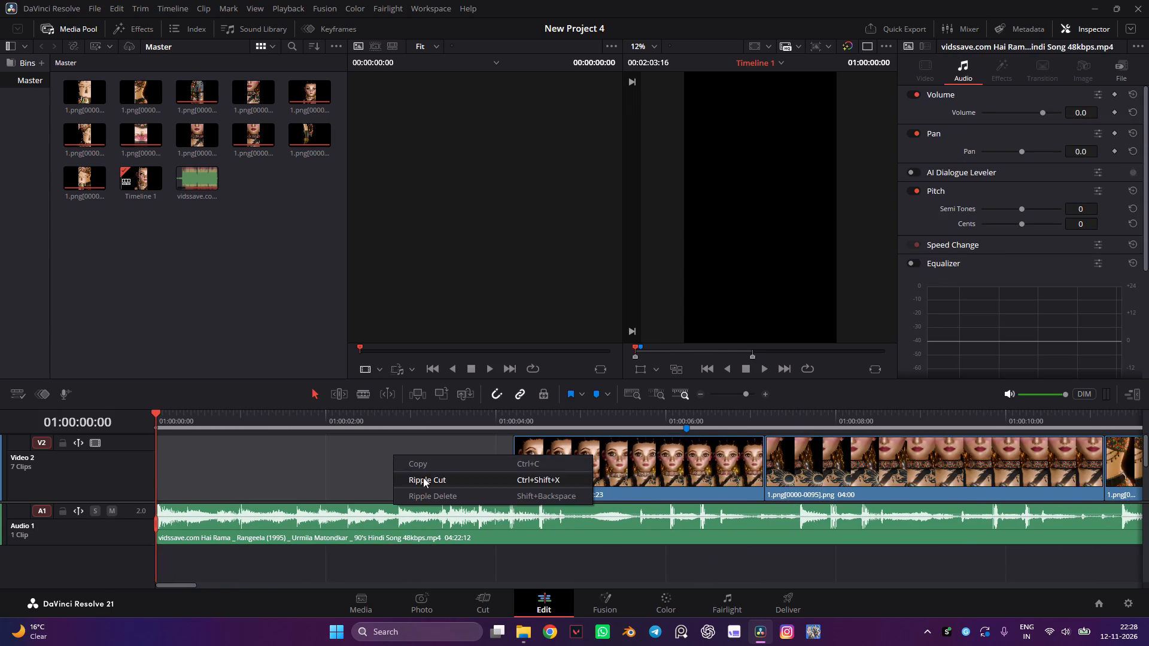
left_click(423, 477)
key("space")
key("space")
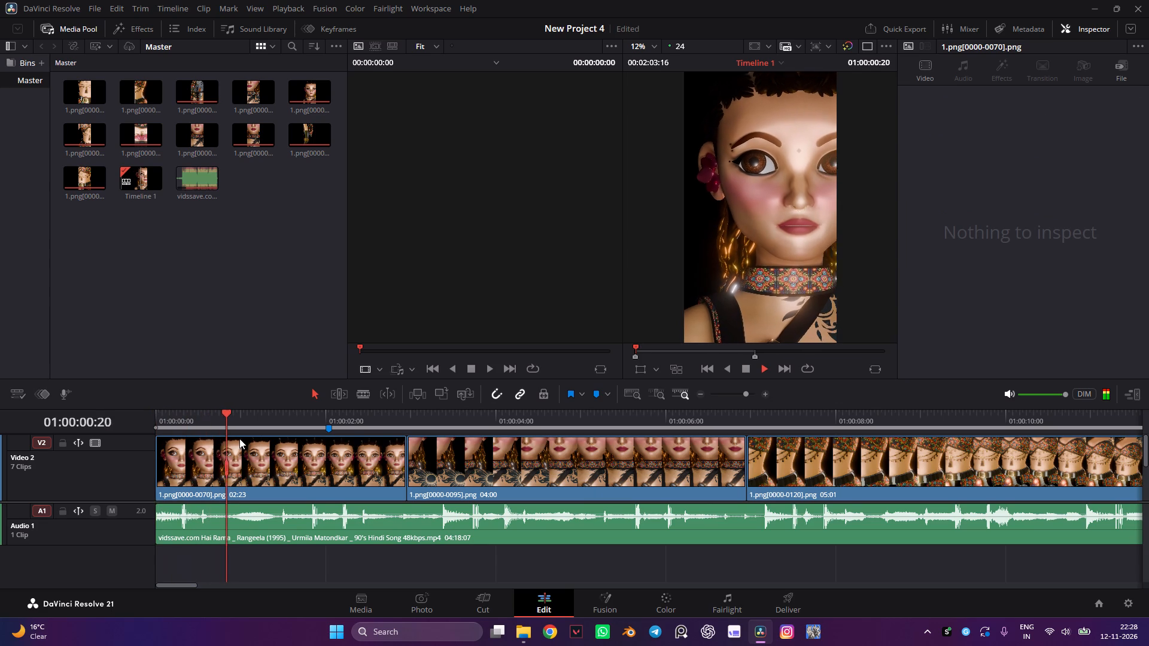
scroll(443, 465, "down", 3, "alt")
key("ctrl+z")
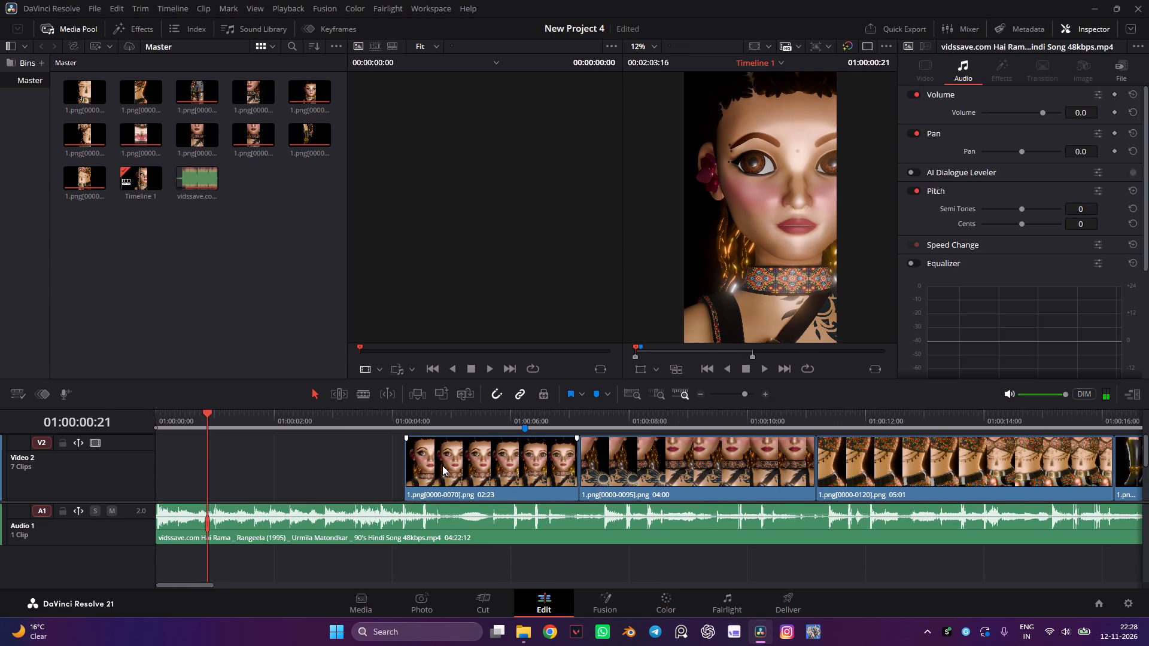
Play the trimmed song from the start of the timeline, and lock the Audio 1 track.
left_click_drag(220, 421, 143, 425)
key("space")
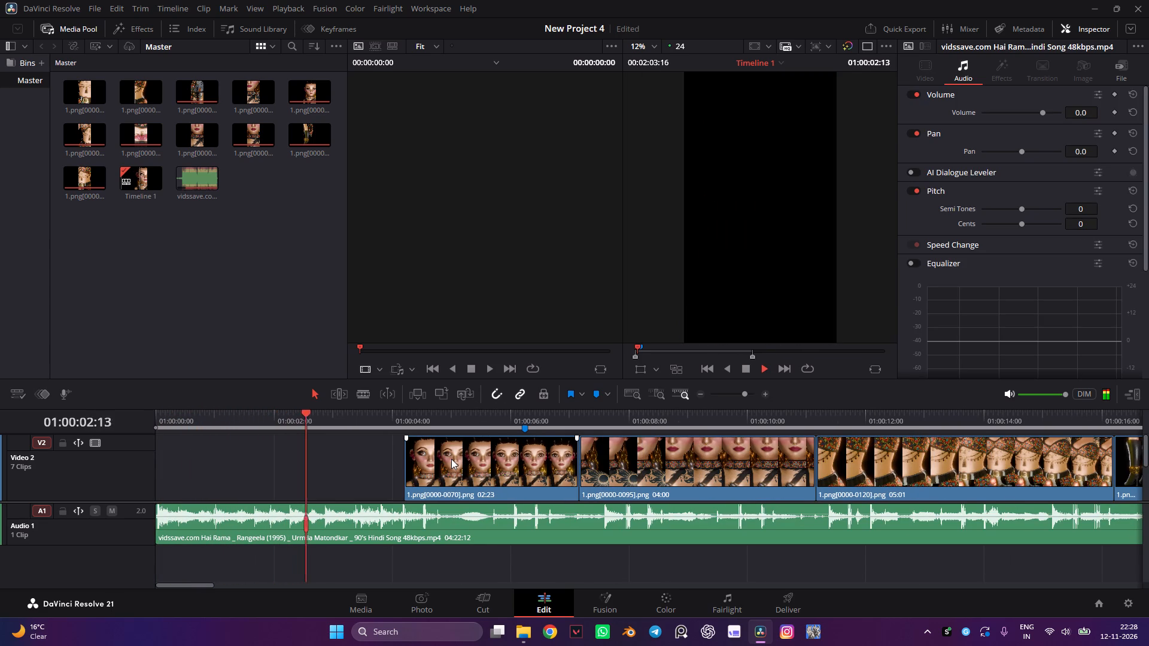
key("space")
left_click(61, 514)
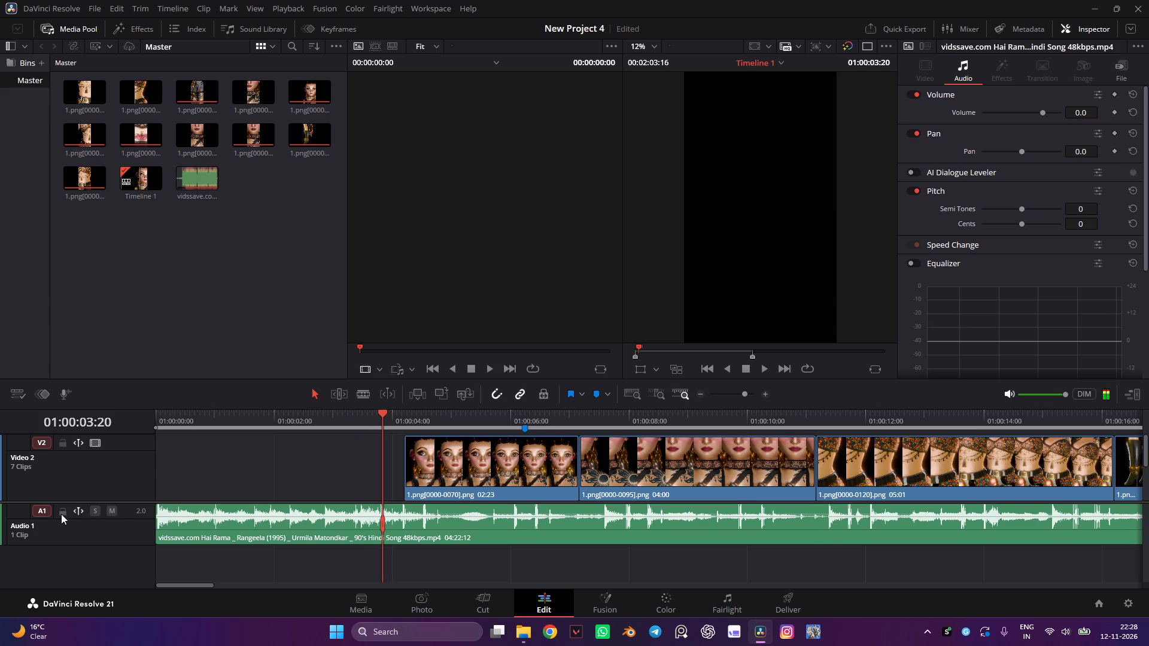
Move all seven Video 2 clips together further along the timeline so the first starts at about 01:00:57.
scroll(381, 471, "down", 4, "alt")
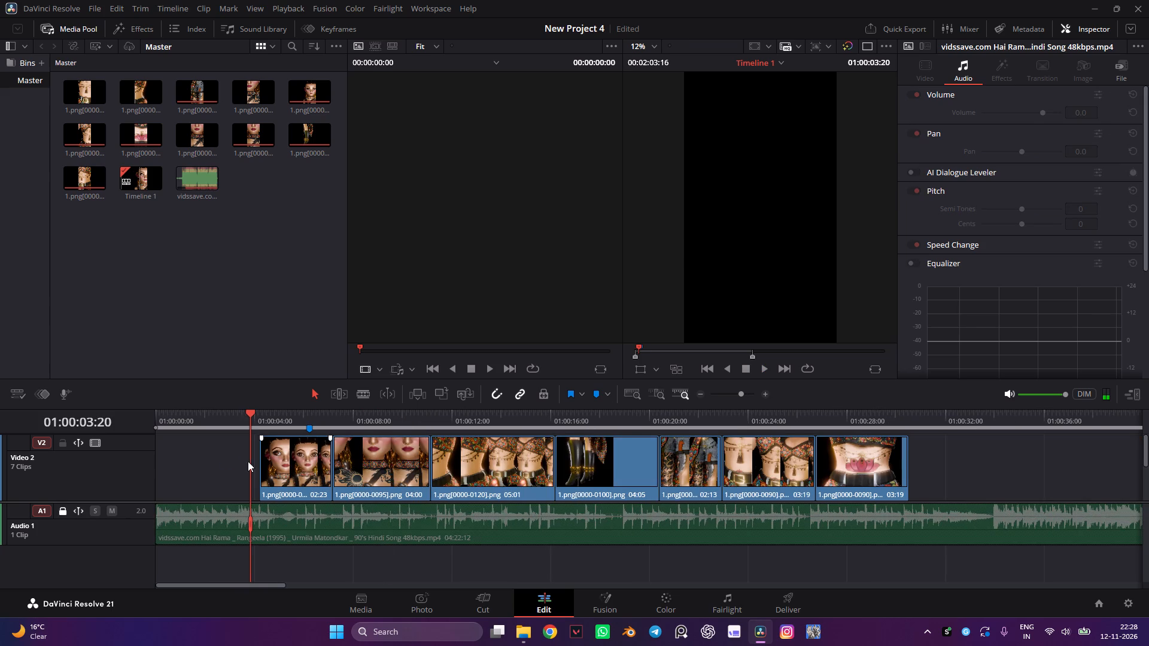
left_click_drag(223, 460, 930, 457)
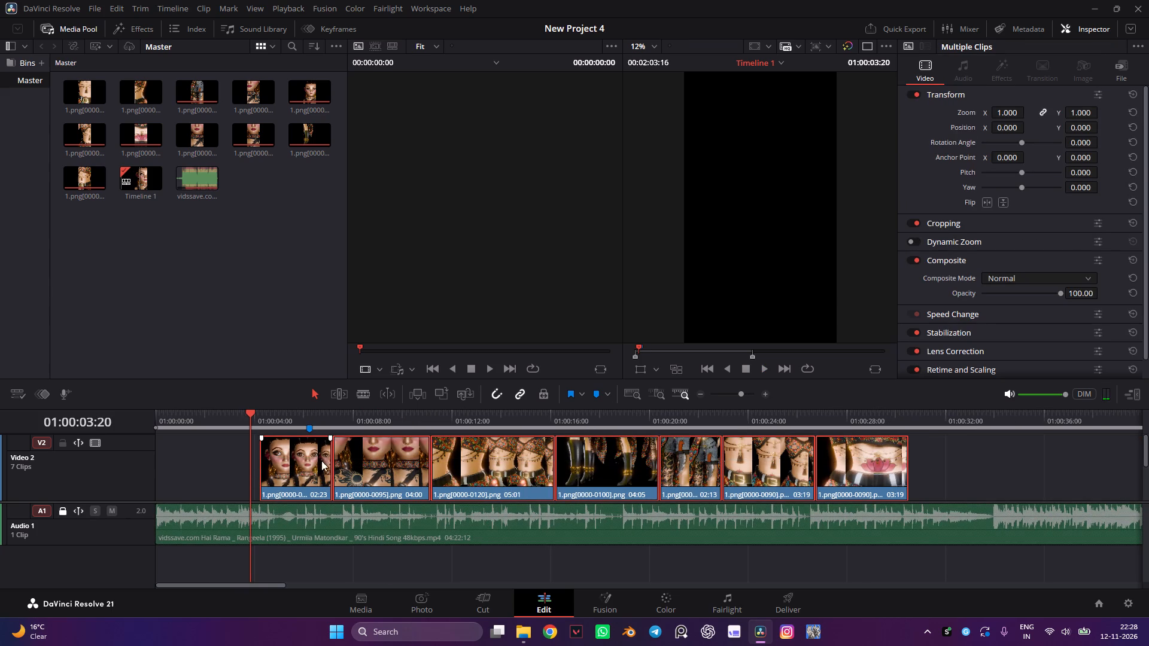
left_click_drag(315, 465, 661, 458)
left_click(498, 457)
scroll(430, 460, "down", 4, "alt")
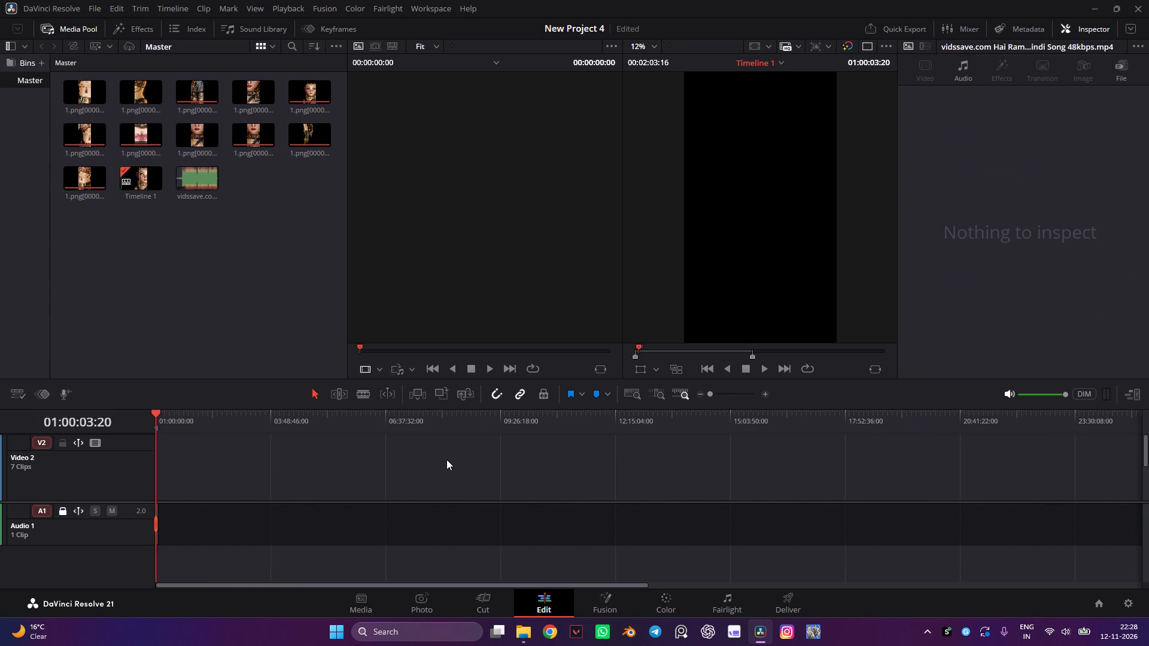
scroll(446, 459, "down", 1, "alt")
scroll(268, 463, "up", 13, "alt")
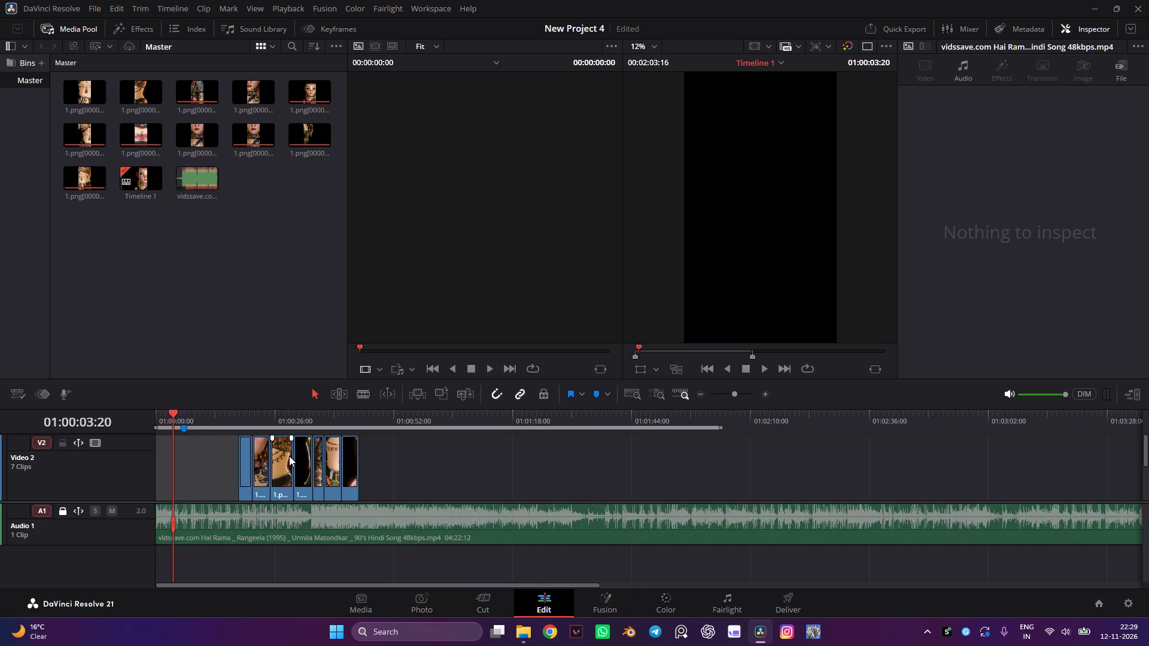
scroll(289, 456, "up", 4, "alt")
left_click_drag(242, 456, 616, 472)
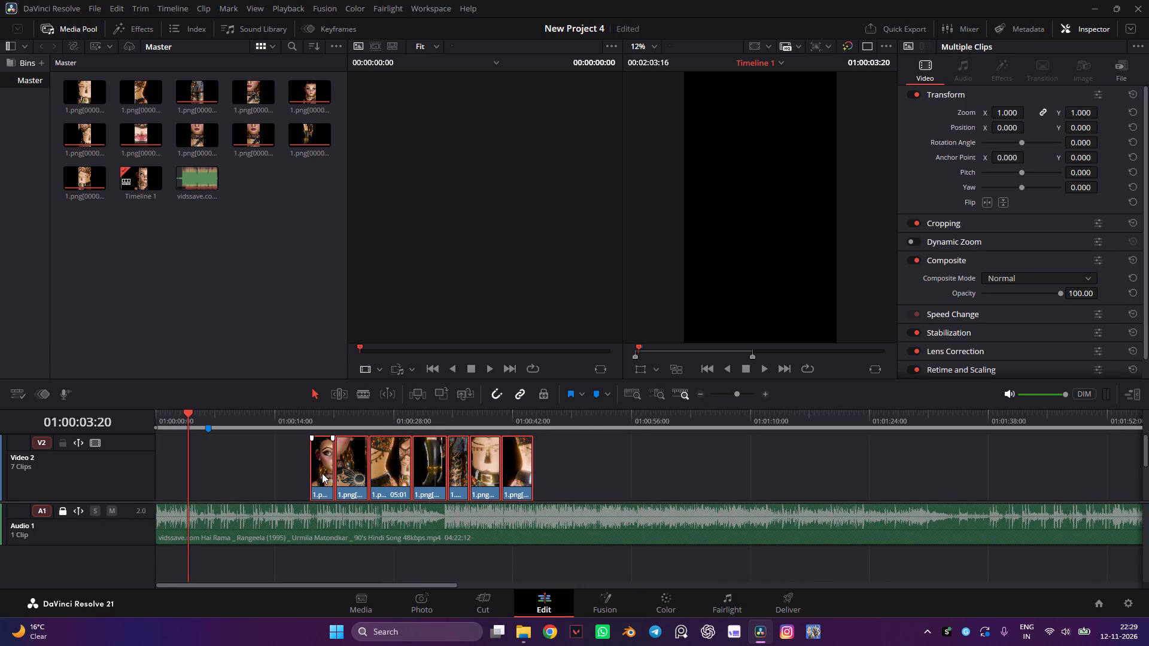
left_click_drag(322, 473, 649, 473)
scroll(663, 441, "up", 3, "alt")
scroll(524, 453, "down", 3, "alt")
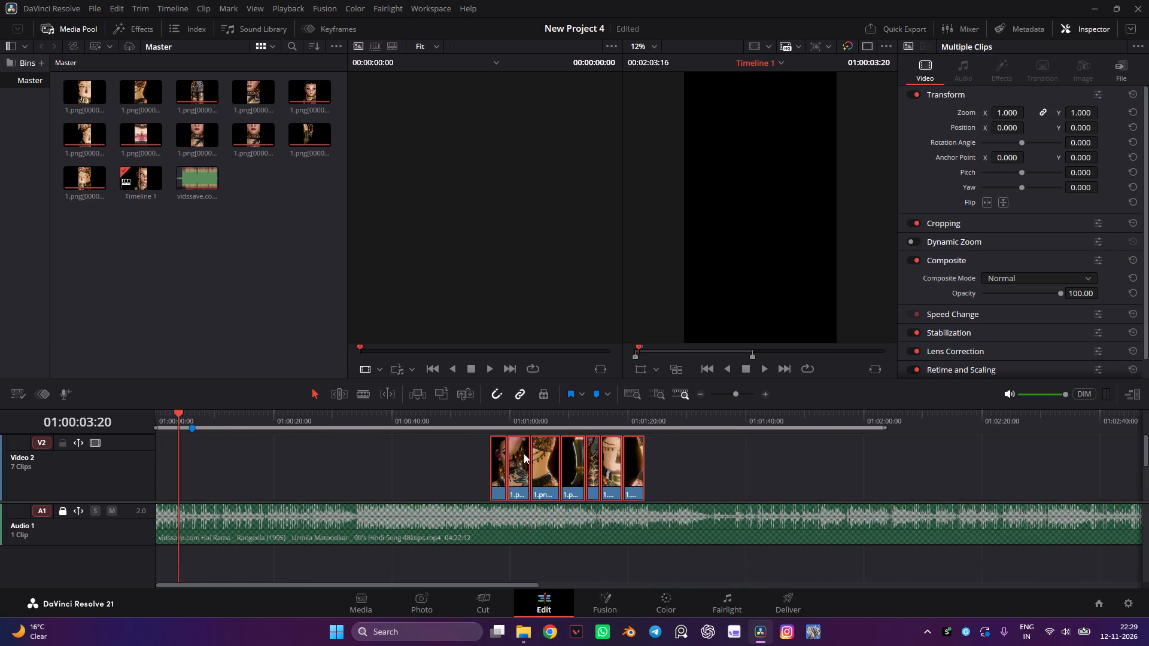
scroll(599, 451, "up", 2, "alt")
scroll(702, 451, "up", 1, "alt")
scroll(1019, 443, "up", 2, "alt")
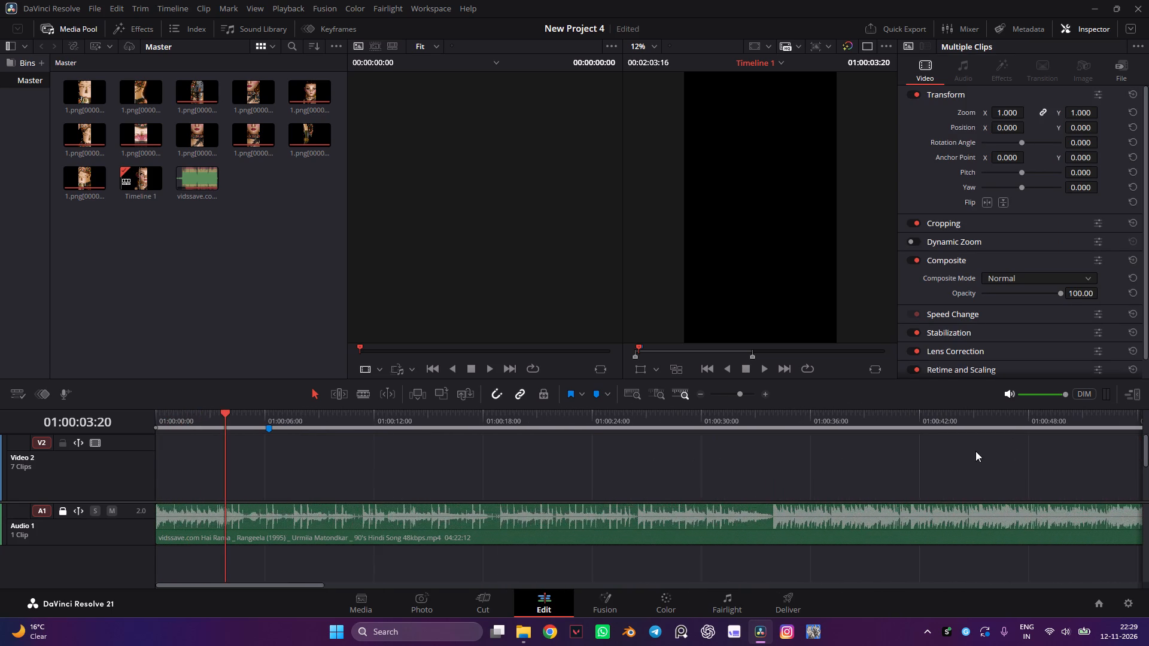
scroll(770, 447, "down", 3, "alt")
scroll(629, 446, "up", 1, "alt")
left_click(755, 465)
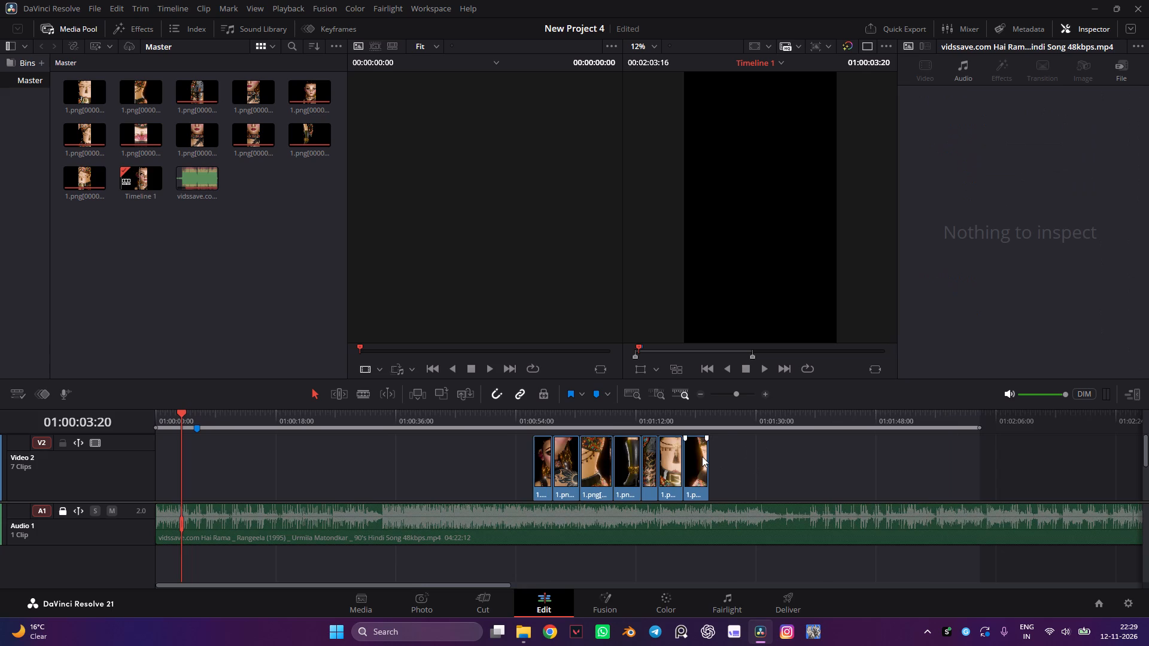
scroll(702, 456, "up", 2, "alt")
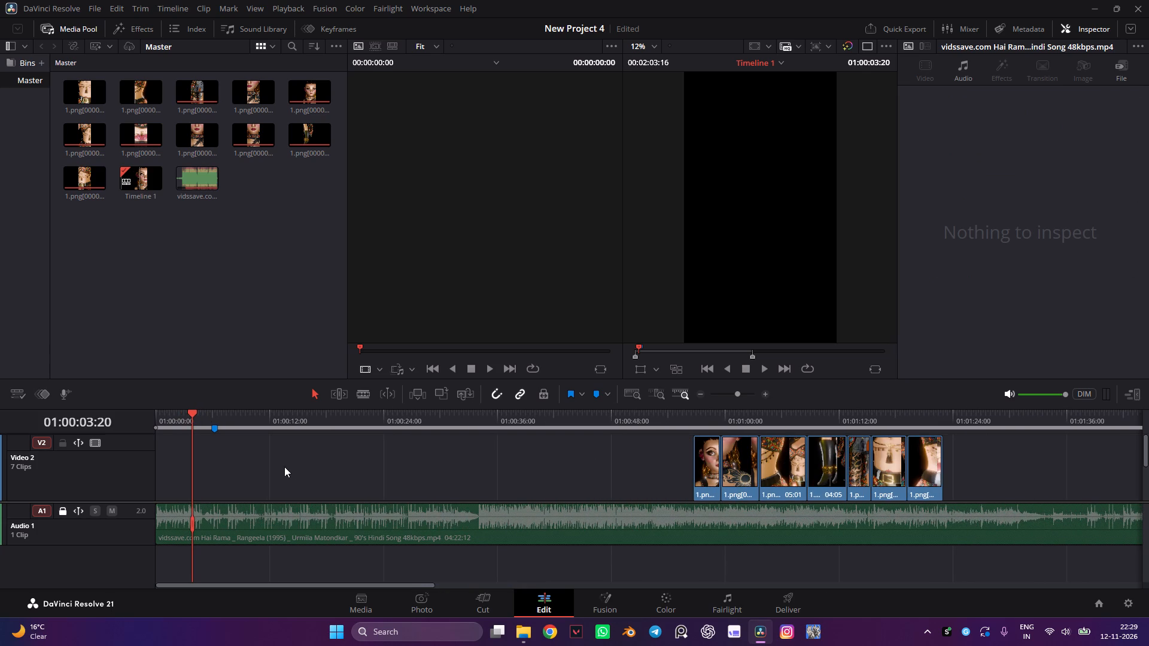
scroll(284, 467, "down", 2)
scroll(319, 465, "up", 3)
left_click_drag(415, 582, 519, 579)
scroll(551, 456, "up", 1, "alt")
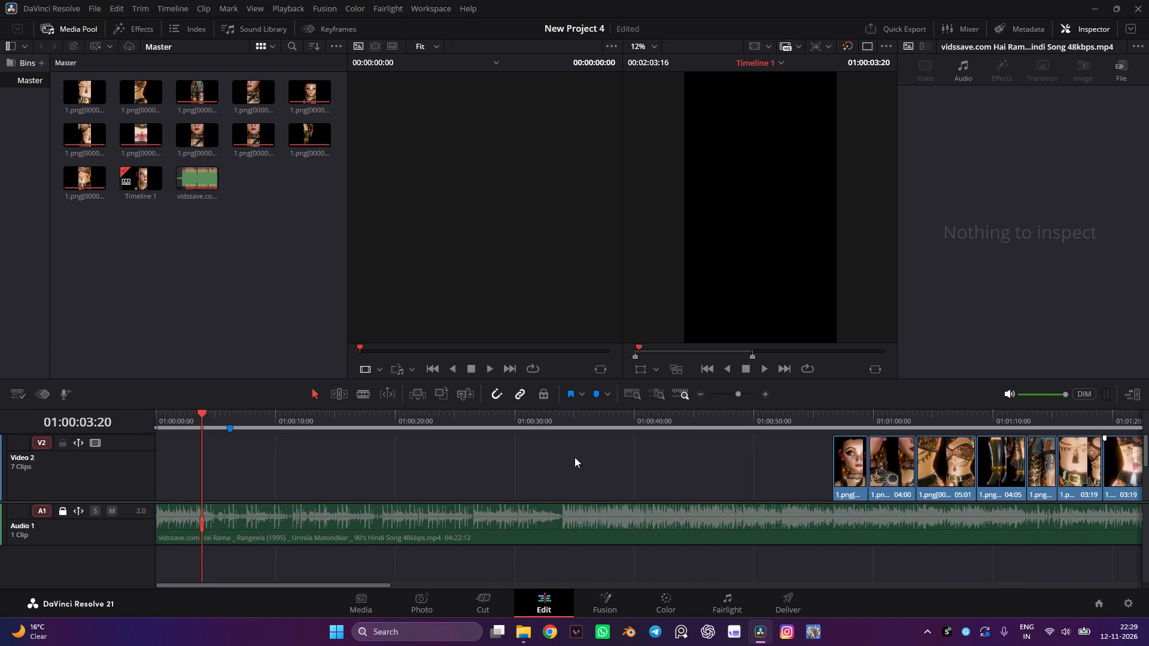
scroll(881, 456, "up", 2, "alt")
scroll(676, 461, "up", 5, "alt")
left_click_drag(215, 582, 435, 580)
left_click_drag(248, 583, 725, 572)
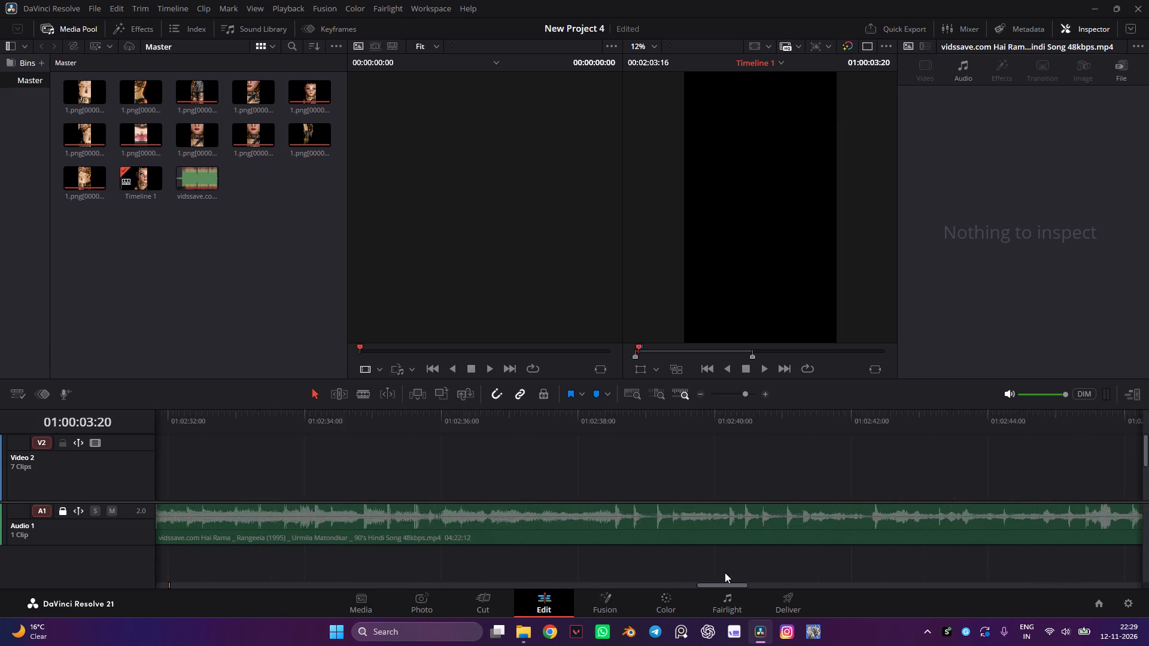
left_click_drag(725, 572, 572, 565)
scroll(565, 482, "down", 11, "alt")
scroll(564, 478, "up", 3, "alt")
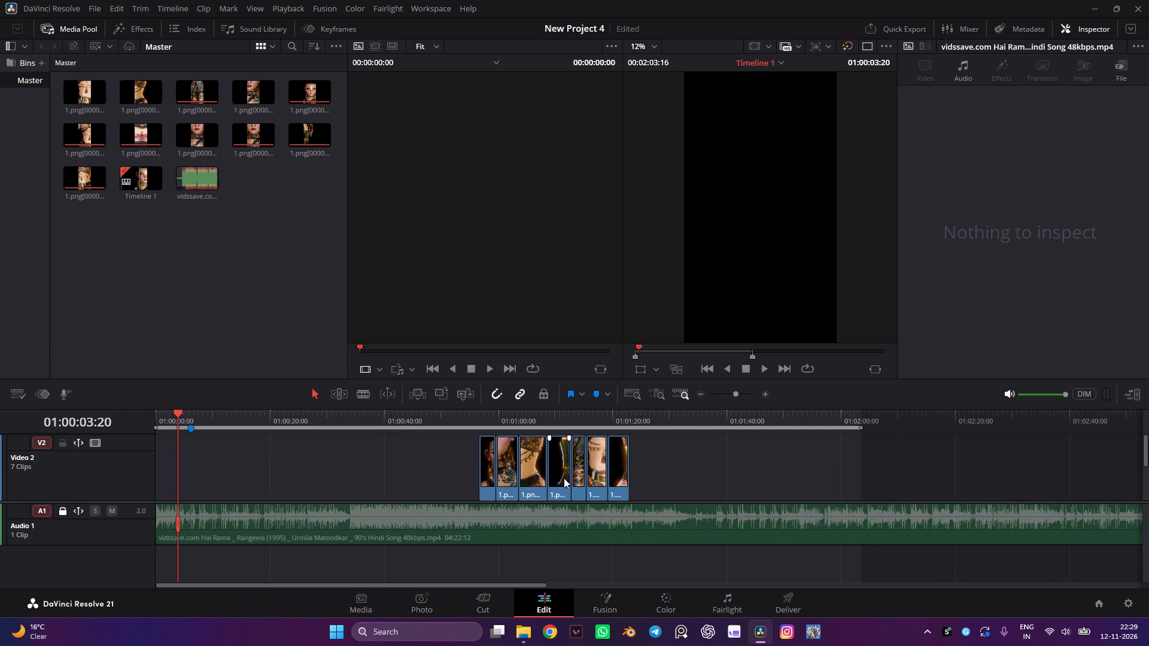
Move all seven Video 2 clips together earlier on the timeline so the first starts at about 01:00:18.
left_click_drag(531, 482, 297, 493)
key("ctrl+z")
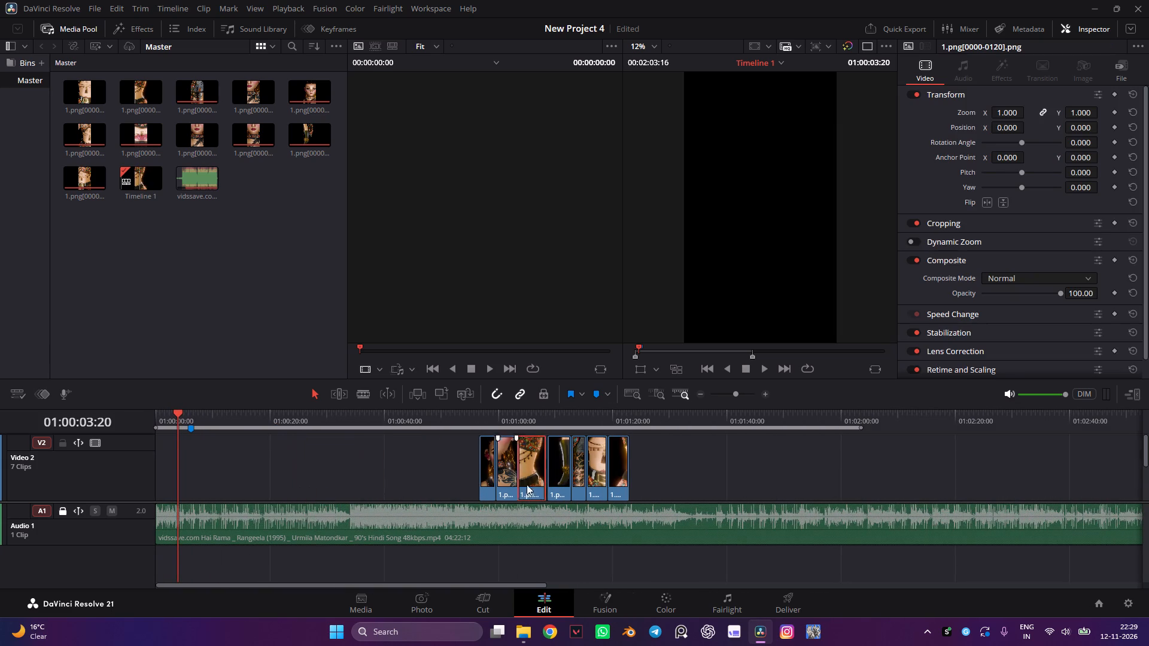
left_click_drag(448, 462, 653, 486)
left_click_drag(558, 476, 342, 474)
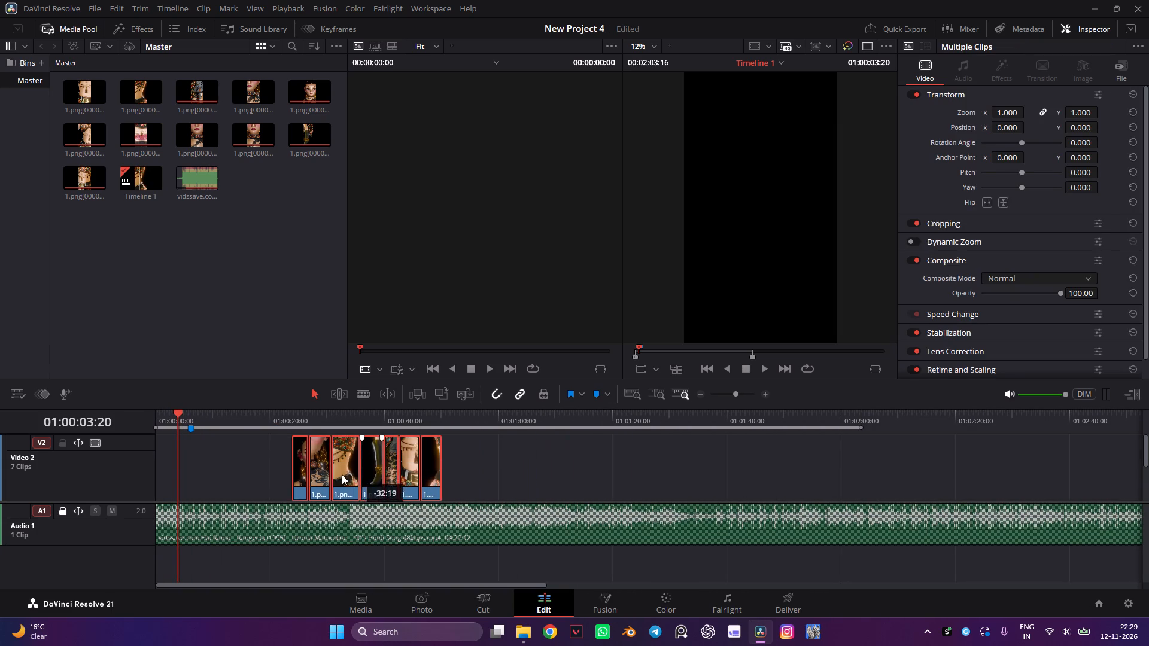
left_click_drag(342, 474, 336, 474)
Duplicate the Video 2 clip 1.png[0000-0095].png and place the copy at the very start of the timeline.
scroll(408, 468, "up", 1, "alt")
scroll(534, 465, "up", 6, "alt")
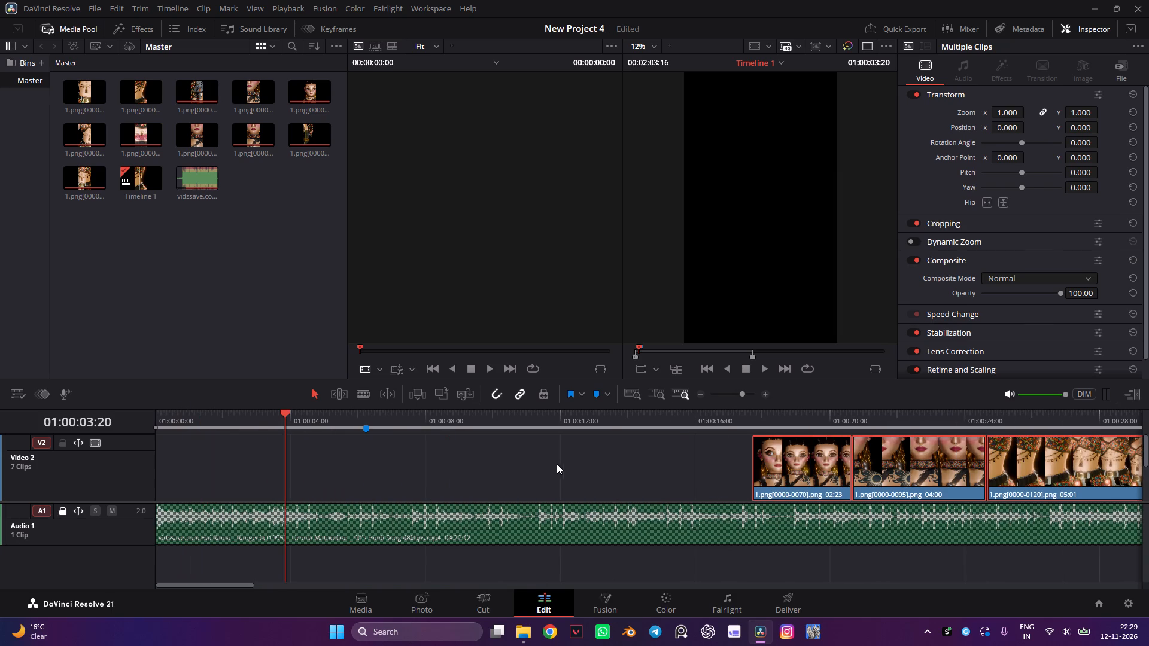
scroll(657, 469, "down", 1)
scroll(657, 468, "up", 2)
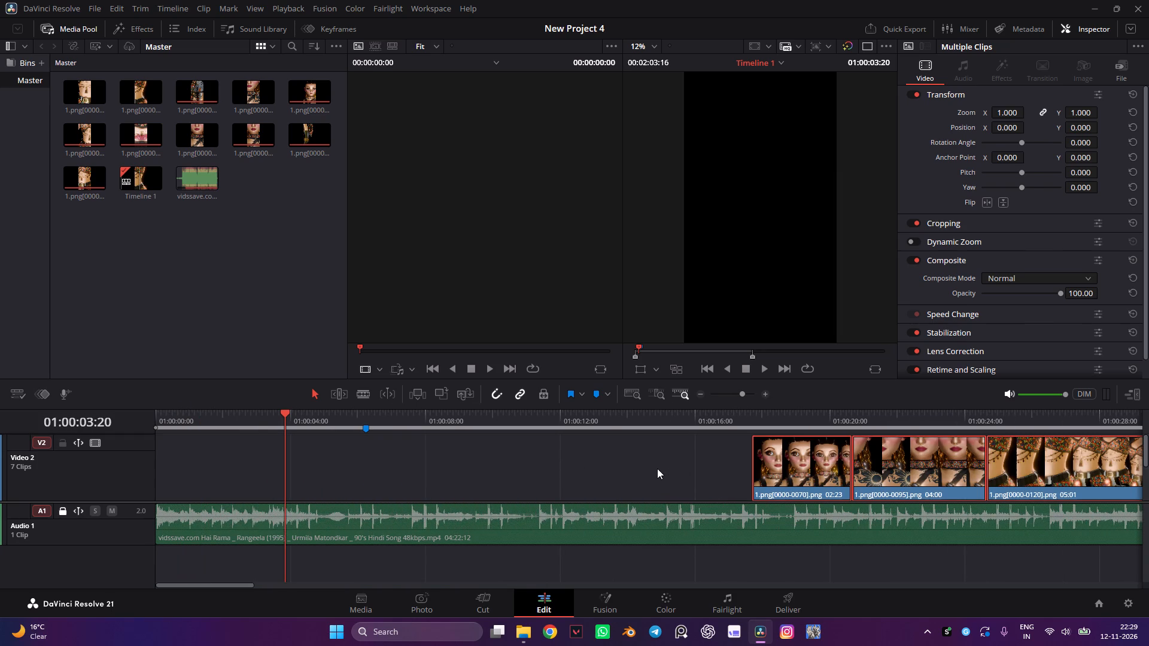
scroll(657, 468, "up", 1)
scroll(657, 468, "down", 3, "alt")
scroll(657, 468, "up", 3, "alt")
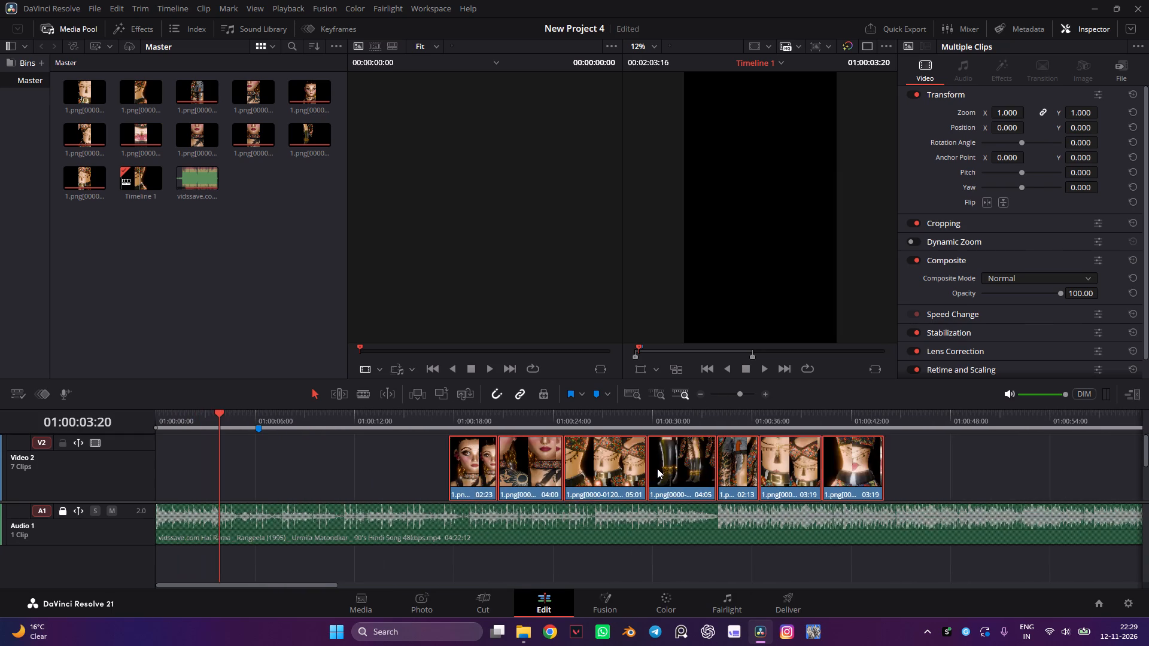
scroll(657, 468, "up", 1, "alt")
left_click(622, 467)
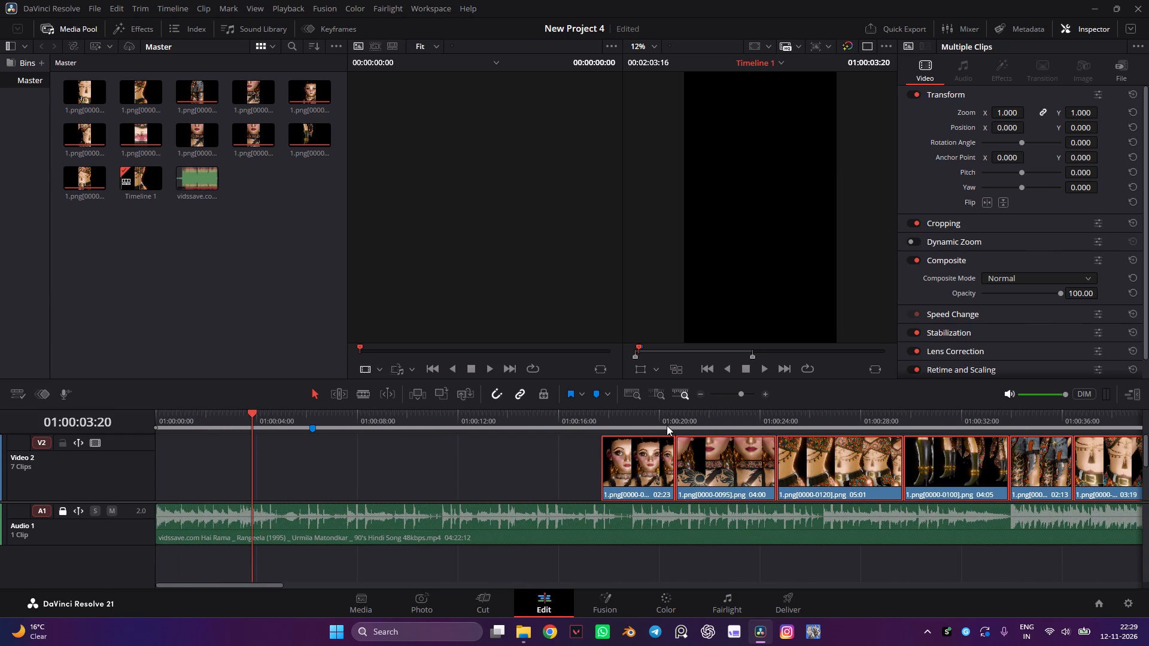
left_click_drag(676, 423, 703, 427)
left_click(715, 474)
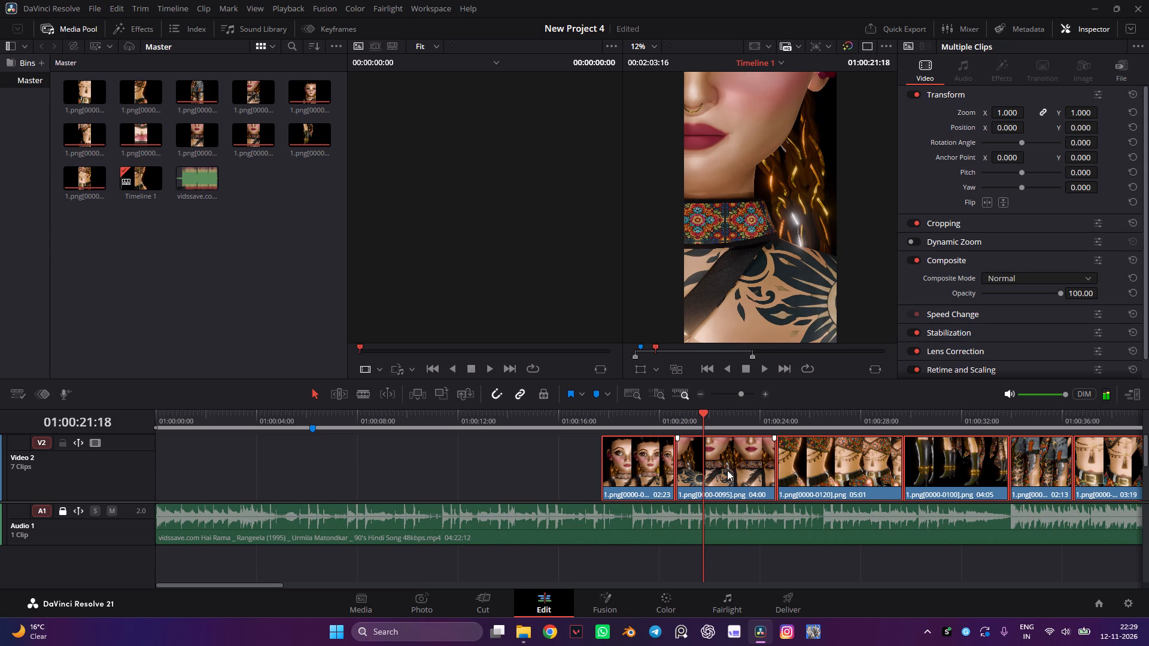
left_click(727, 470)
left_click(528, 472)
left_click(712, 471)
left_click_drag(729, 472, 360, 475, "alt")
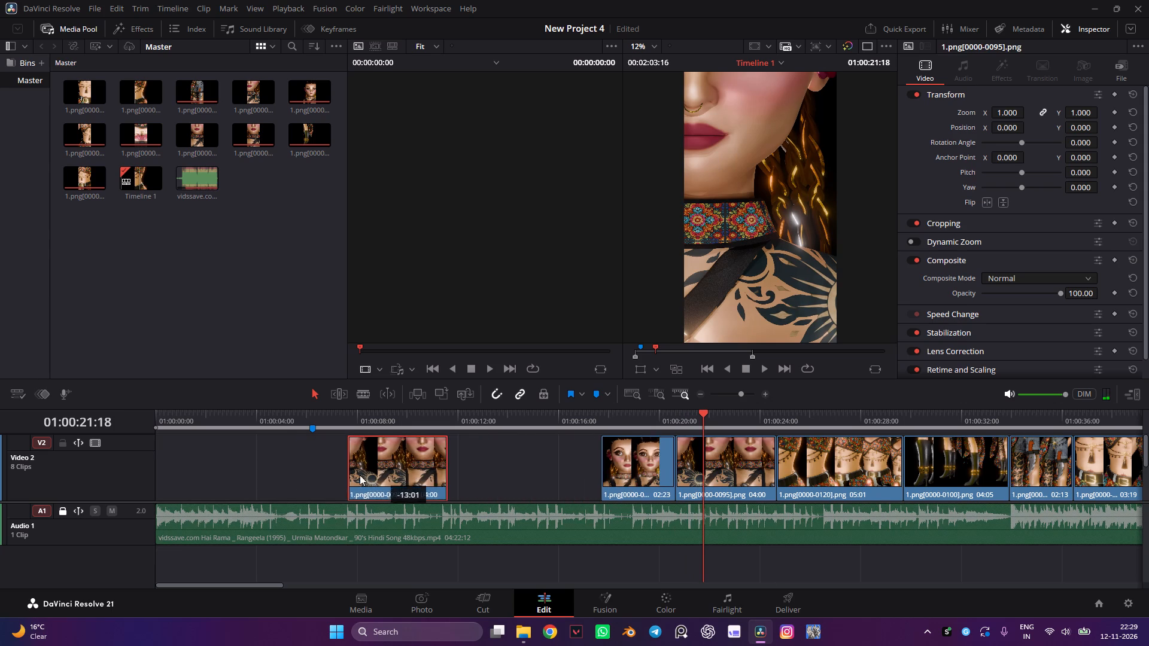
left_click_drag(360, 475, 188, 479, "alt")
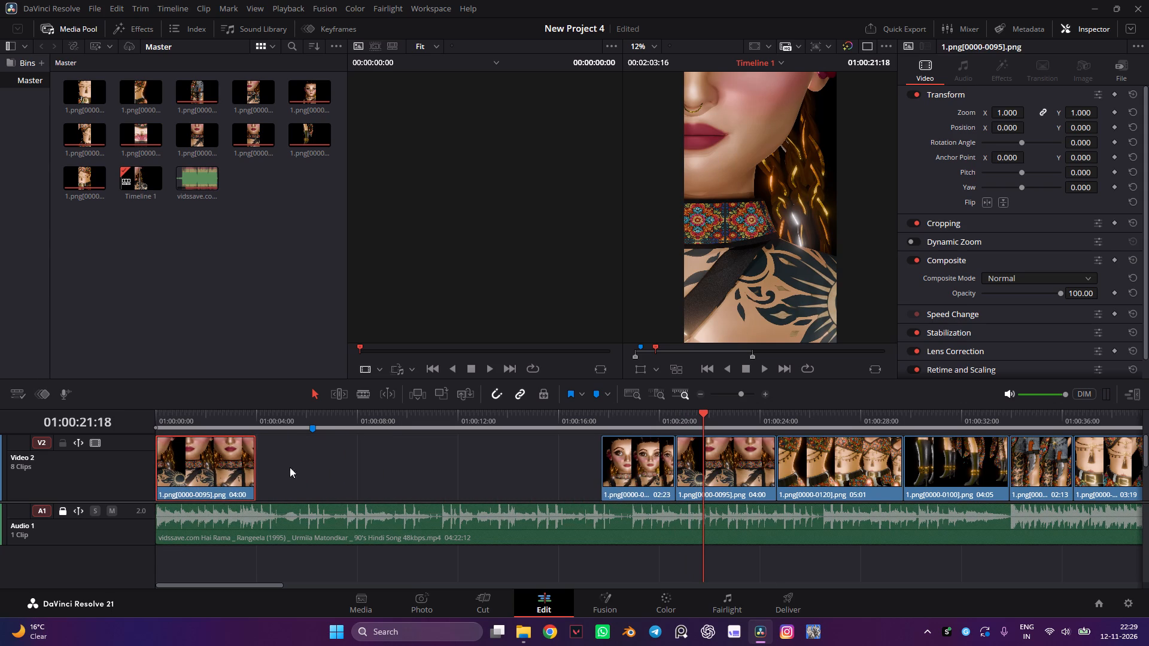
Trim the start of the copied 1.png[0000-0095].png clip to 01:00:03:07 and move the remaining piece to the timeline start.
left_click_drag(163, 425, 170, 426)
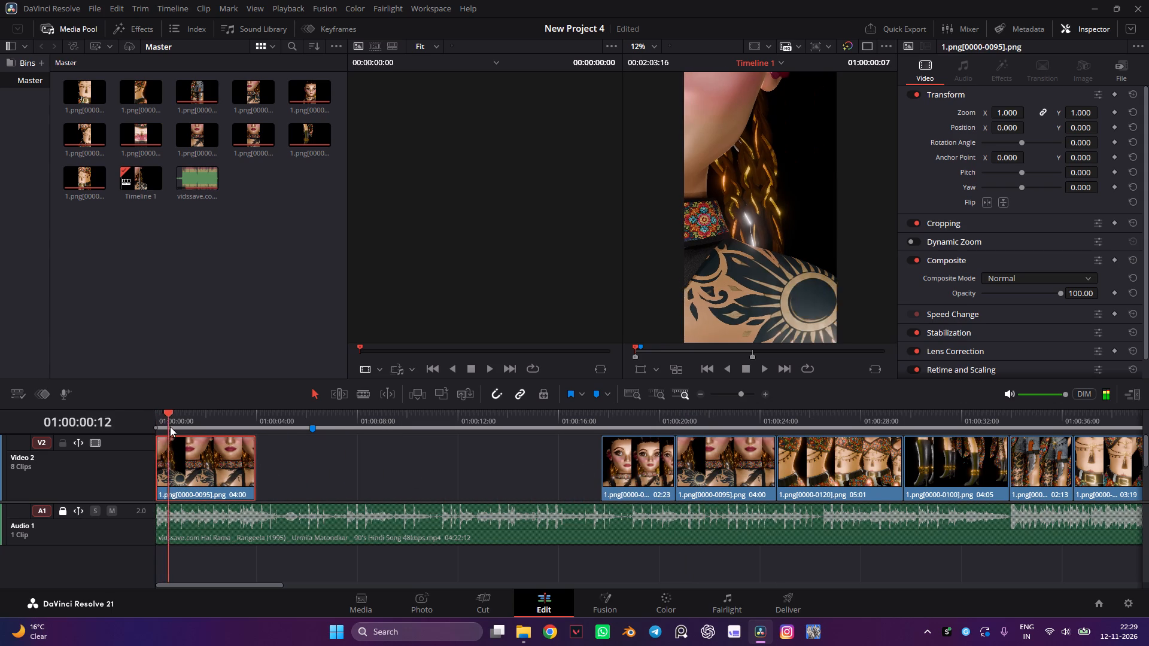
left_click_drag(170, 426, 215, 444)
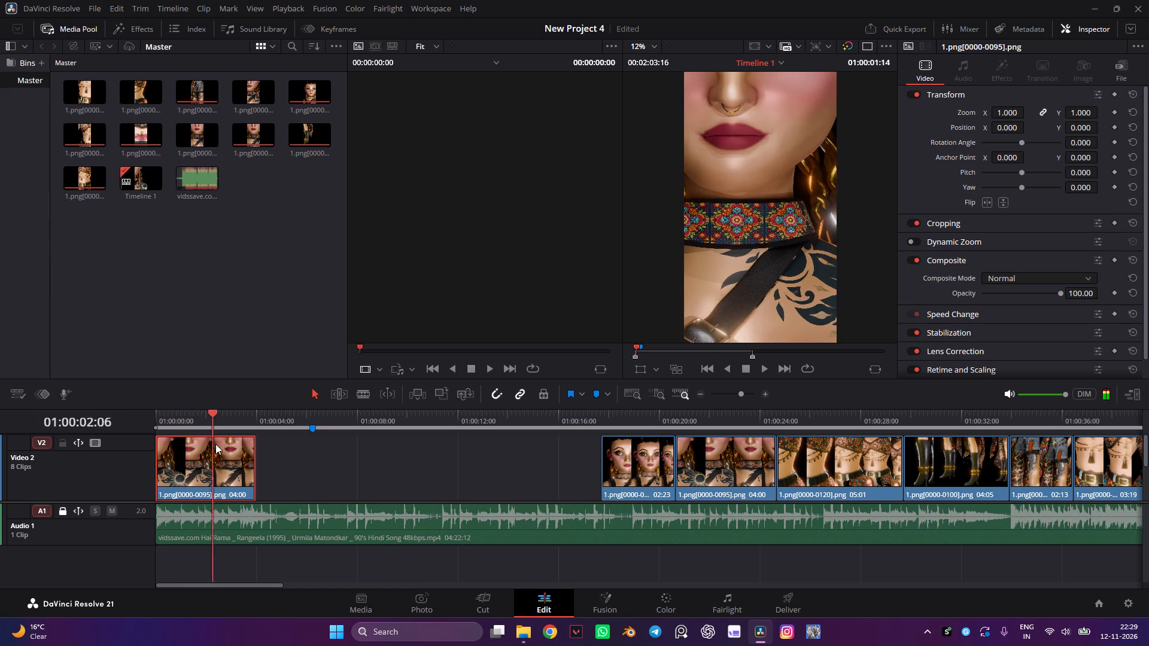
left_click_drag(215, 444, 238, 465)
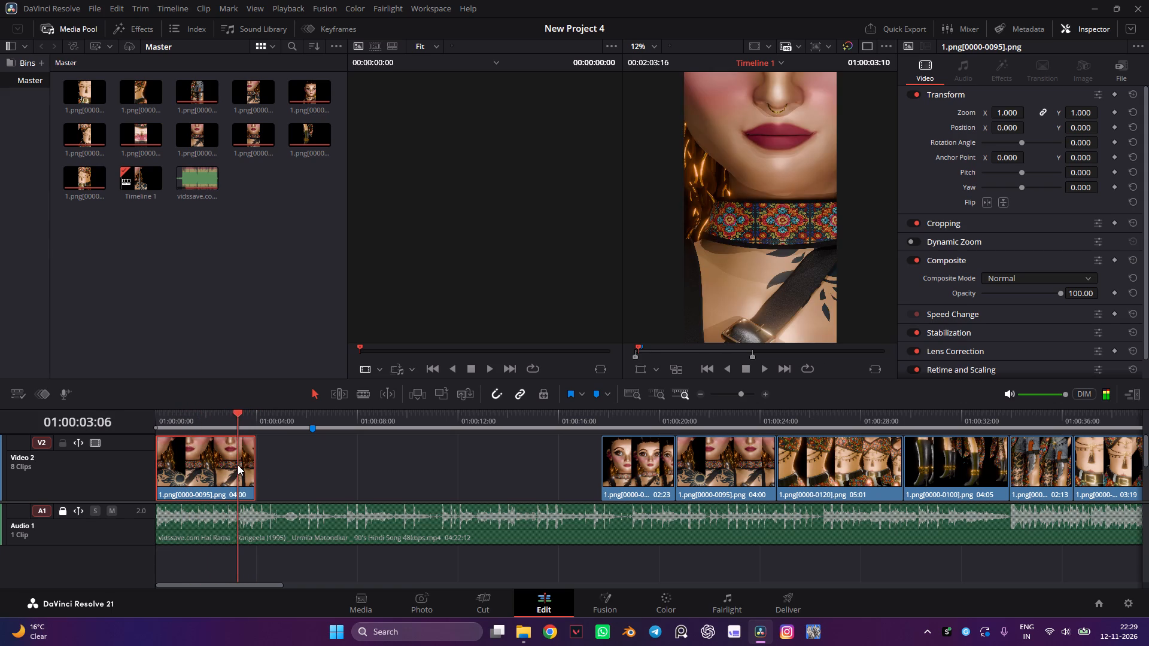
left_click_drag(238, 465, 239, 465)
left_click(204, 476)
left_click_drag(157, 459, 239, 479)
left_click_drag(254, 473, 174, 475)
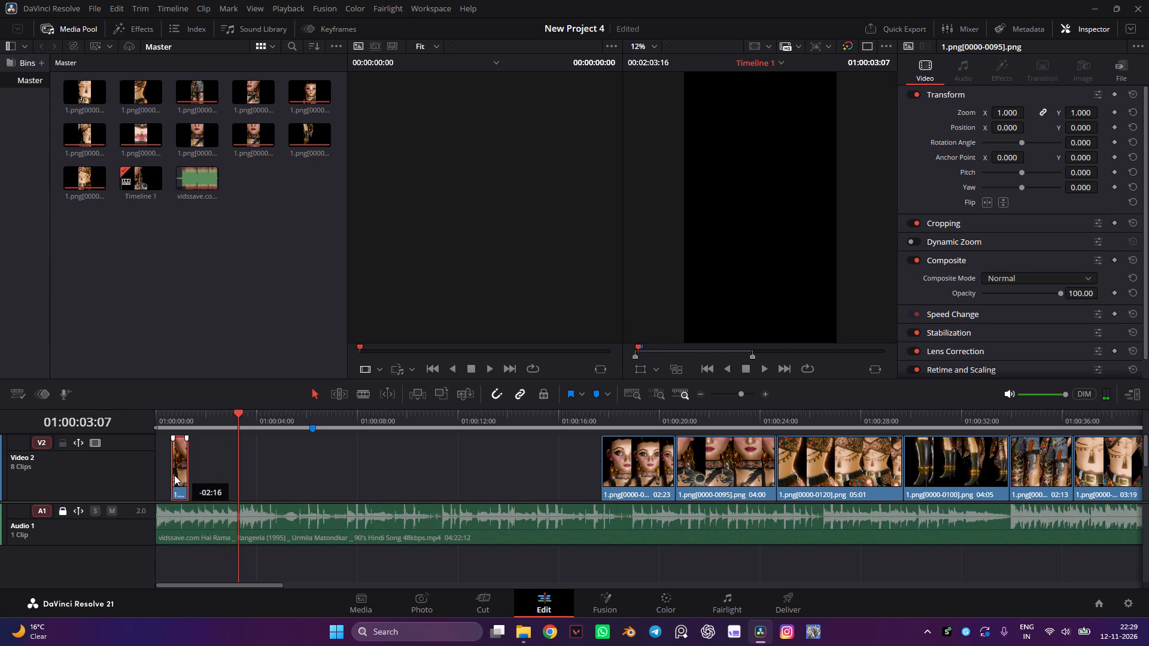
left_click_drag(174, 475, 159, 476)
Duplicate the Video 2 clip 1.png[0000-0120].png and place the copy near the timeline start at about 01:00:01:21.
left_click(804, 466)
left_click_drag(825, 470, 701, 461, "alt")
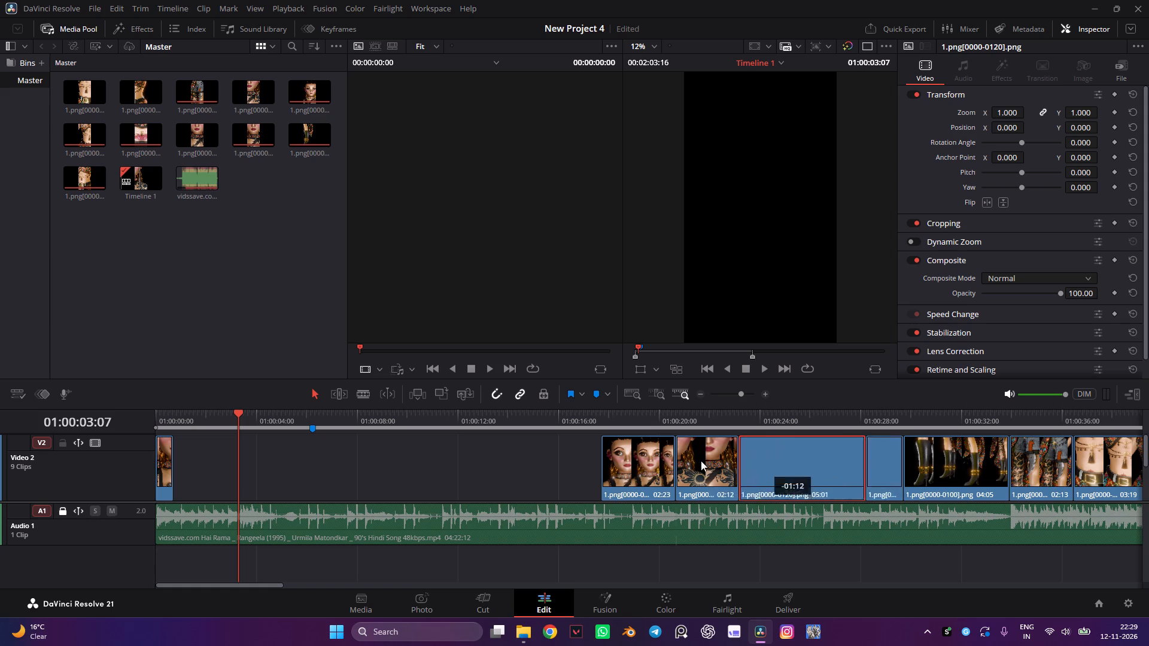
left_click_drag(701, 461, 251, 452, "alt")
Scrub through the copied 1.png[0000-0120].png clip and split it at nine points, the first at 01:00:02:11.
left_click_drag(237, 419, 265, 422)
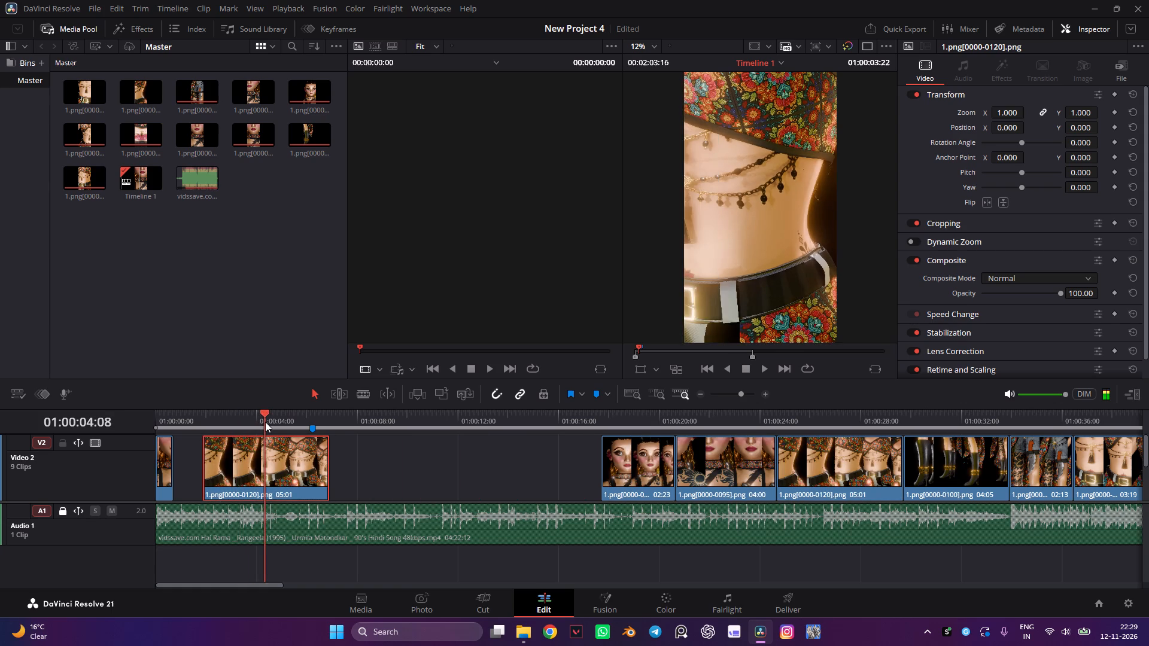
left_click_drag(265, 422, 265, 422)
left_click_drag(242, 418, 212, 423)
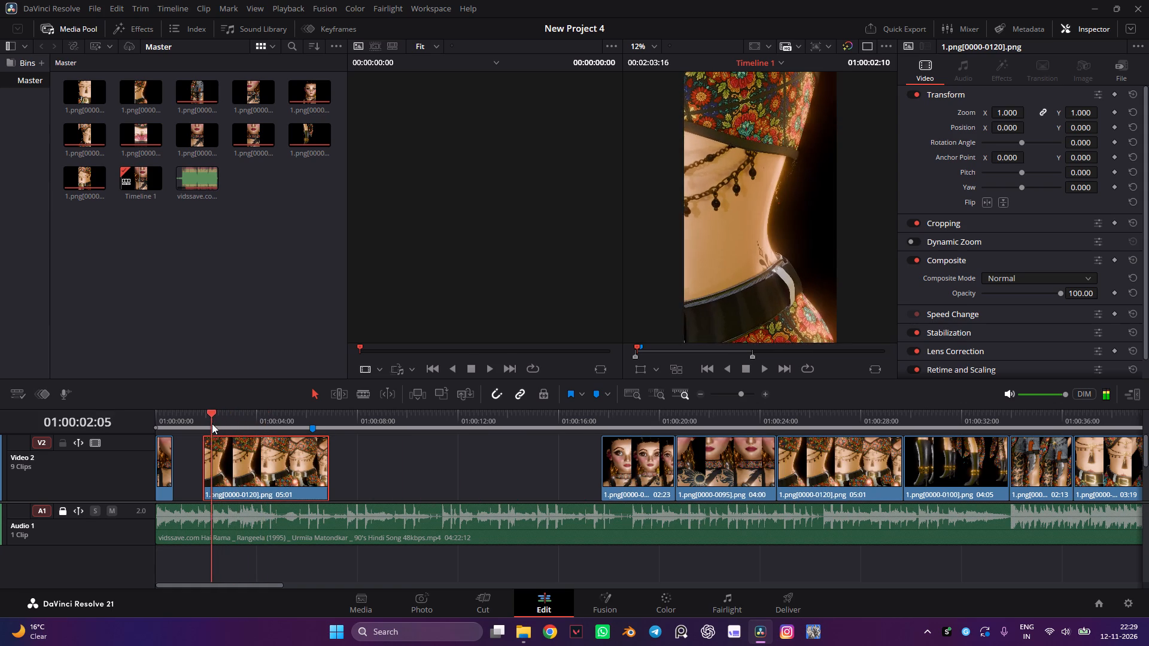
left_click_drag(212, 423, 231, 425)
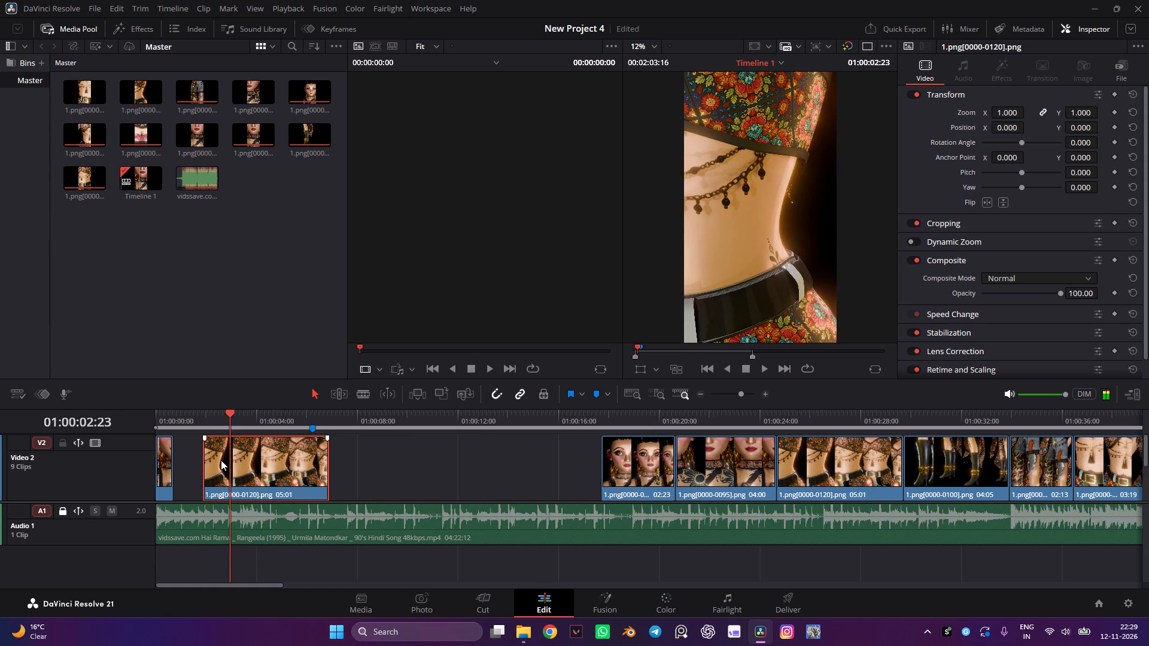
key("c")
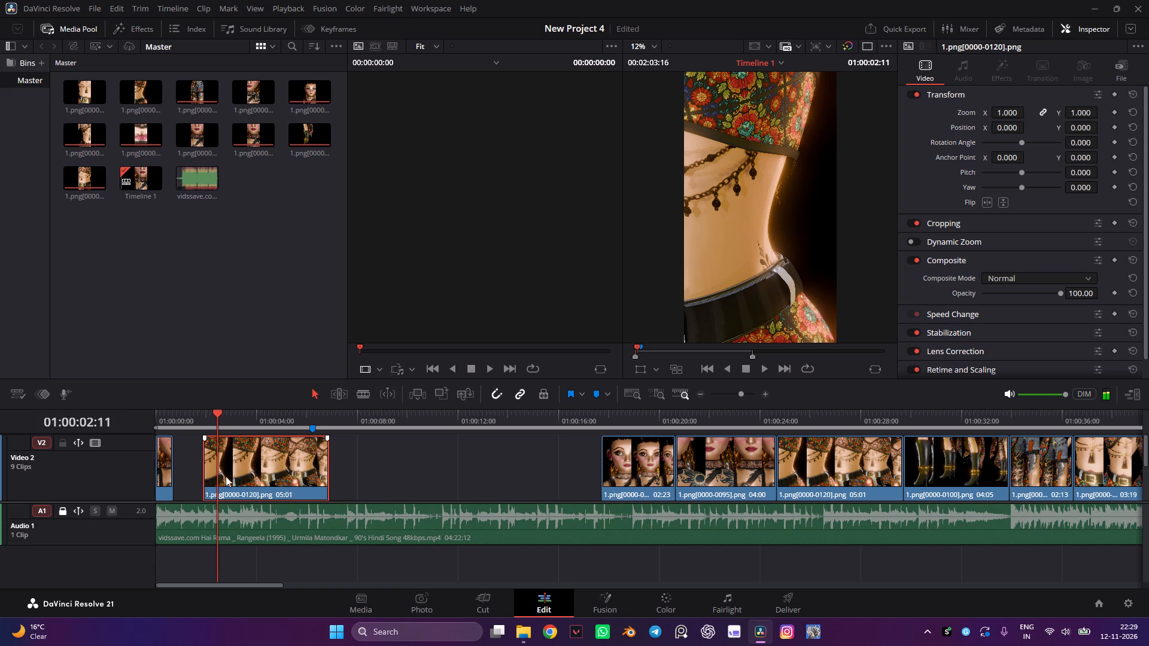
key("b")
left_click(214, 470)
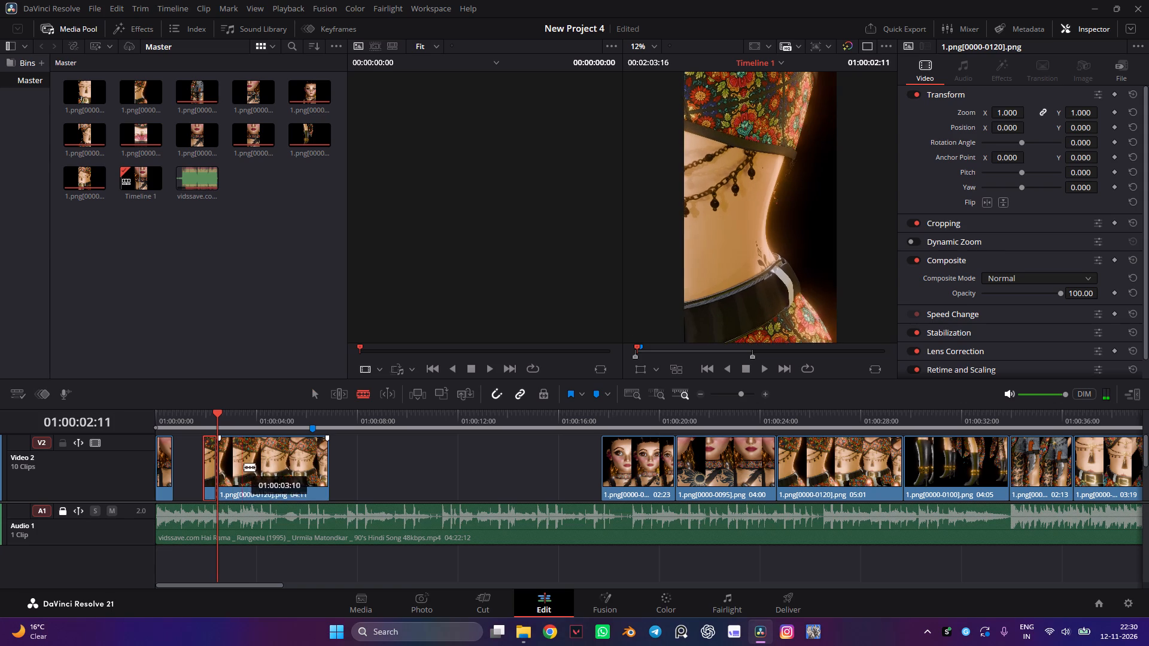
left_click(259, 469)
left_click(272, 471)
left_click(290, 470)
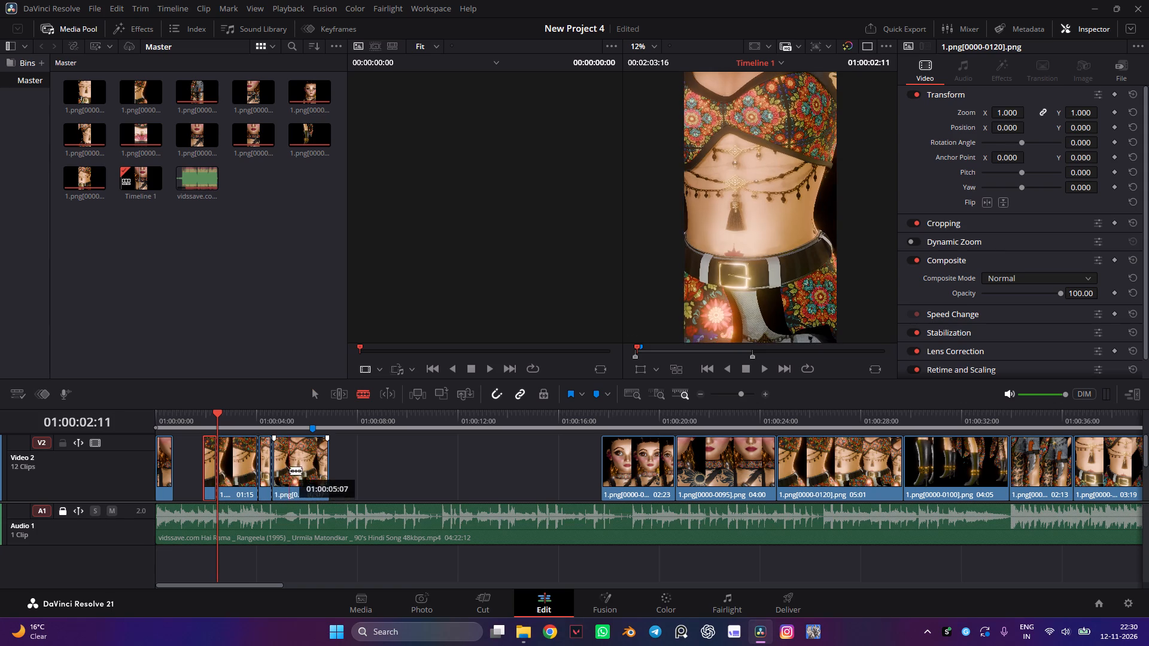
left_click(322, 474)
left_click(312, 474)
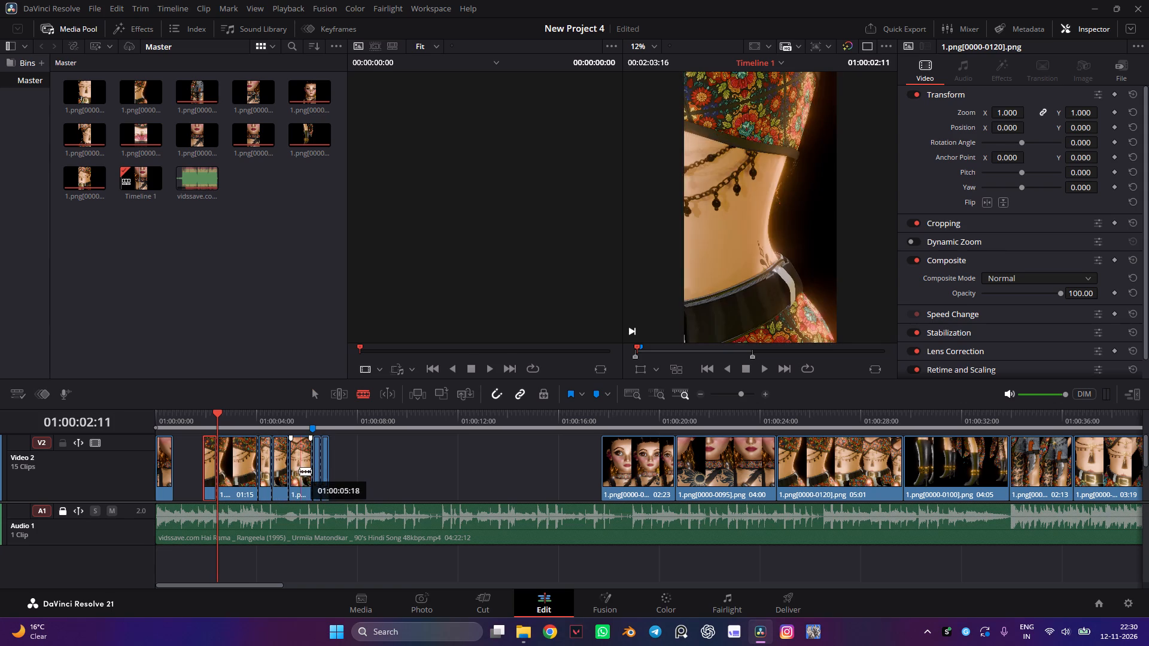
left_click(299, 471)
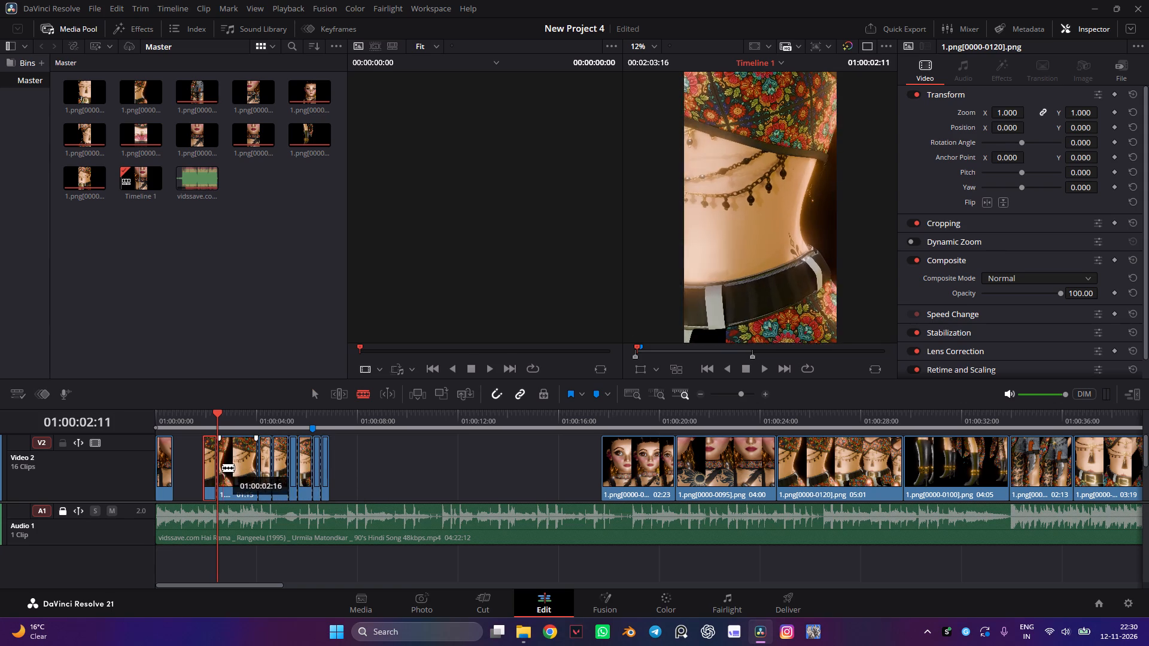
left_click(218, 468)
left_click(242, 470)
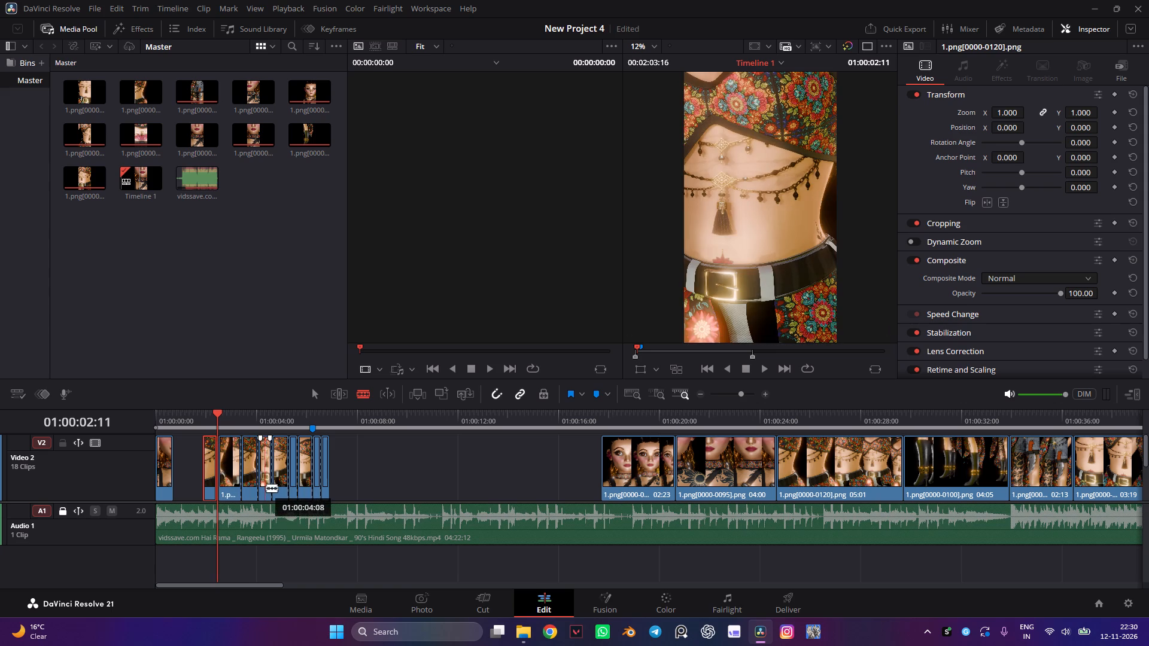
Move the first piece of the split 1.png[0000-0120].png copy earlier on Video 2, to about 01:00:01.
key("a")
left_click(212, 474)
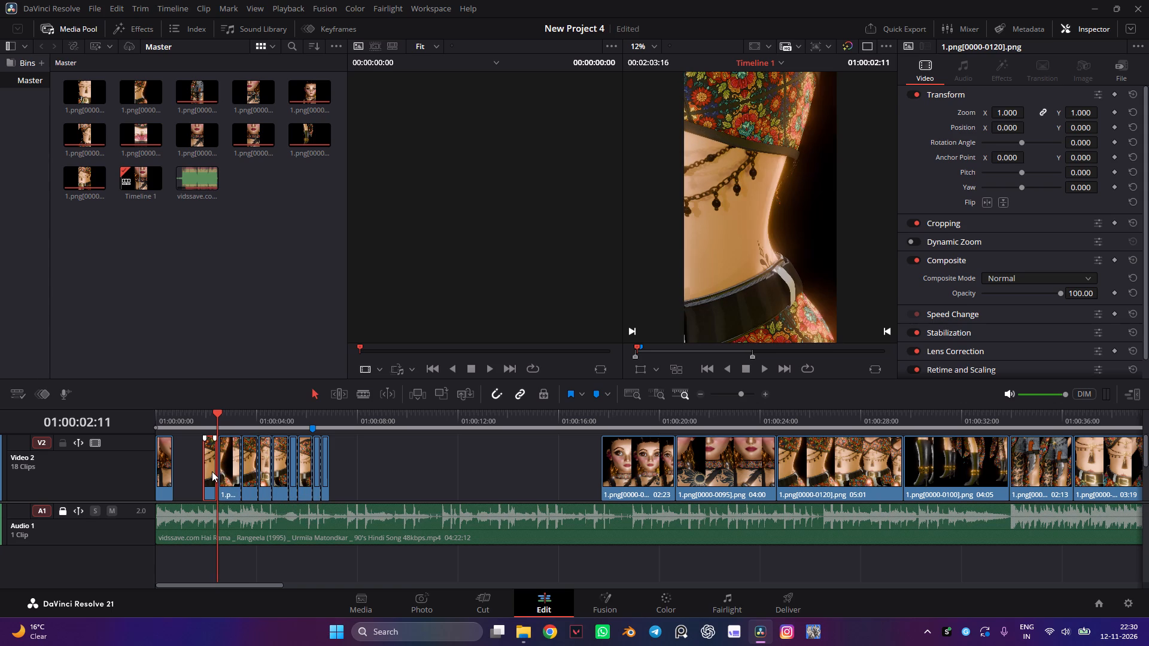
left_click_drag(212, 471, 189, 476)
Ripple delete the pieces of the split 1.png[0000-0120].png copy between 01:00:02:11 and about 01:00:04:15.
left_click_drag(212, 461, 225, 468)
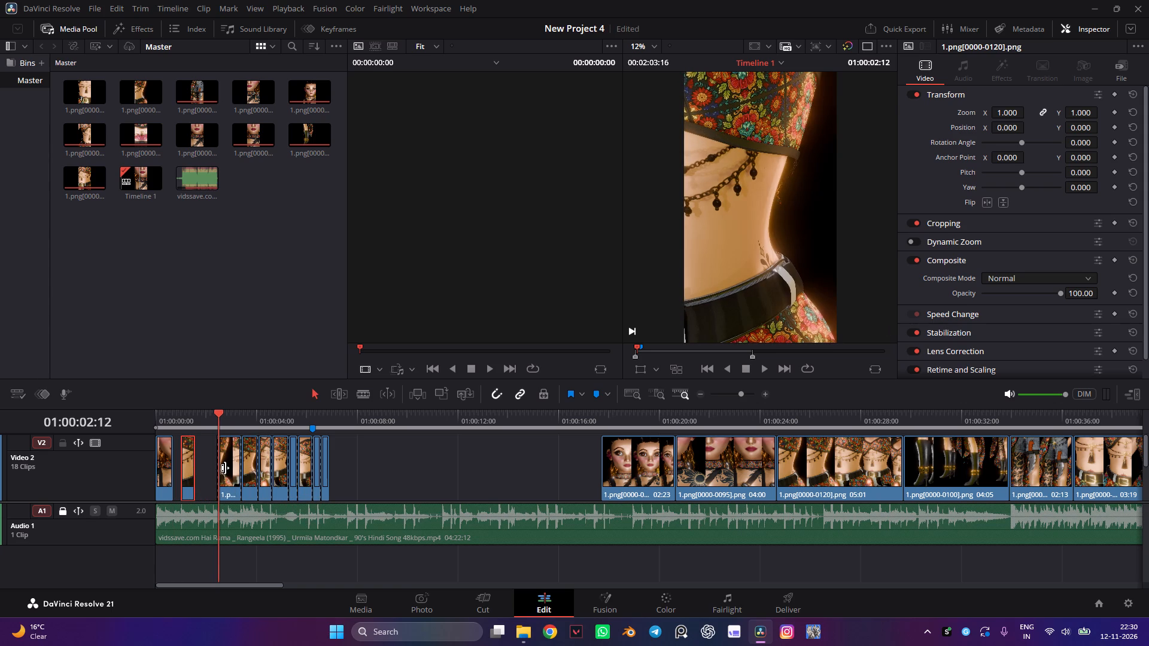
left_click_drag(225, 468, 276, 471)
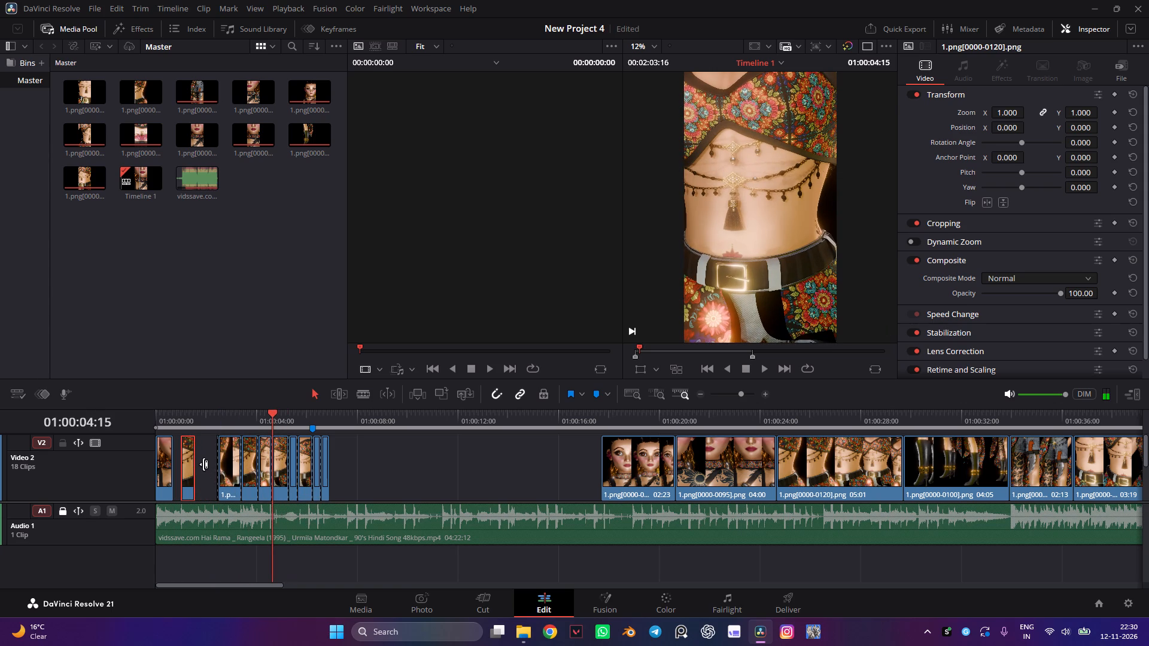
left_click_drag(203, 464, 251, 484)
left_click(211, 471)
left_click(379, 461)
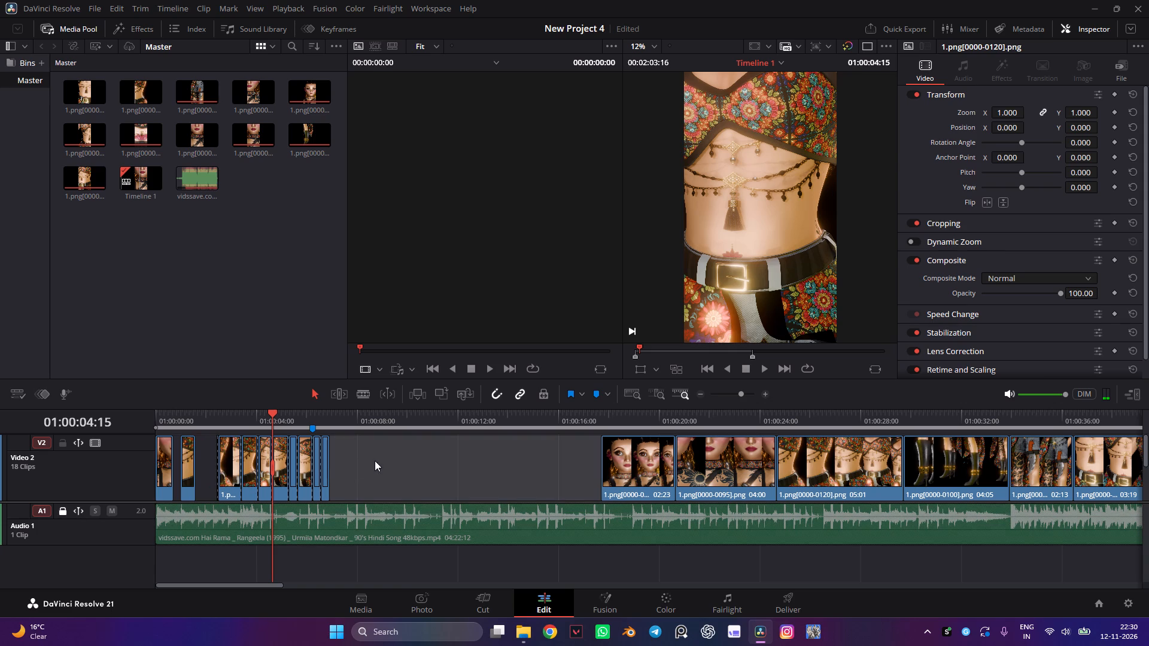
left_click_drag(206, 468, 269, 482)
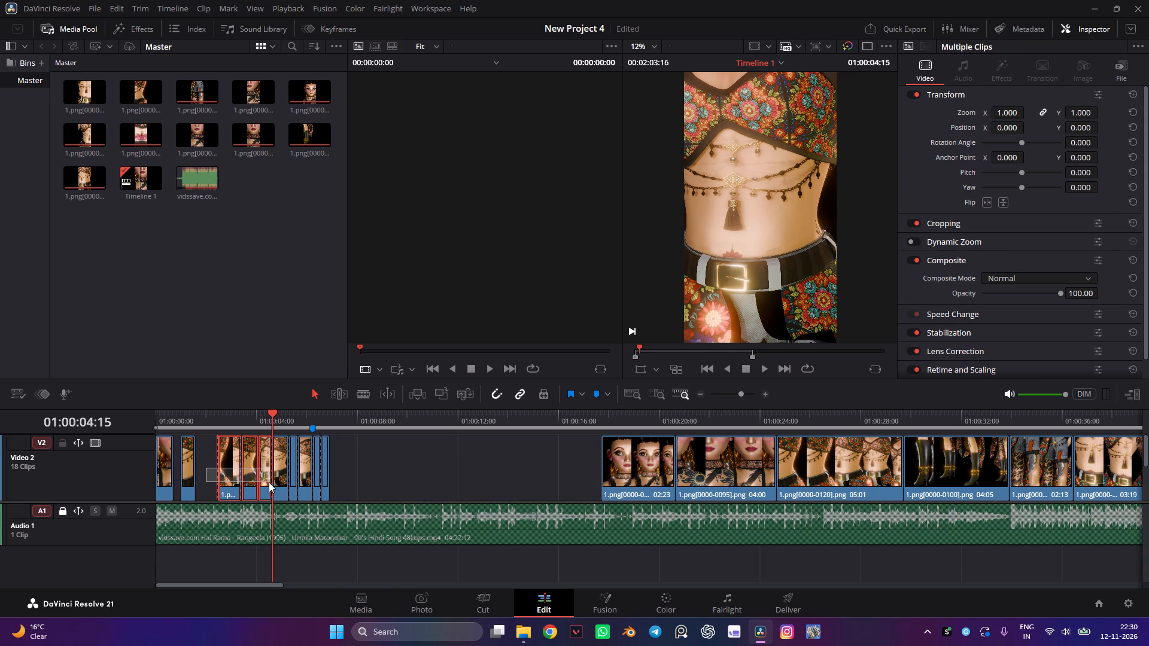
left_click_drag(269, 482, 262, 482)
key("Delete")
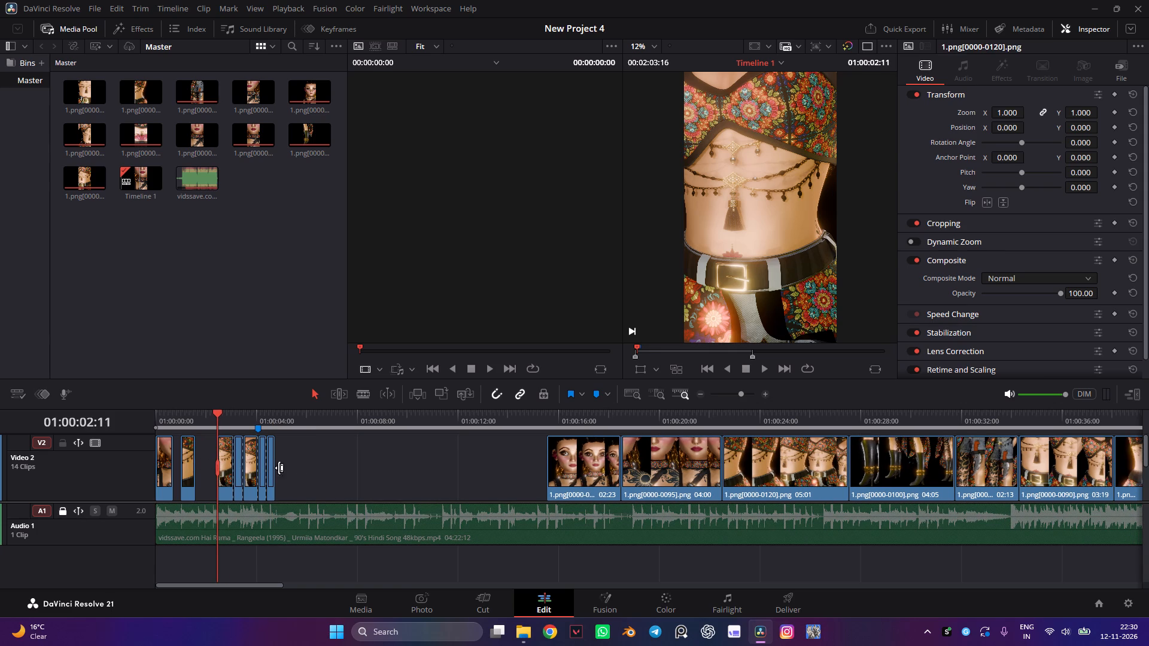
Ripple delete the remaining pieces of the split 1.png[0000-0120].png copy beyond the first two that start at 01:00:02:11.
left_click_drag(298, 468, 245, 474)
left_click(249, 456)
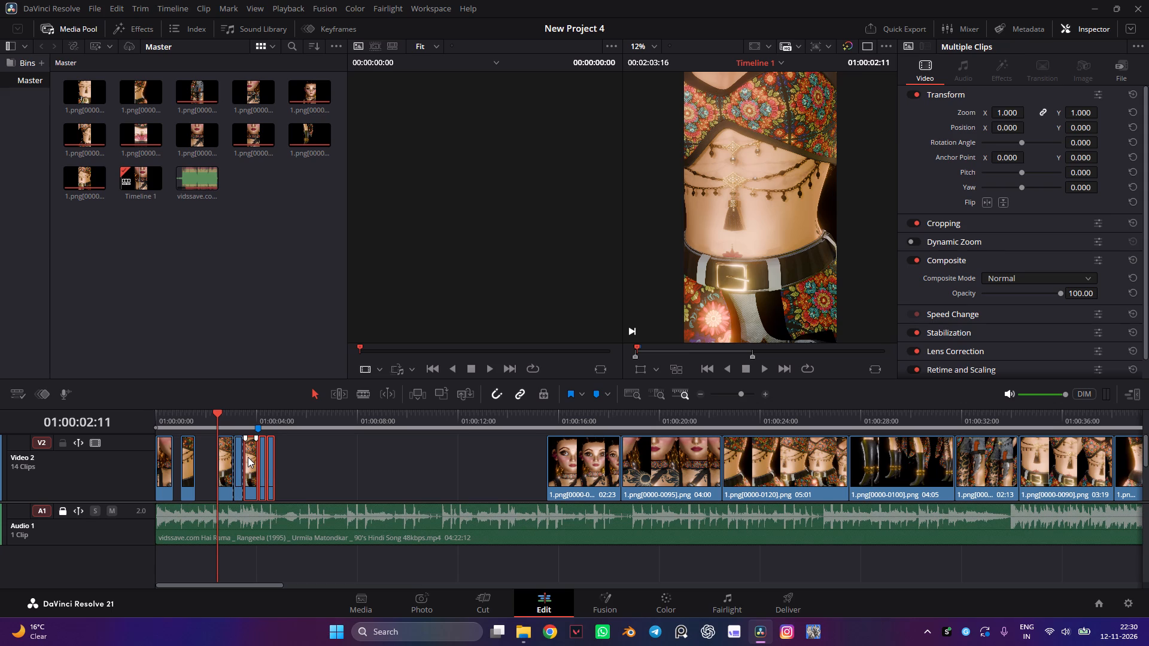
left_click(249, 457)
left_click(337, 461)
left_click(247, 466)
key("Delete")
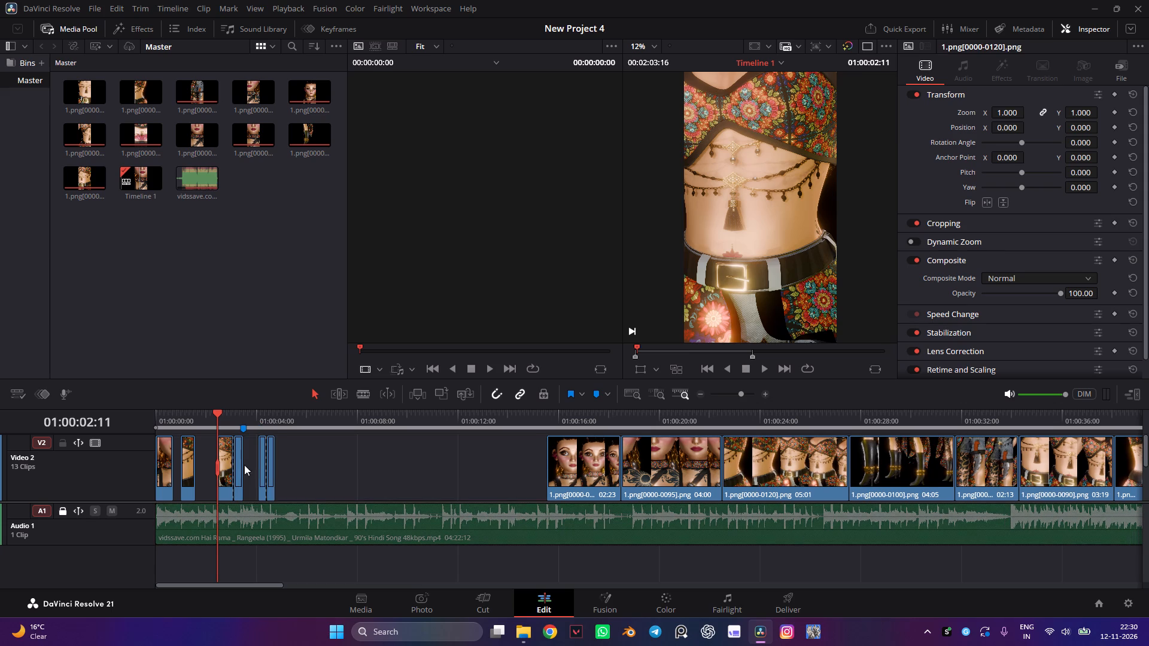
left_click(238, 462)
key("Delete")
left_click(236, 462)
key("Delete")
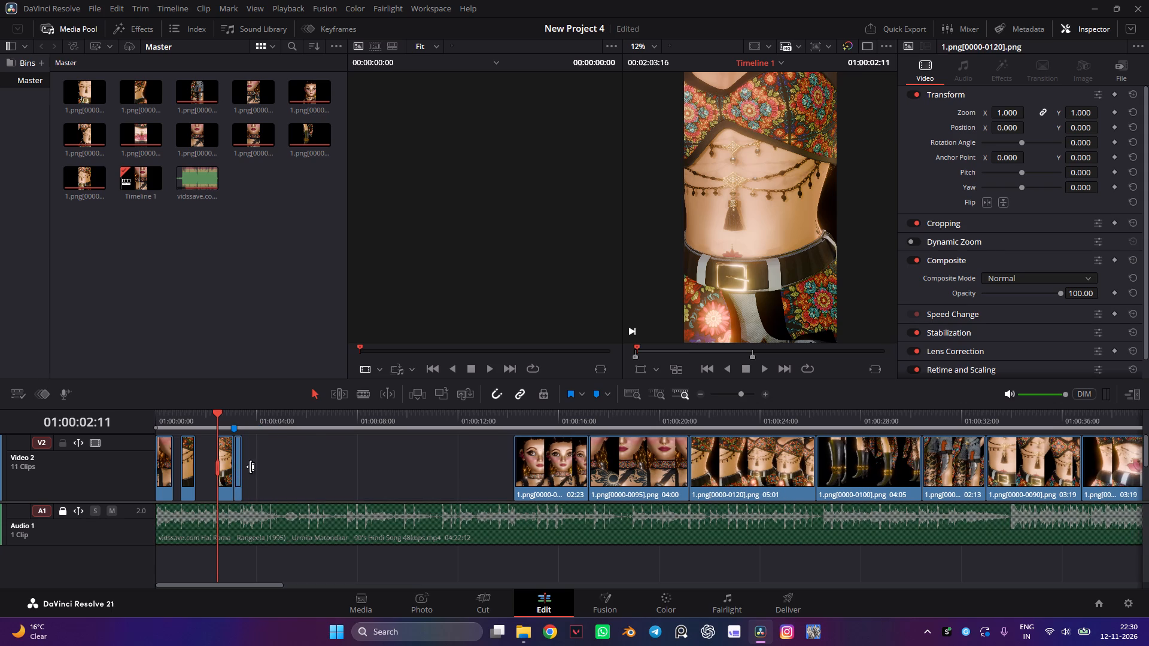
Move the last two short 1.png[0000-0120].png pieces together on Video 2 so they start at about 01:00:03:03.
left_click_drag(269, 465, 230, 473)
left_click_drag(228, 484, 226, 484)
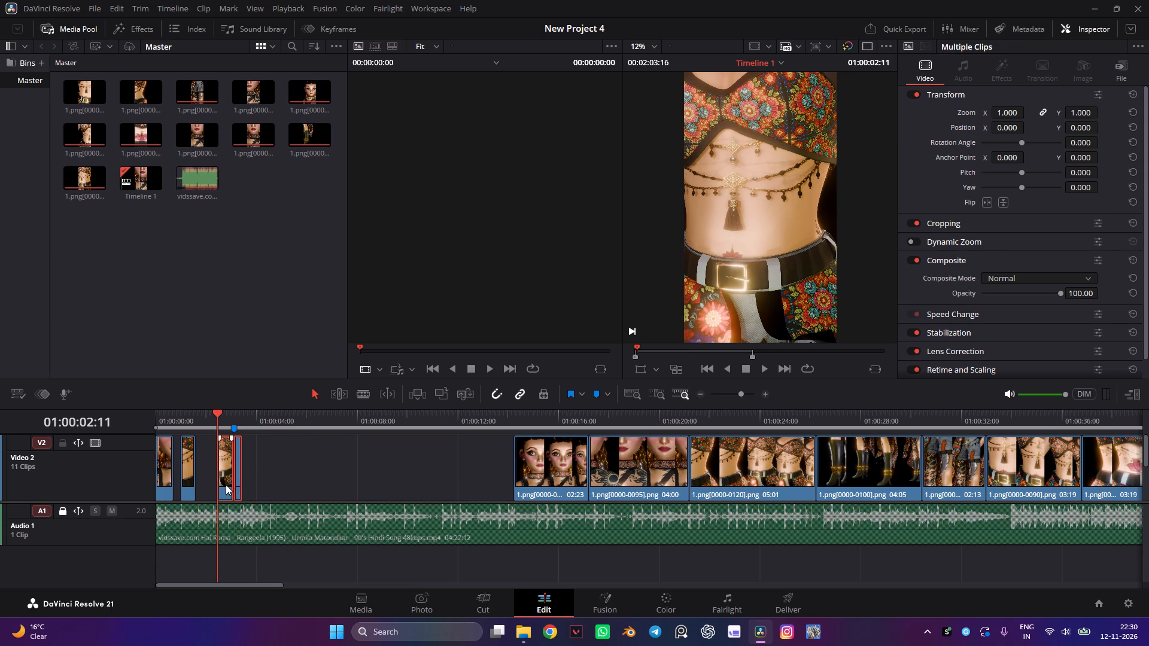
left_click_drag(226, 484, 204, 486)
left_click_drag(206, 468, 221, 470)
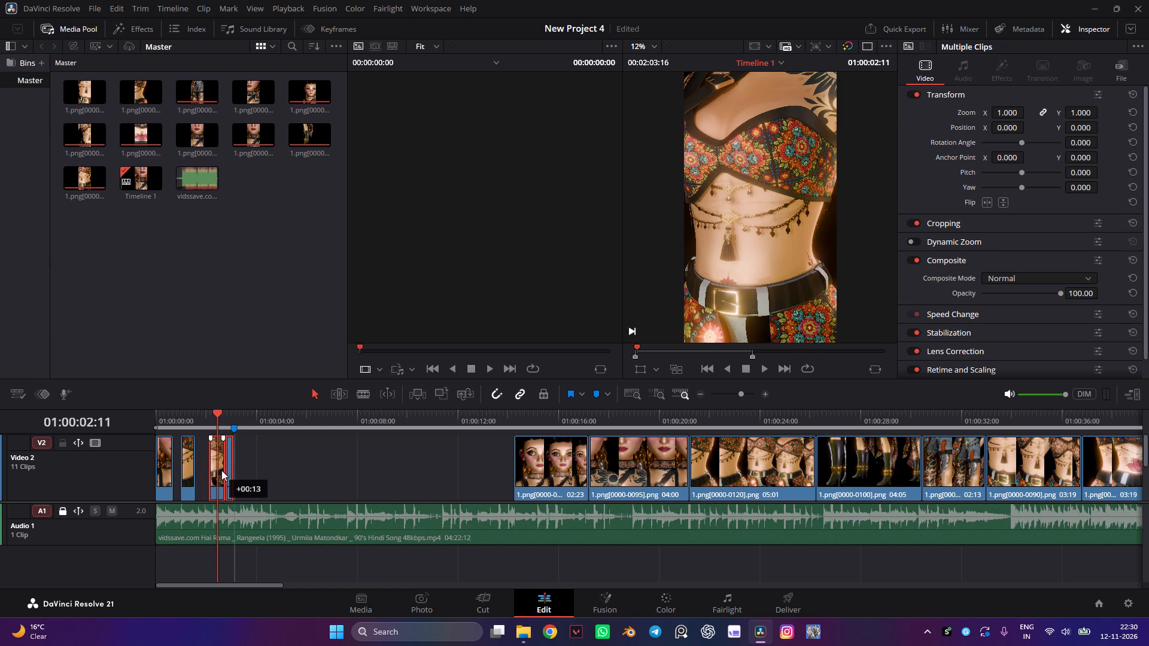
left_click_drag(221, 470, 242, 476)
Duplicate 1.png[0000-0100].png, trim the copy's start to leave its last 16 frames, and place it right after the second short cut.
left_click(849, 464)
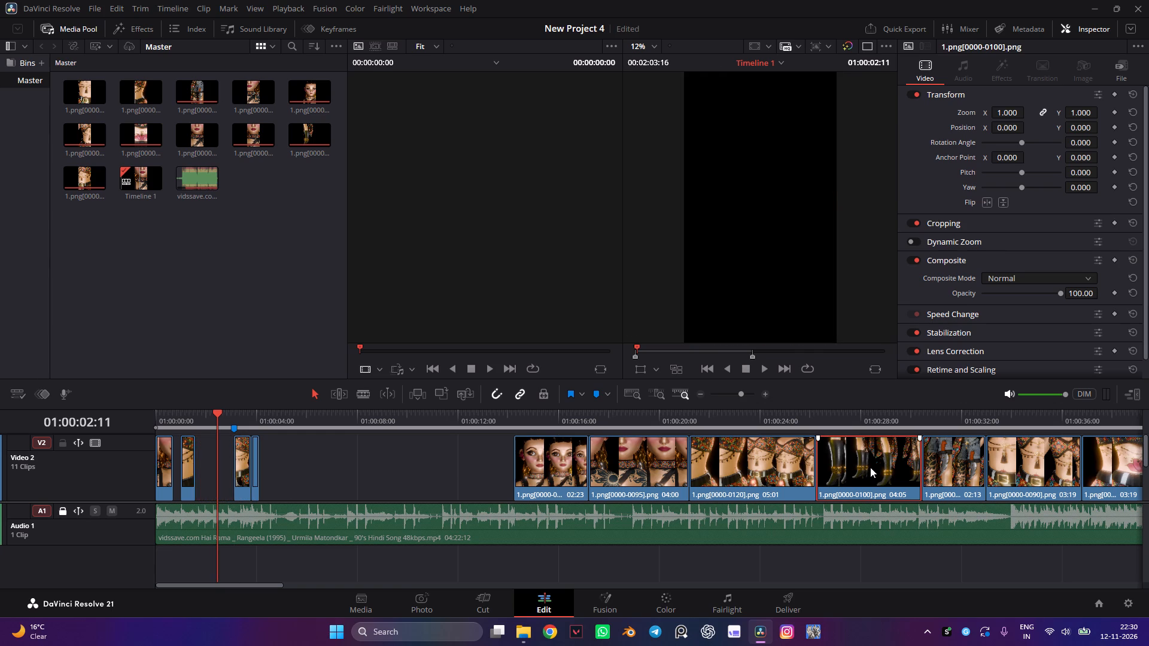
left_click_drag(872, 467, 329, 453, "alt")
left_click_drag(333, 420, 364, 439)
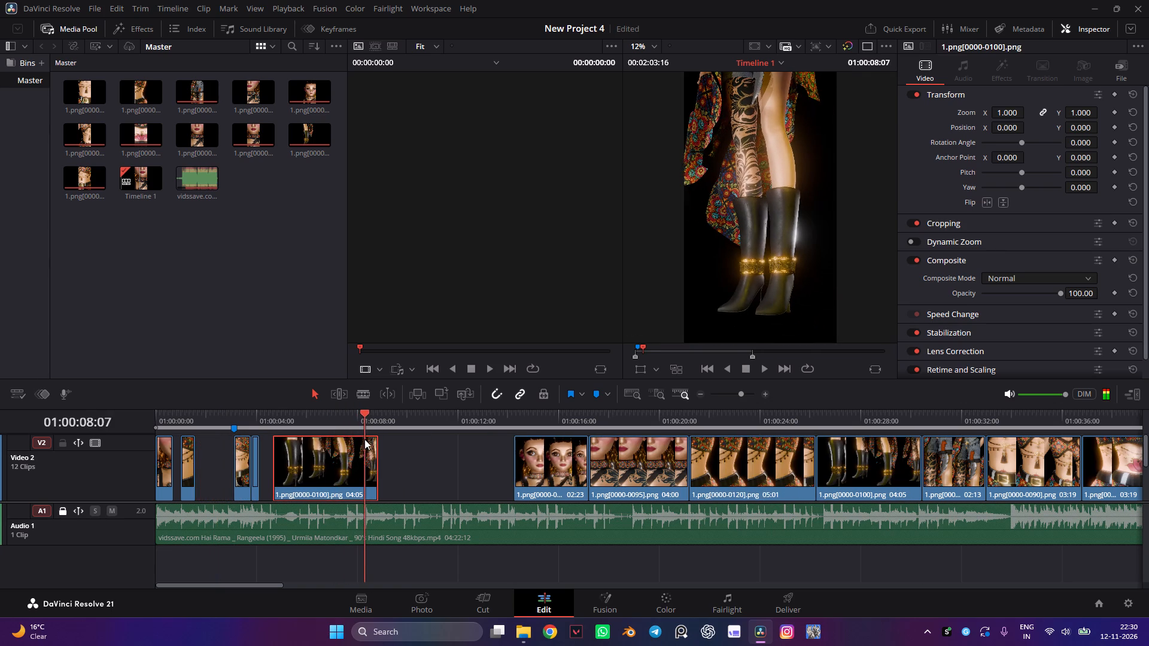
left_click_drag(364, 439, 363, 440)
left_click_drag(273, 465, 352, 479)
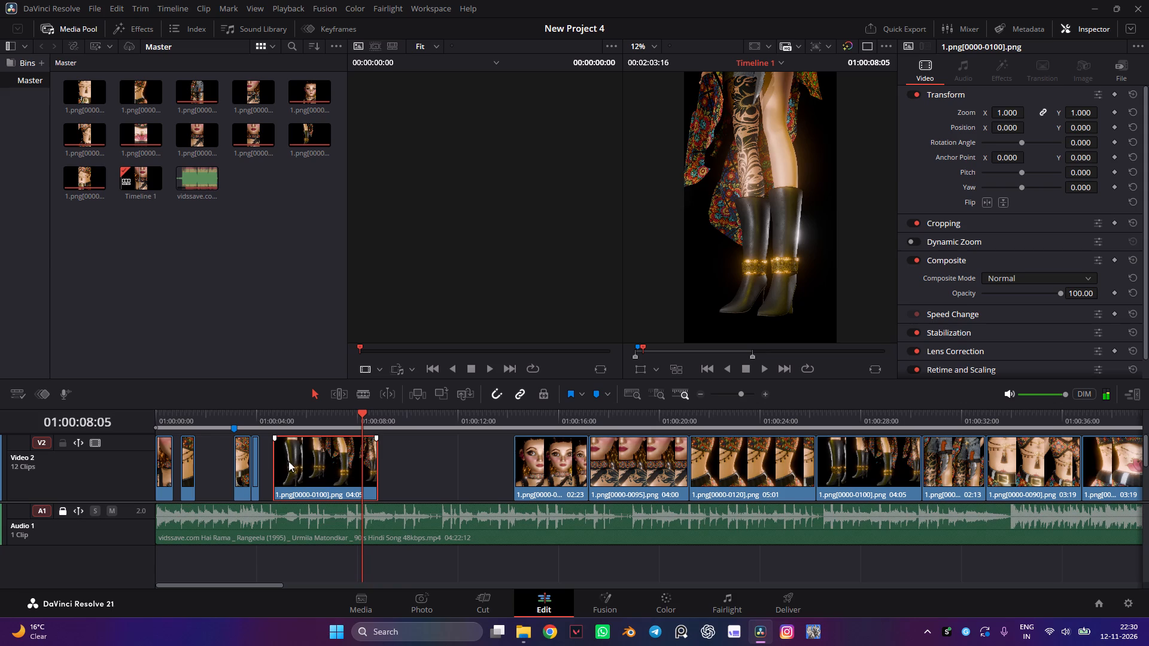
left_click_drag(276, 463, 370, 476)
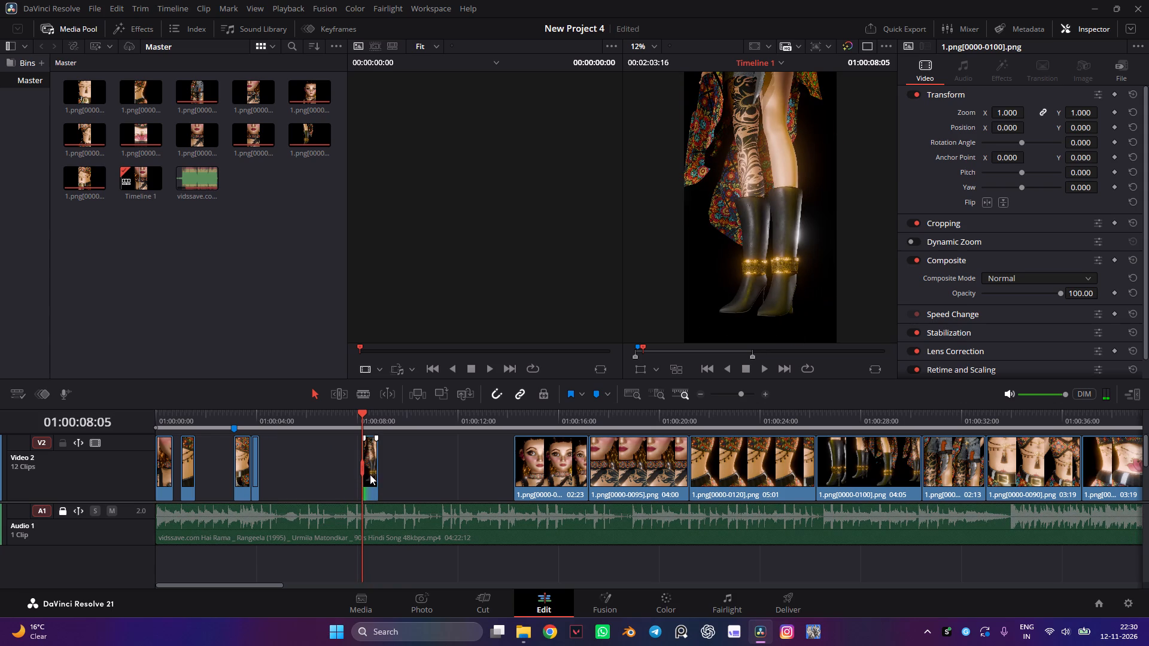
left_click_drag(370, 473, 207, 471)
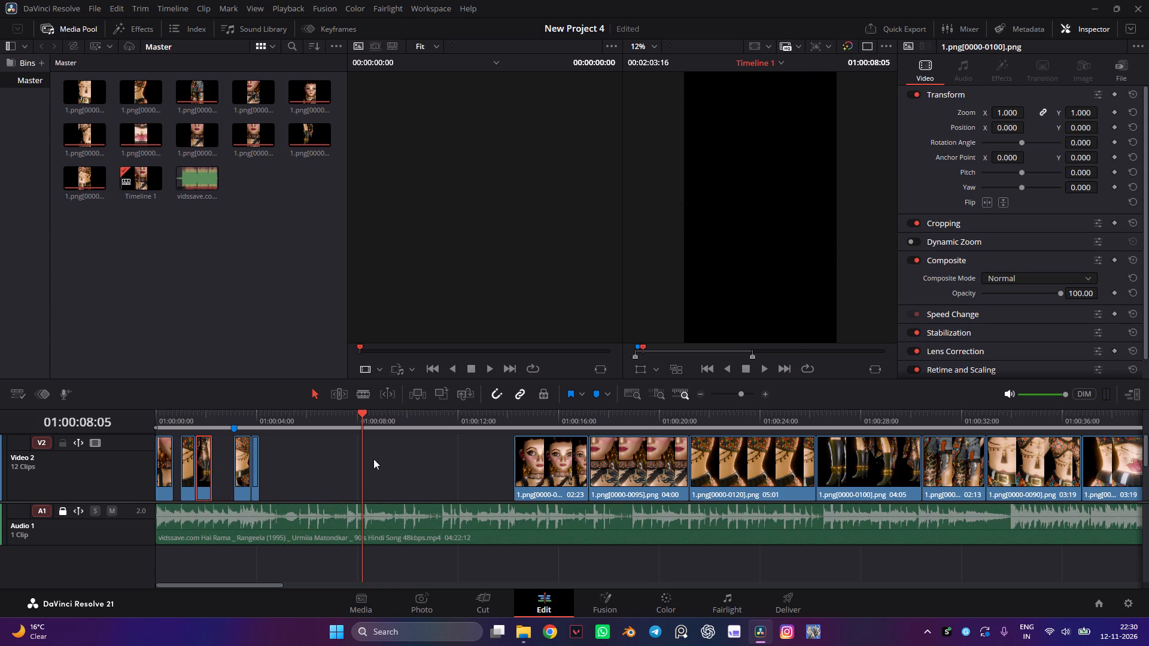
Trim the start of 1.png[0000-0060].png down to about its last 12 frames and move it directly after the last short cut.
left_click(989, 465)
left_click(944, 469)
left_click_drag(951, 466, 917, 467)
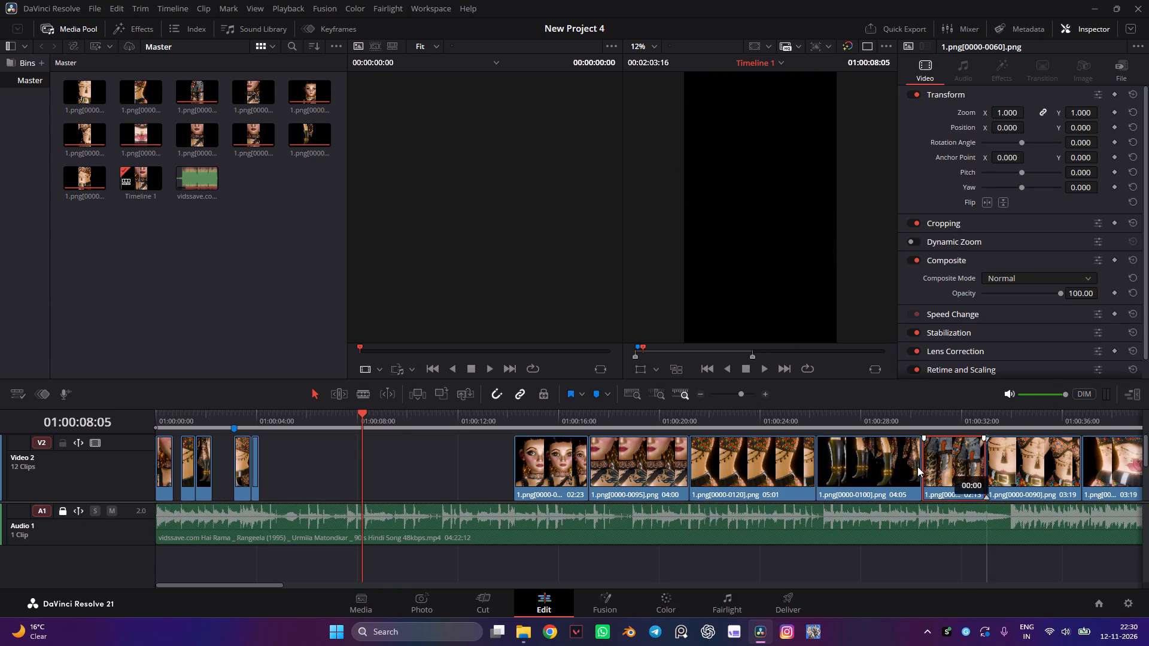
left_click_drag(917, 467, 321, 458)
left_click_drag(298, 461, 329, 468)
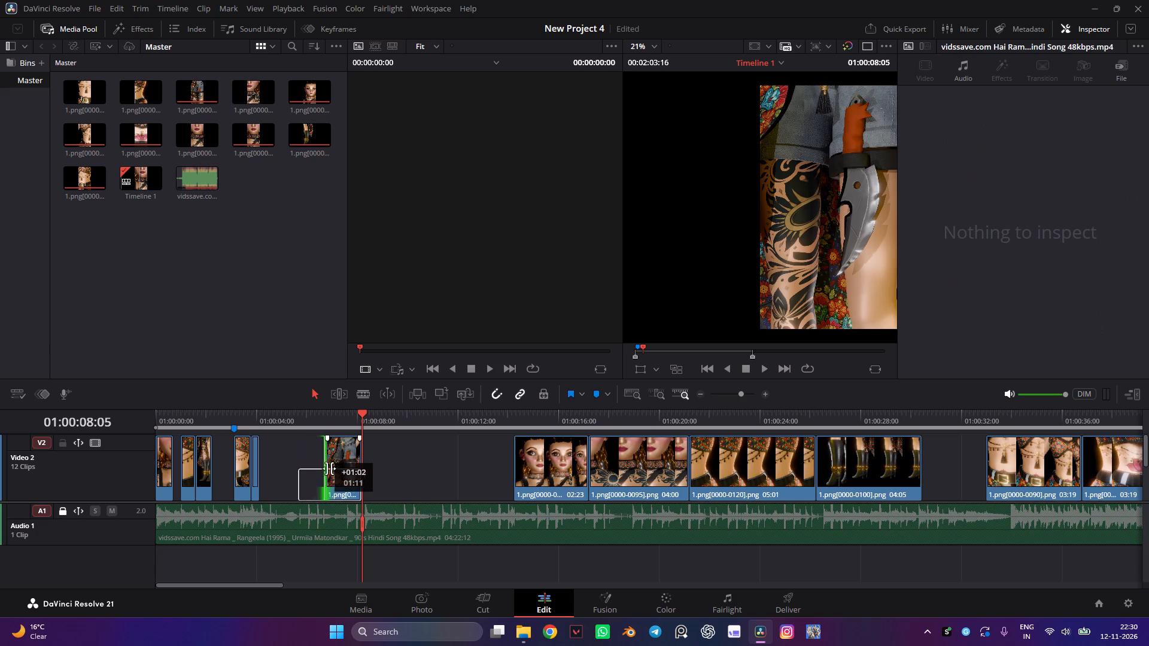
left_click_drag(329, 468, 349, 476)
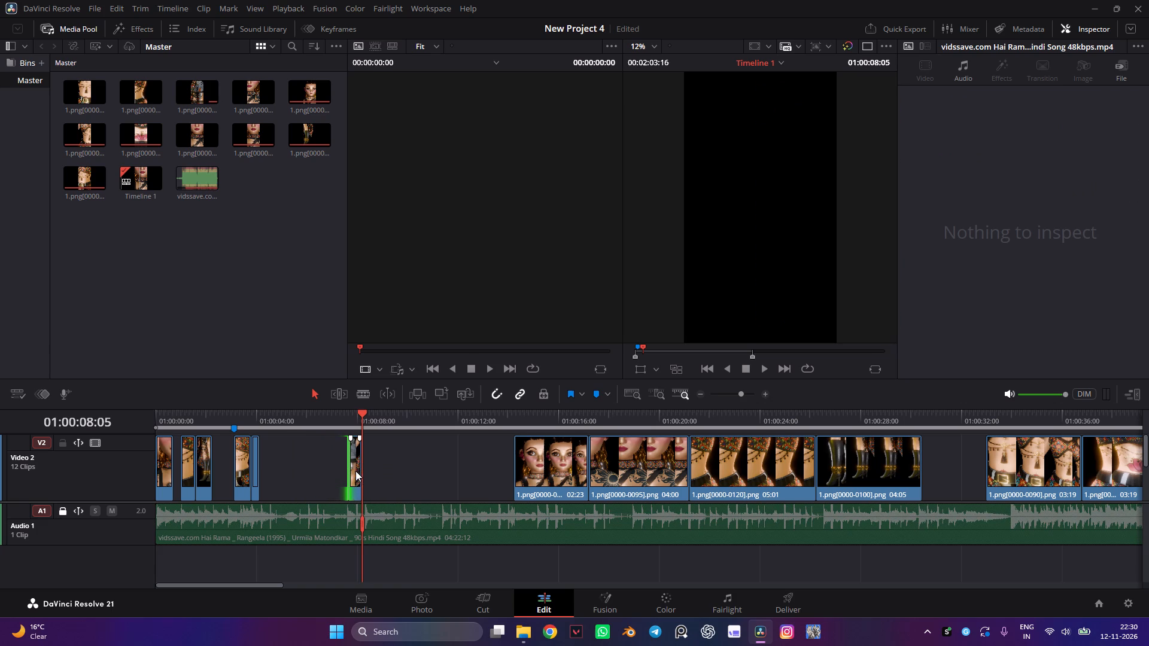
left_click_drag(355, 471, 270, 472)
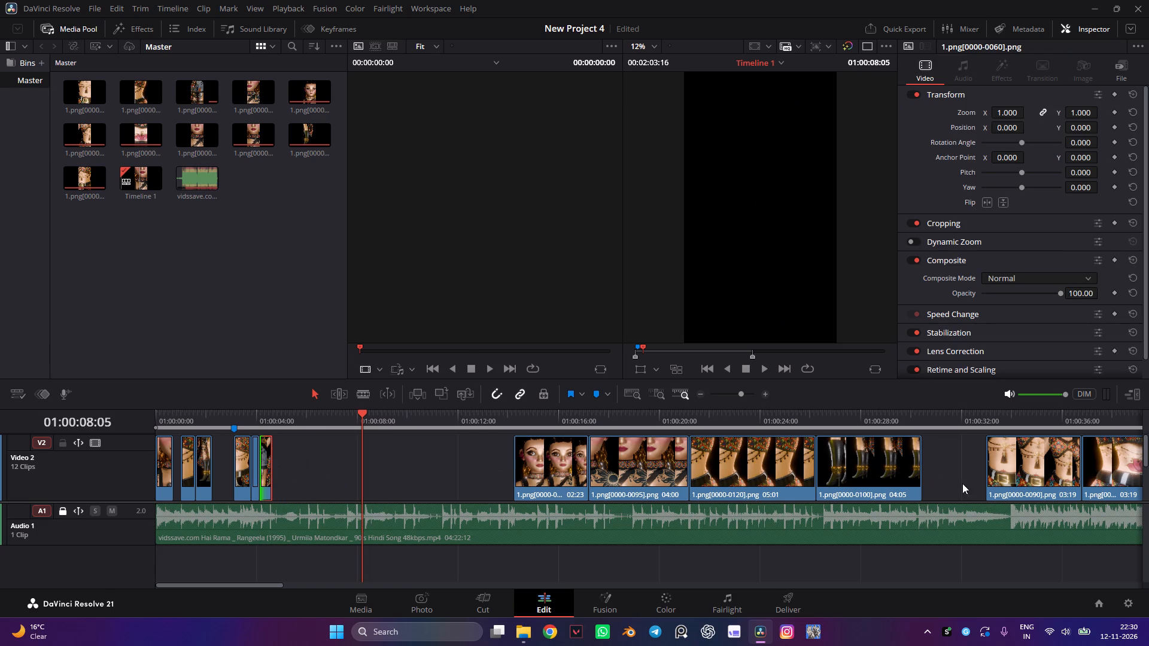
Scrub the two 1.png[0000-0090].png clips, duplicate the second into the empty stretch near 01:00:07, and trim the copy's start to leave 19 frames.
left_click(1051, 468)
left_click_drag(1103, 413, 1114, 418)
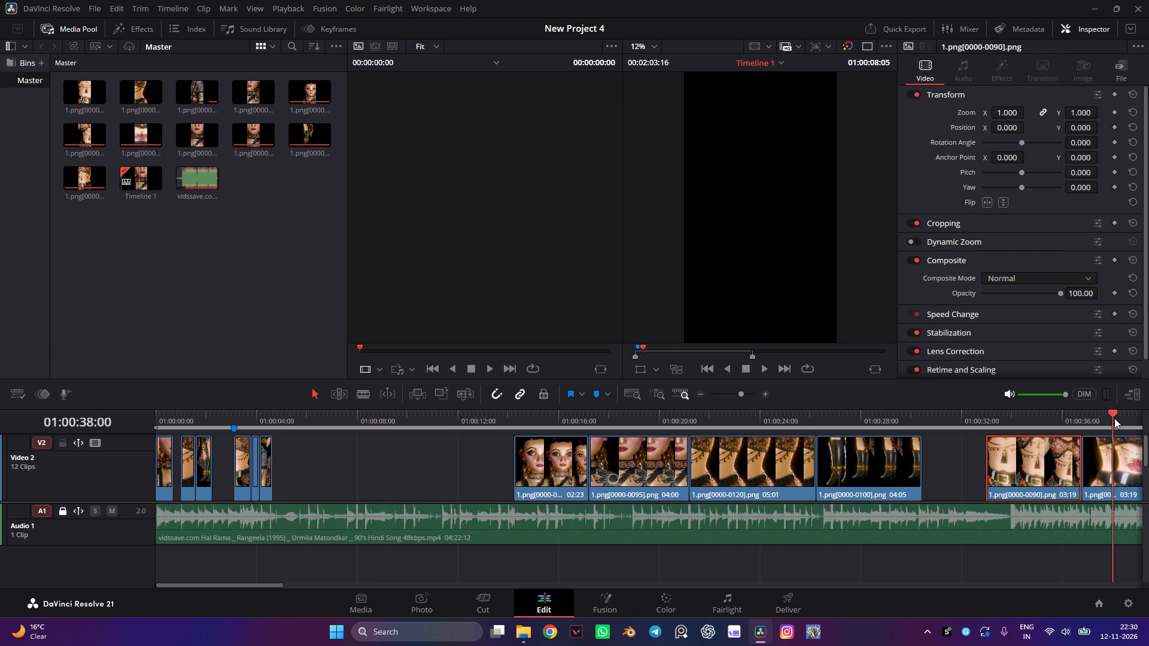
left_click_drag(1114, 418, 1122, 425)
left_click(1129, 474)
left_click(1020, 420)
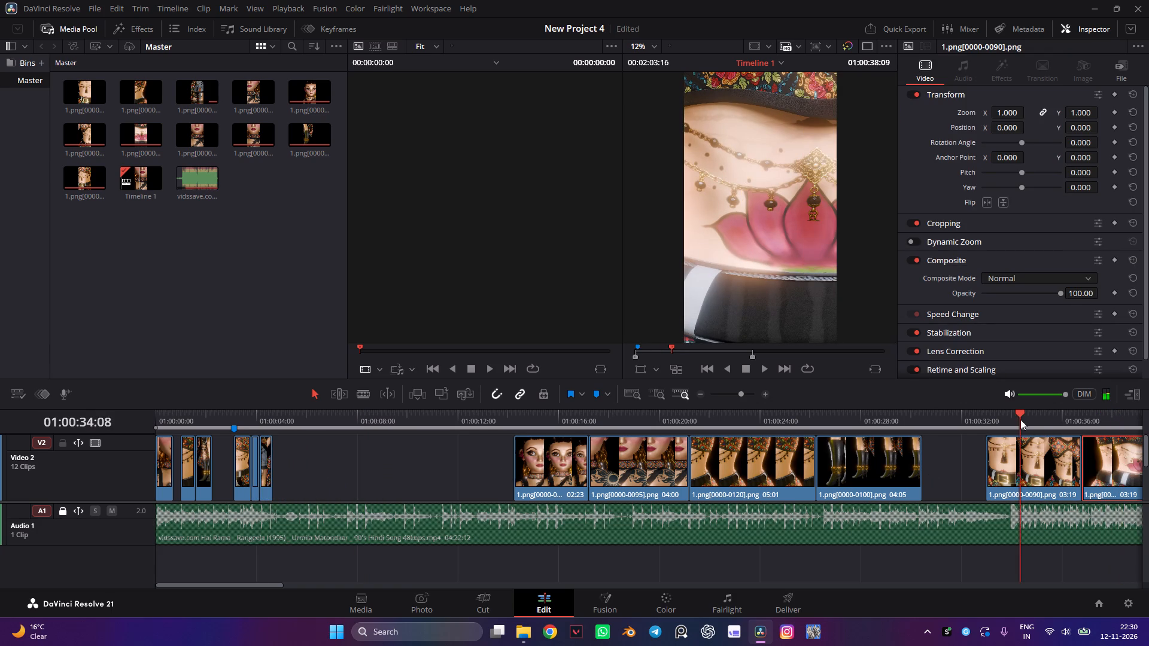
left_click_drag(1023, 420, 1048, 429)
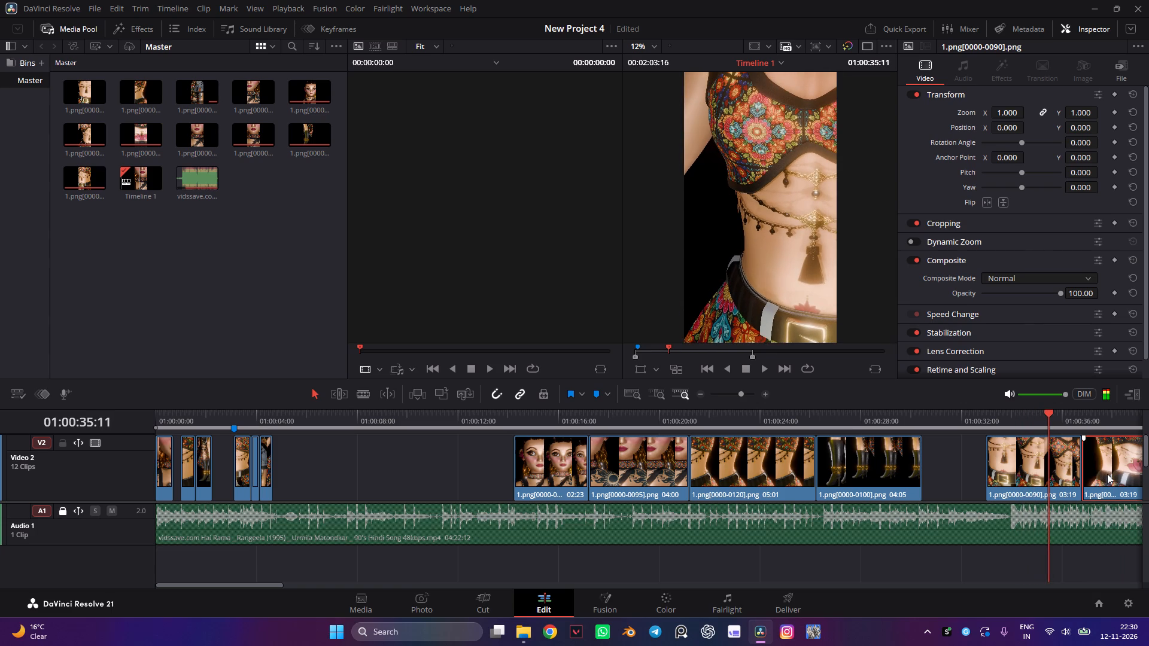
left_click(1116, 474)
left_click_drag(1126, 474, 380, 456, "alt")
left_click_drag(341, 468, 404, 476)
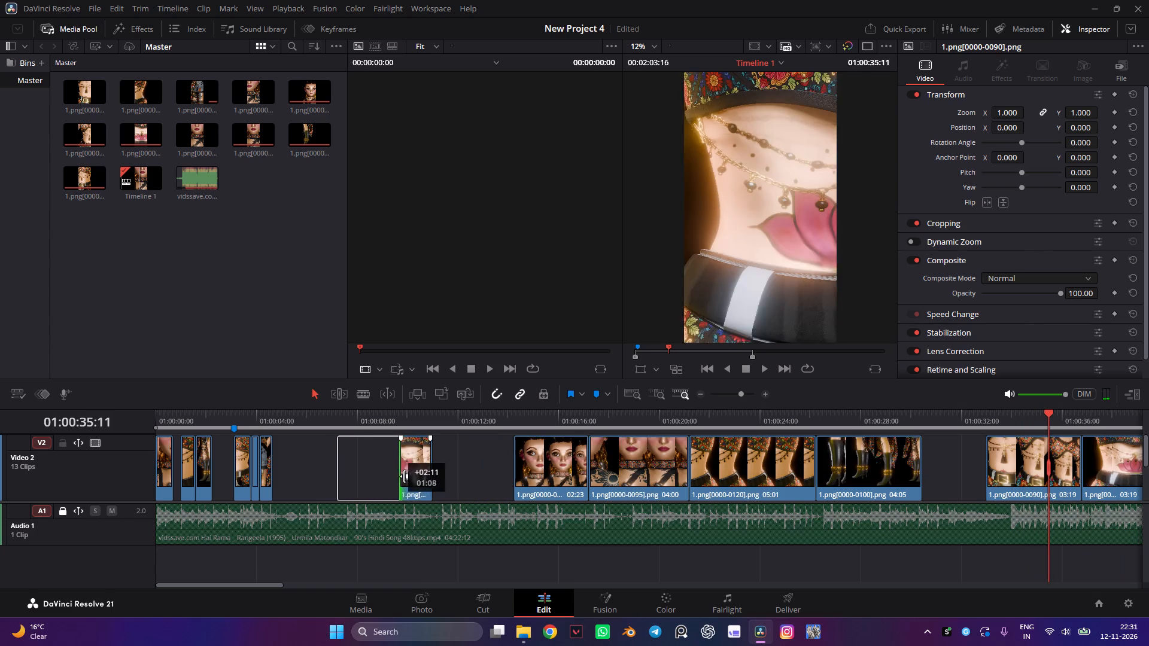
left_click_drag(404, 476, 417, 480)
Duplicate the 19-frame 1.png[0000-0090].png piece and place the copy directly after the short 1.png[0000-0060].png cut.
left_click_drag(424, 477, 293, 477, "alt")
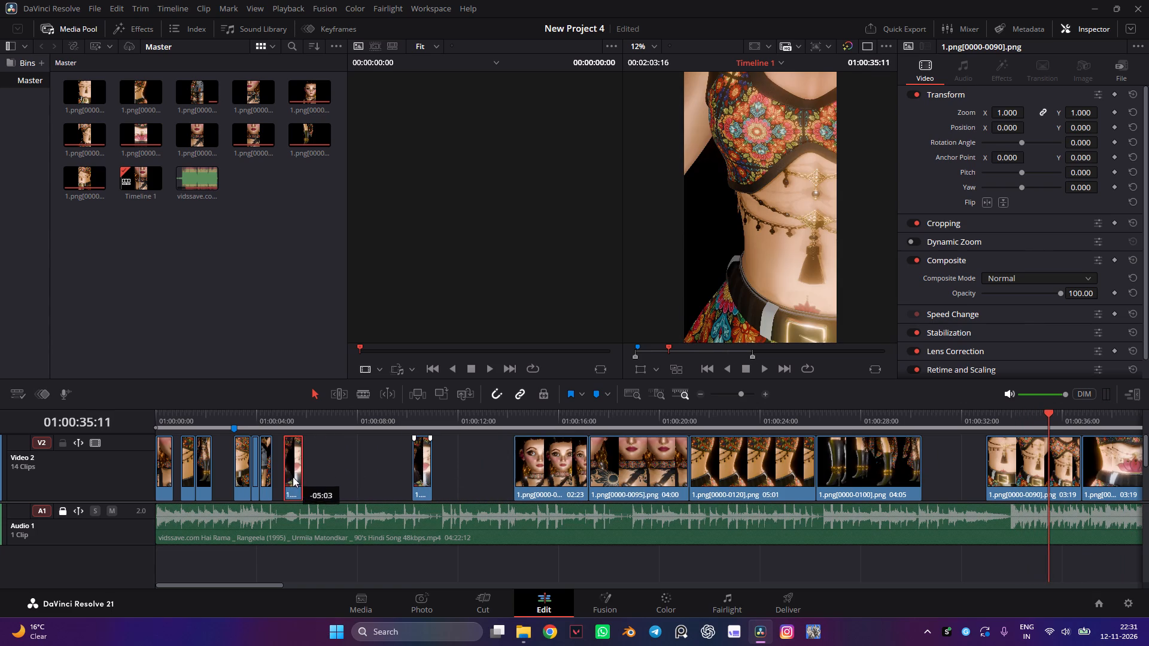
left_click_drag(293, 477, 286, 479, "alt")
Close the two gaps between the short cuts at the timeline start with Ripple Cut.
left_click(228, 469)
left_click(224, 469)
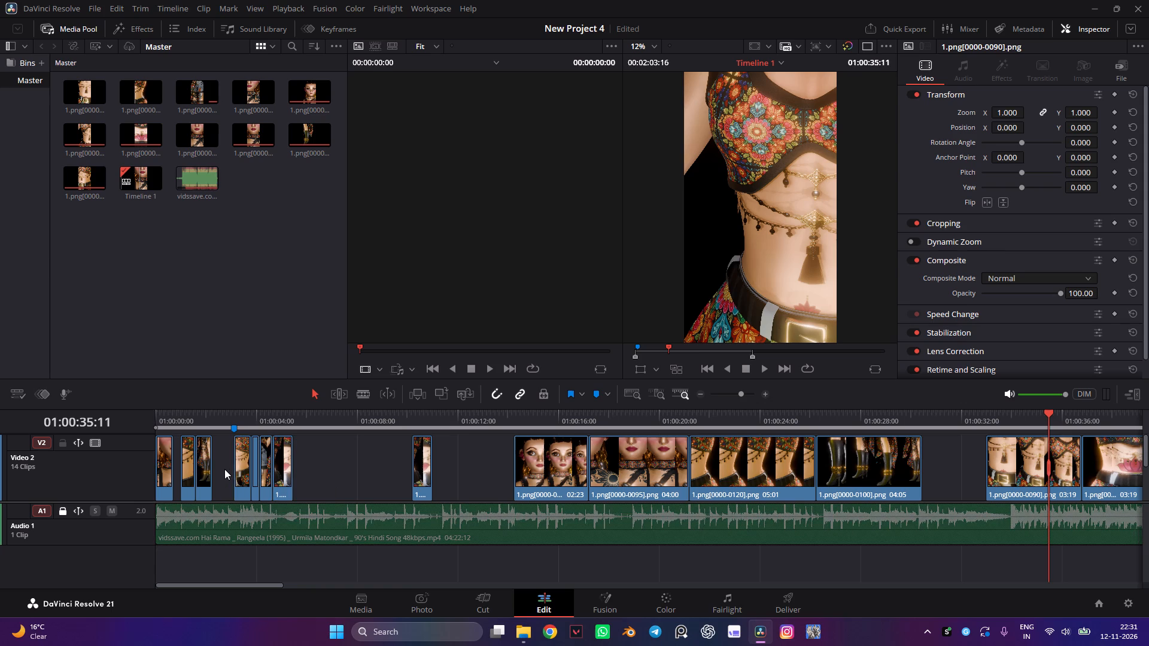
right_click(224, 469)
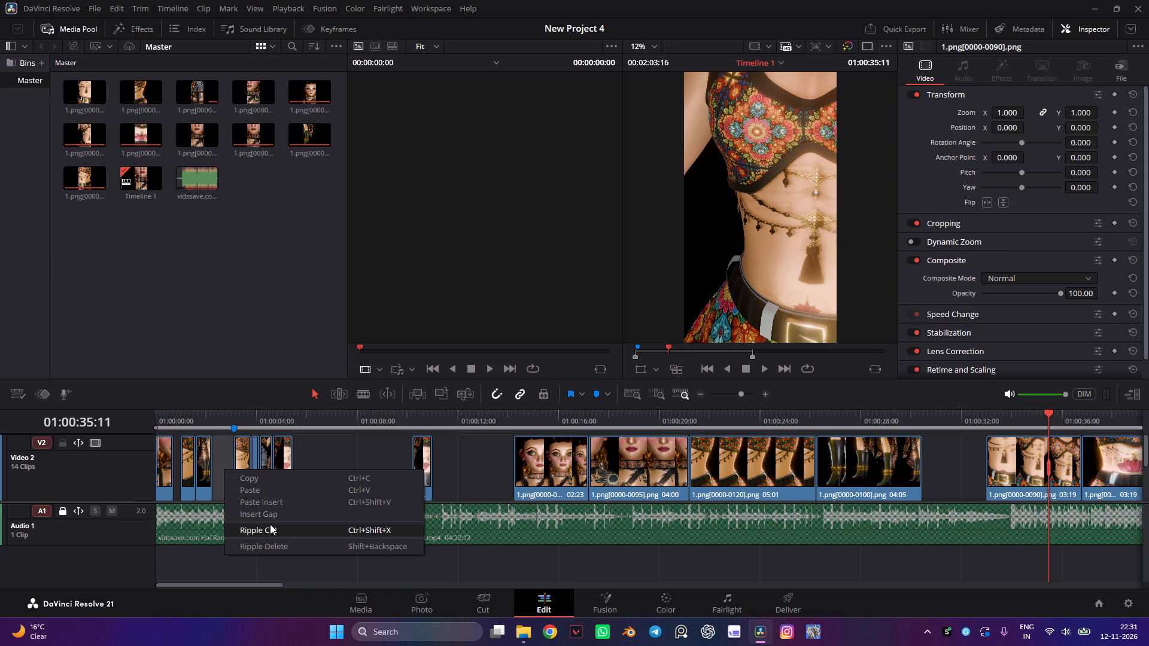
left_click(267, 531)
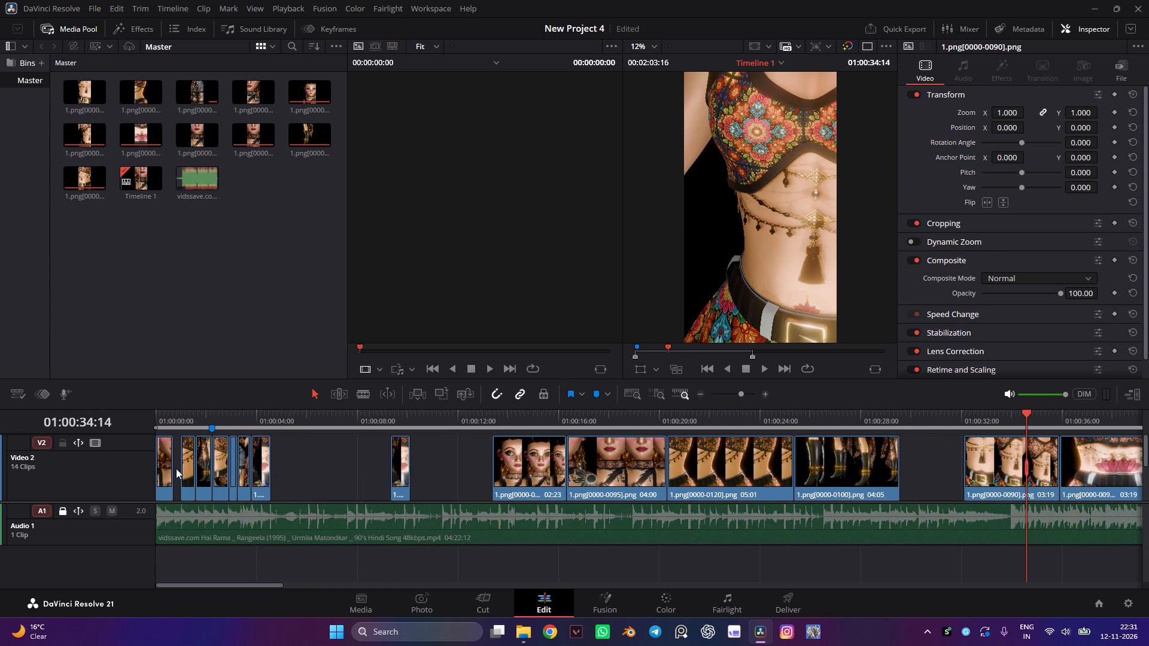
left_click(176, 468)
right_click(176, 469)
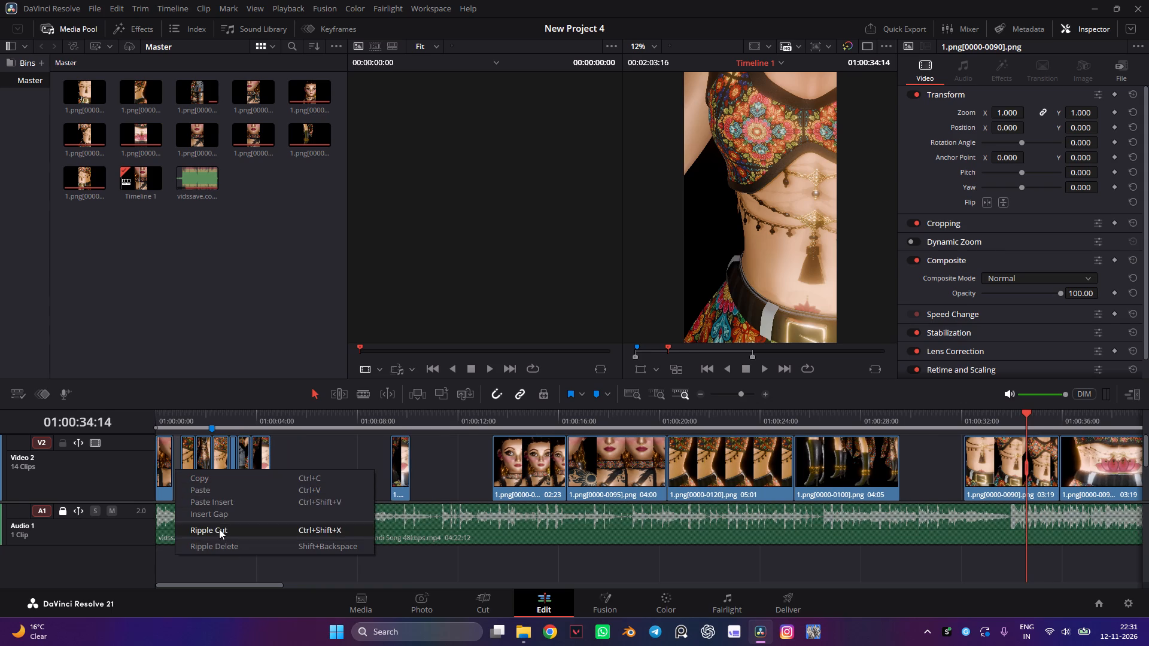
left_click(220, 529)
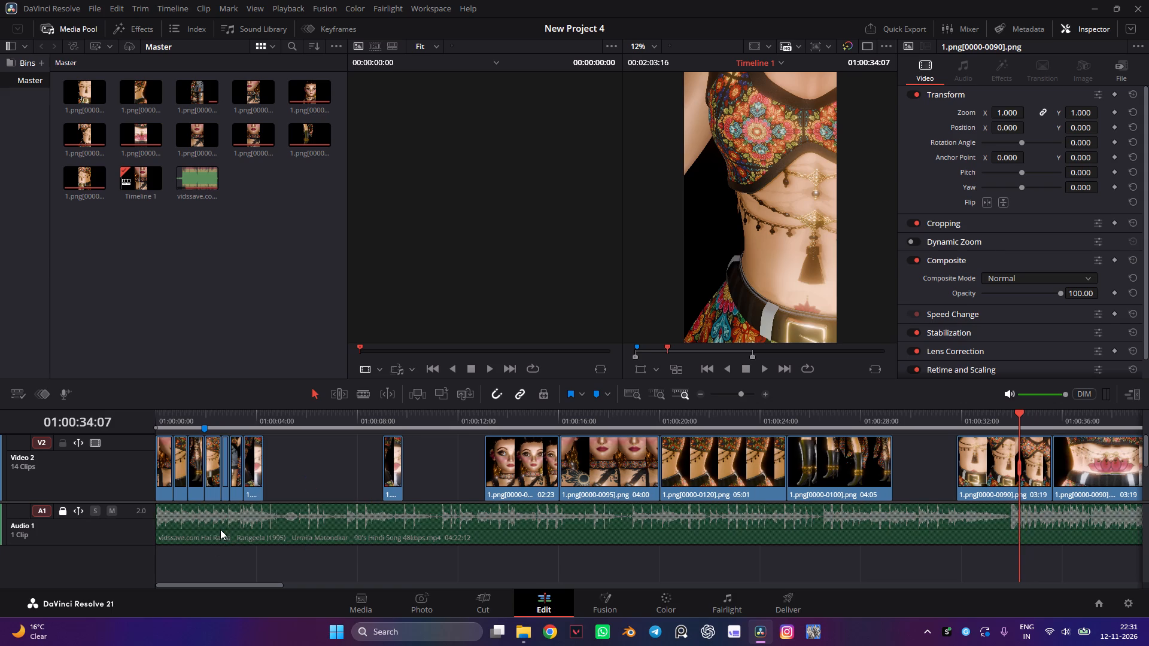
Play back the opening short cuts against the song to check their timing.
left_click_drag(196, 418, 138, 422)
key("space")
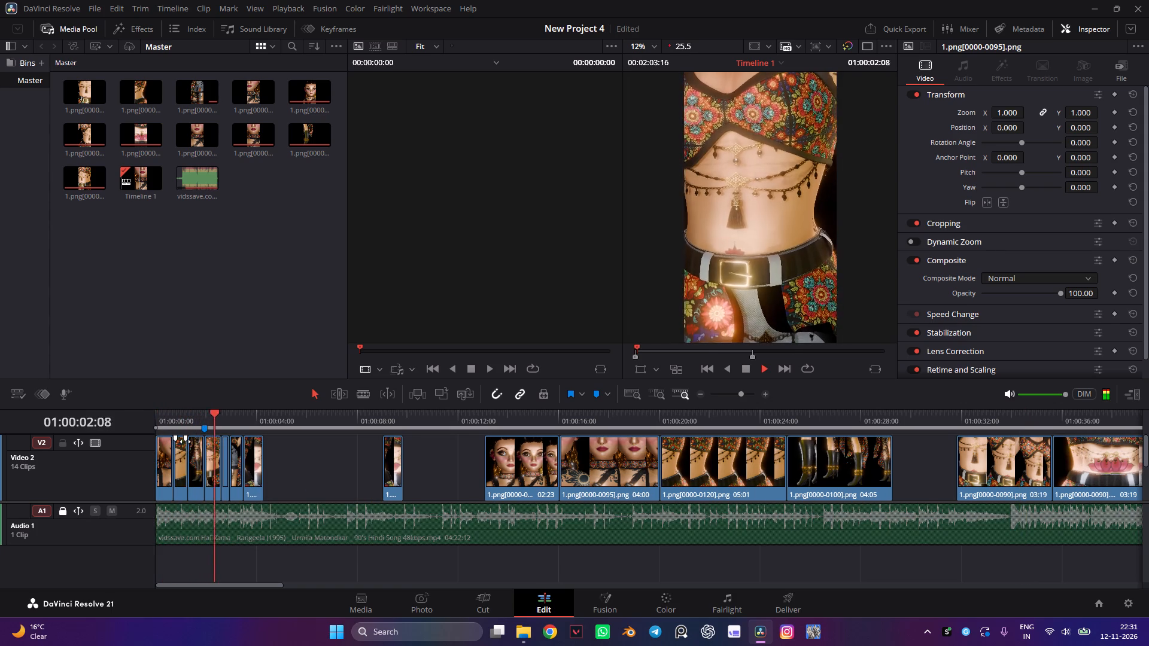
key("space")
scroll(167, 476, "up", 5, "alt")
left_click(154, 417)
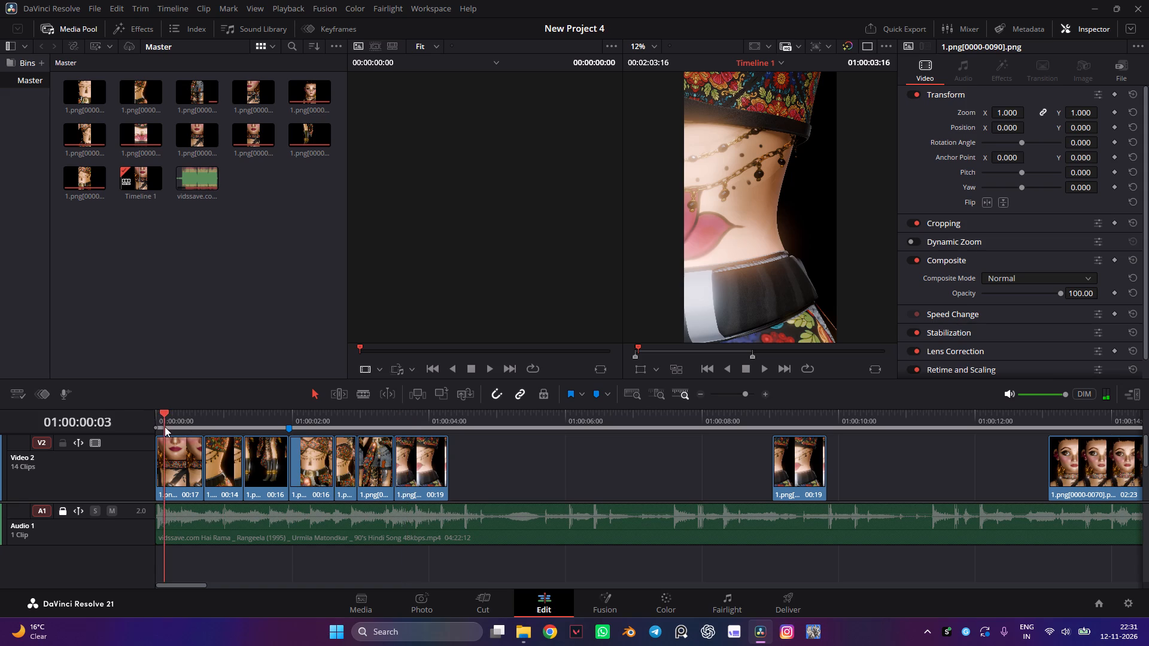
left_click(165, 426)
key("space")
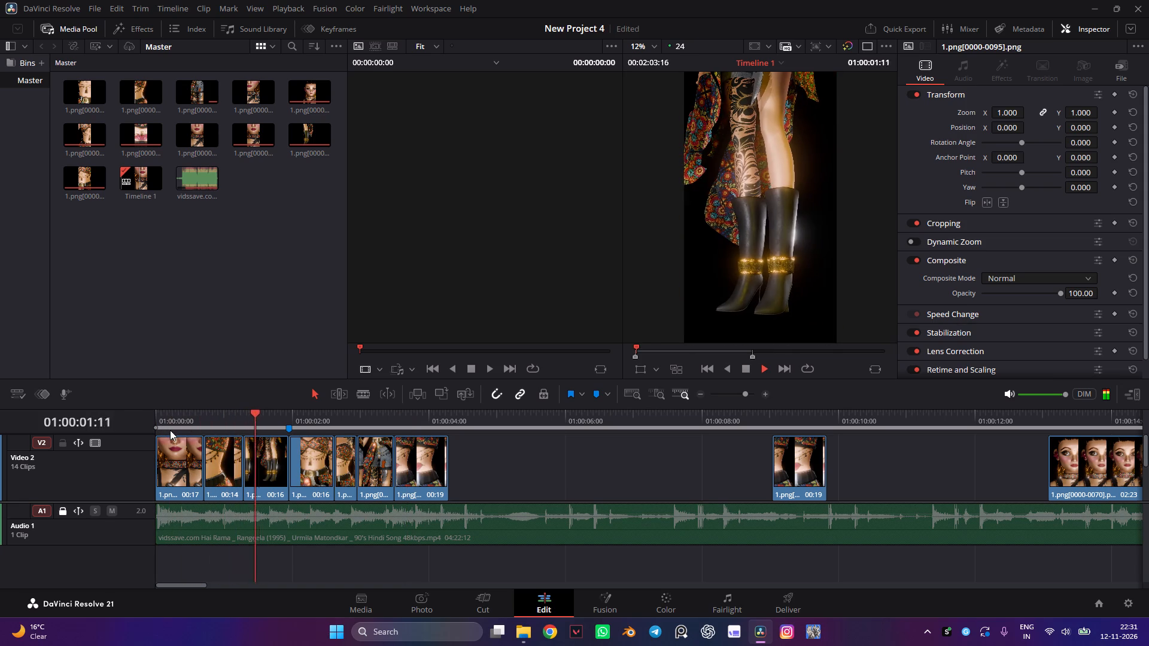
key("space")
Roll the edit between the second cut and the 1.png[0000-0100].png piece so the second cut lasts 22 frames, and check the playback.
left_click(229, 470)
left_click_drag(246, 471, 265, 478)
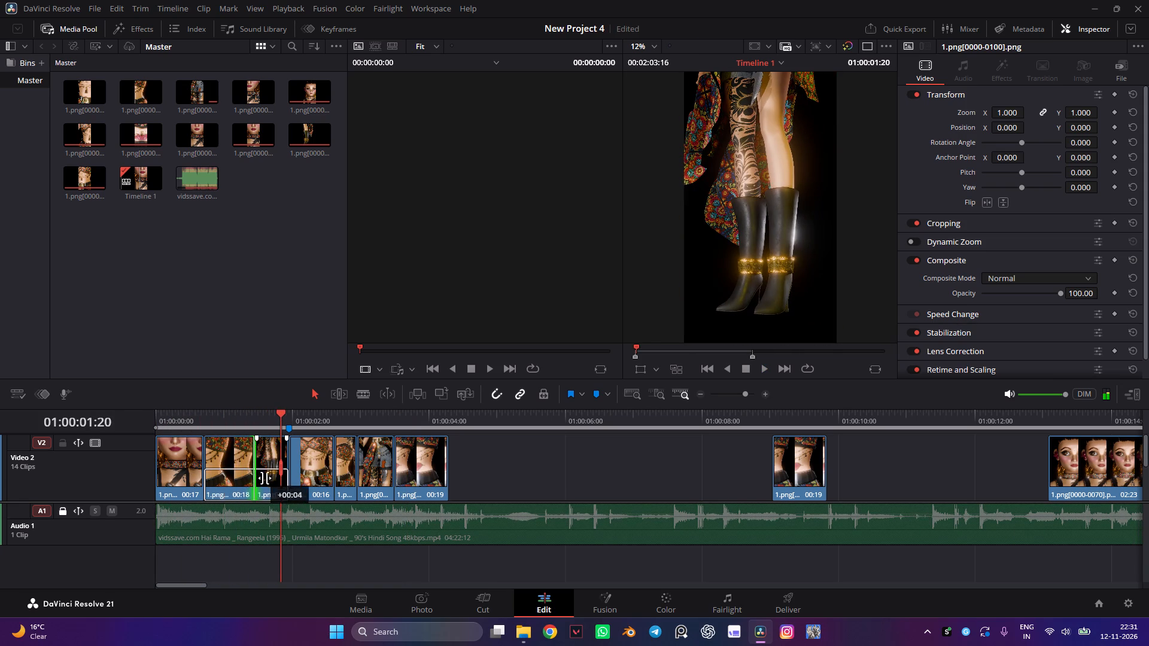
left_click_drag(265, 478, 271, 481)
left_click(219, 424)
key("space")
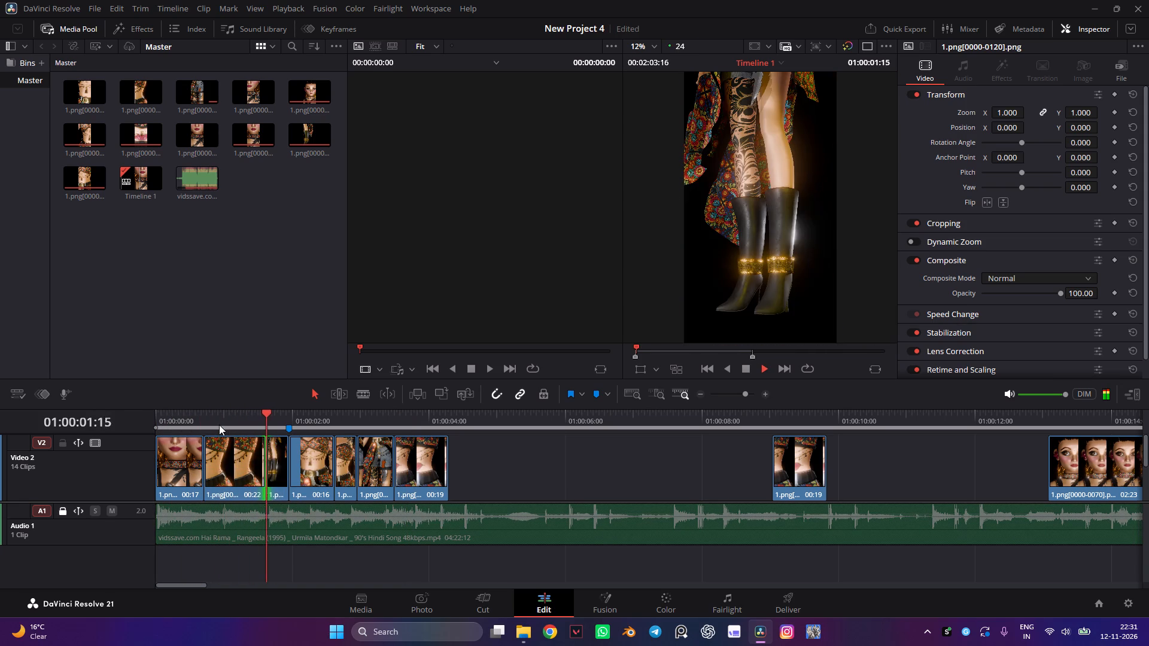
key("space")
Ripple delete the leftover 1.png[0000-0100].png piece after the 22-frame cut and replay that transition.
left_click(278, 477)
key("Delete")
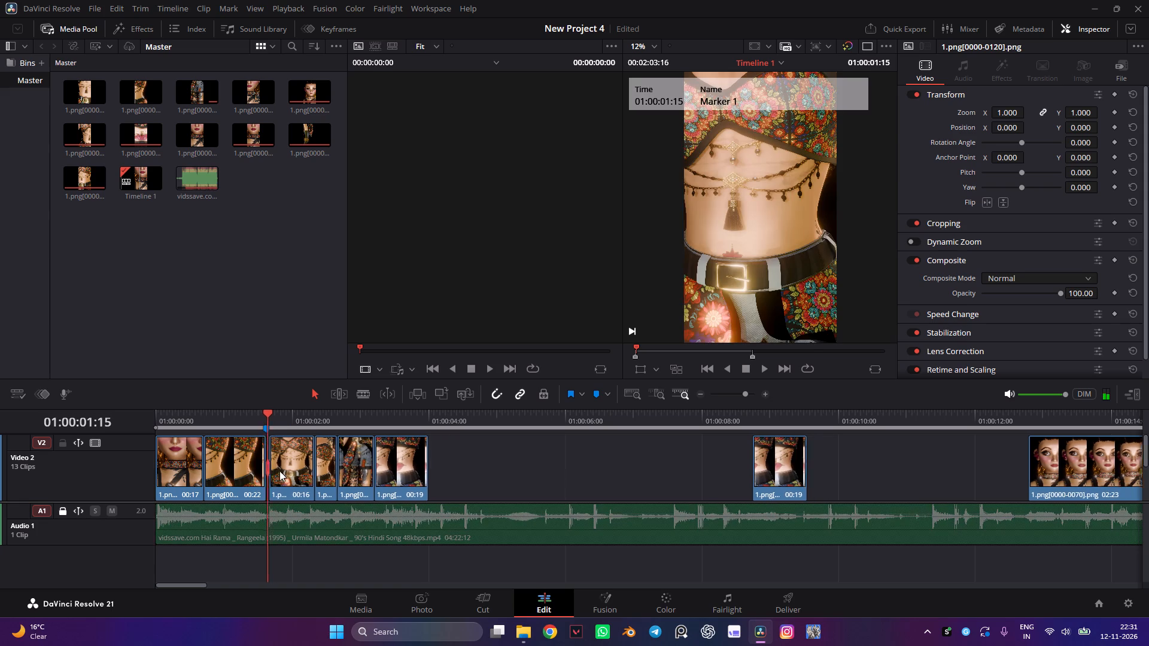
left_click_drag(234, 418, 215, 417)
key("space")
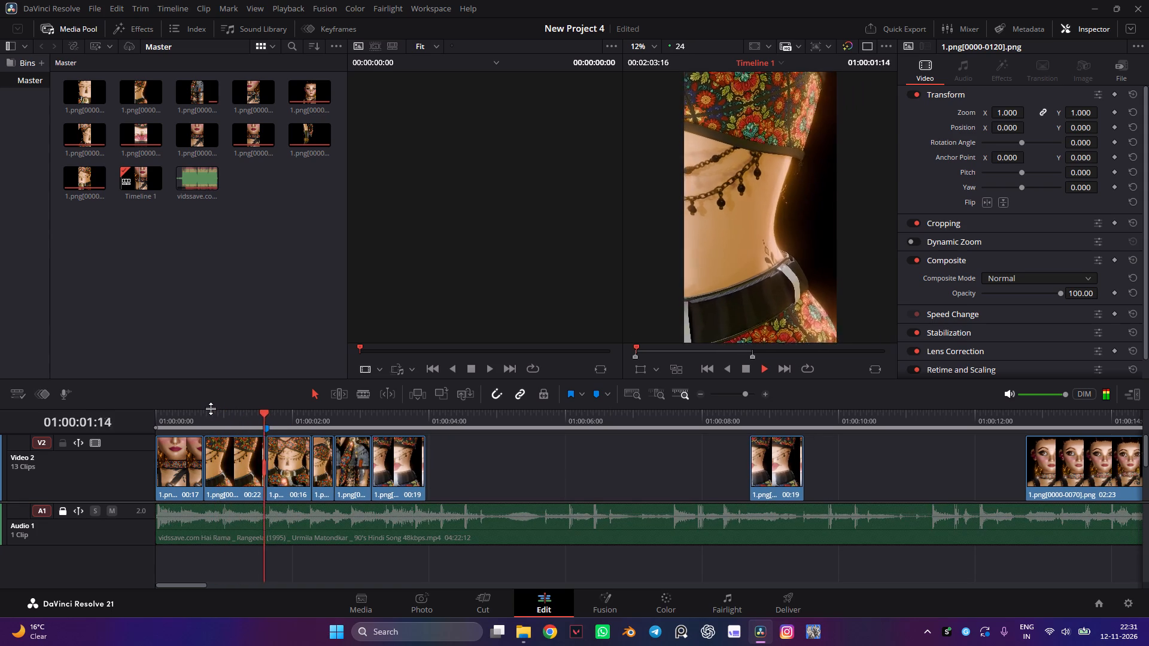
key("space")
Ripple delete the short 1.png[0000-0120].png piece just before the 1.png[0000-0060].png cut.
left_click(287, 418)
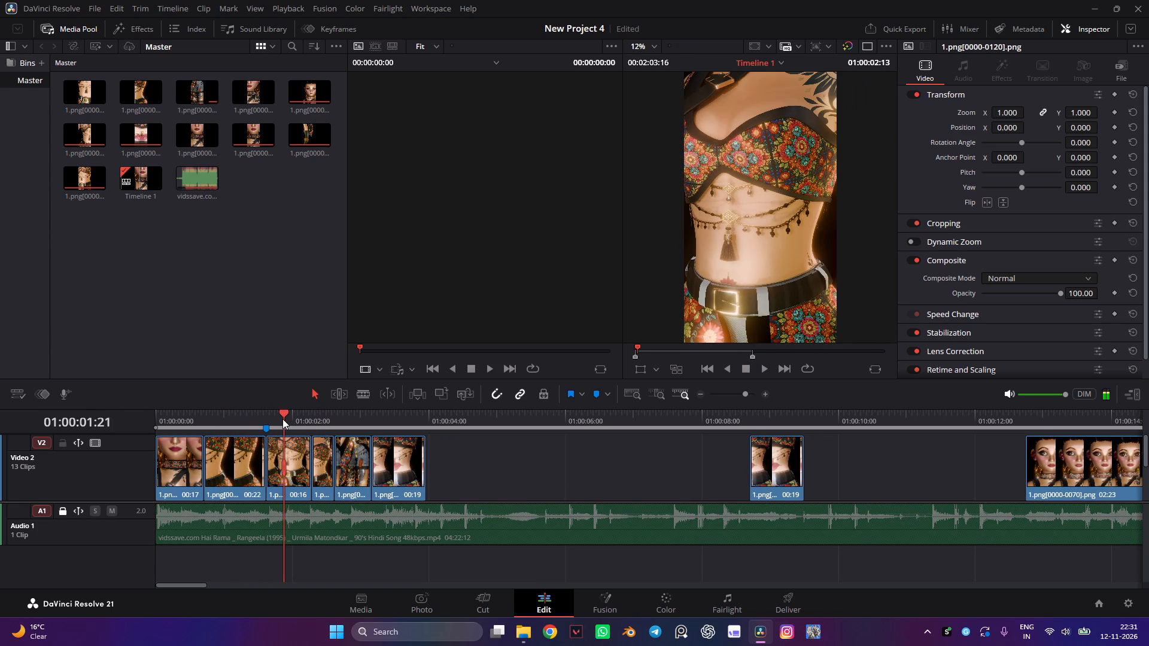
left_click(321, 469)
key("Delete")
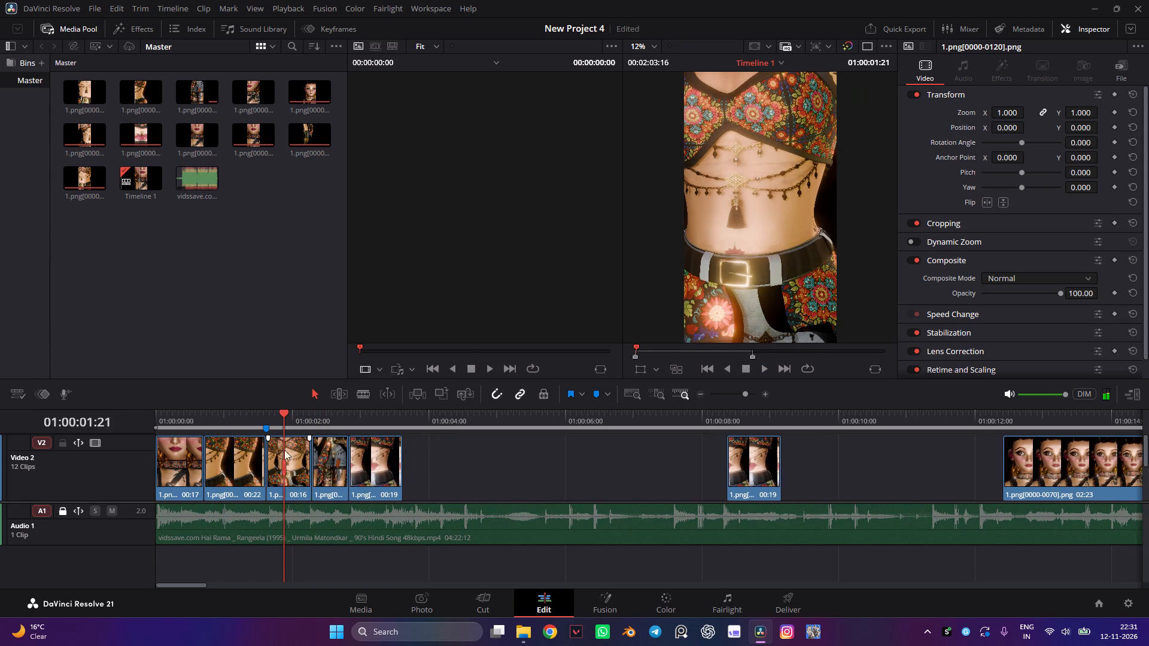
Roll the edit between the third cut and the 1.png[0000-0060].png piece so the third cut lasts 21 frames, and check the playback.
left_click(290, 459)
left_click_drag(311, 460, 325, 464)
left_click_drag(282, 419, 277, 419)
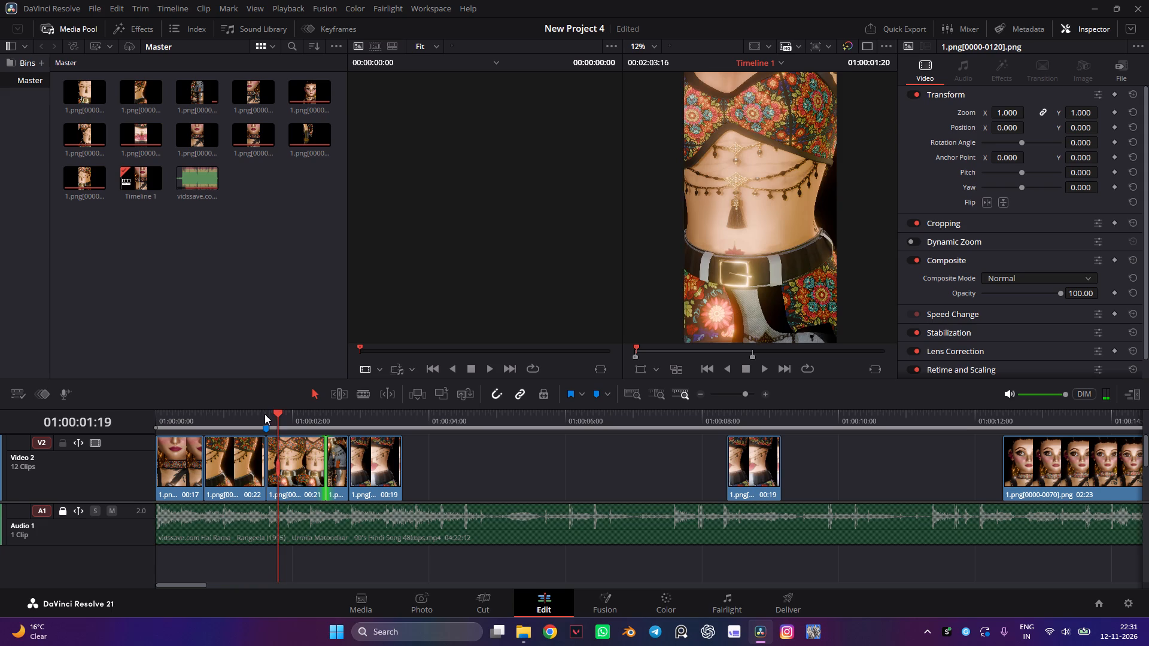
left_click(263, 414)
key("space")
key("space")
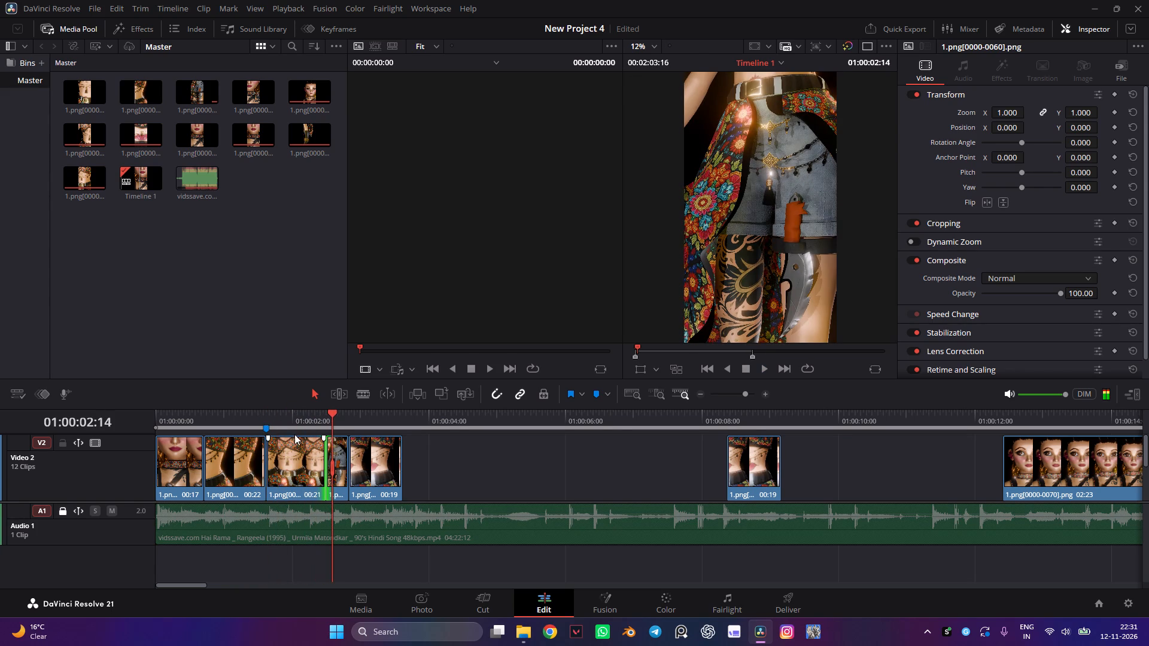
Play back the opening cuts against the song to check the timing of each transition.
left_click(271, 410)
key("space")
key("space")
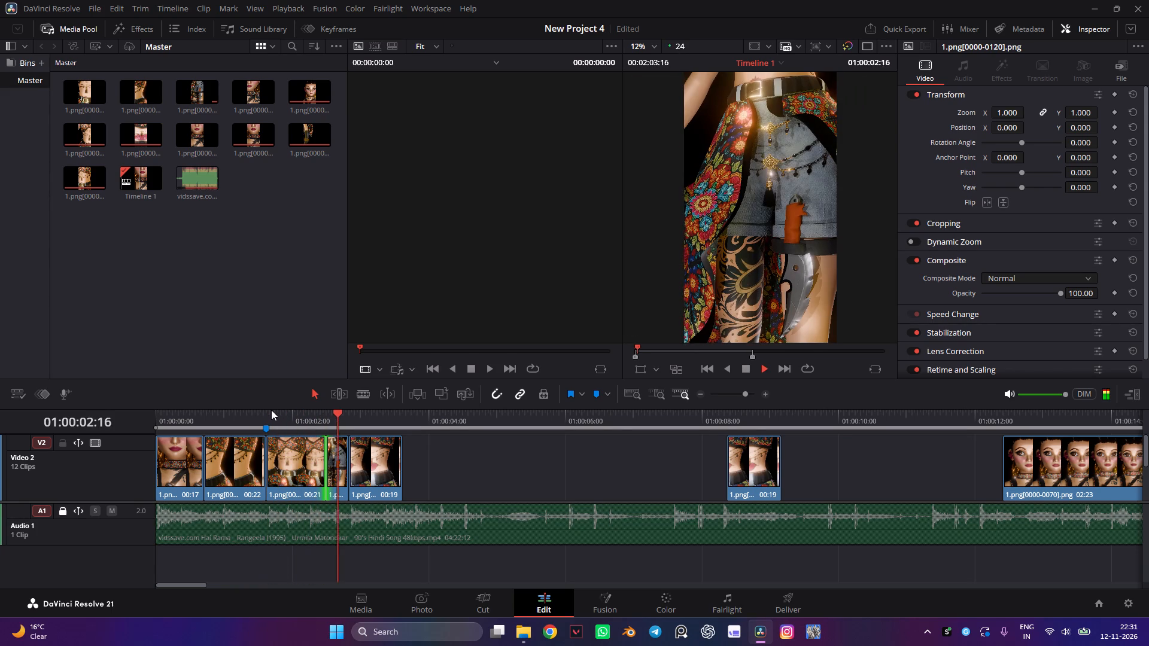
left_click(289, 477)
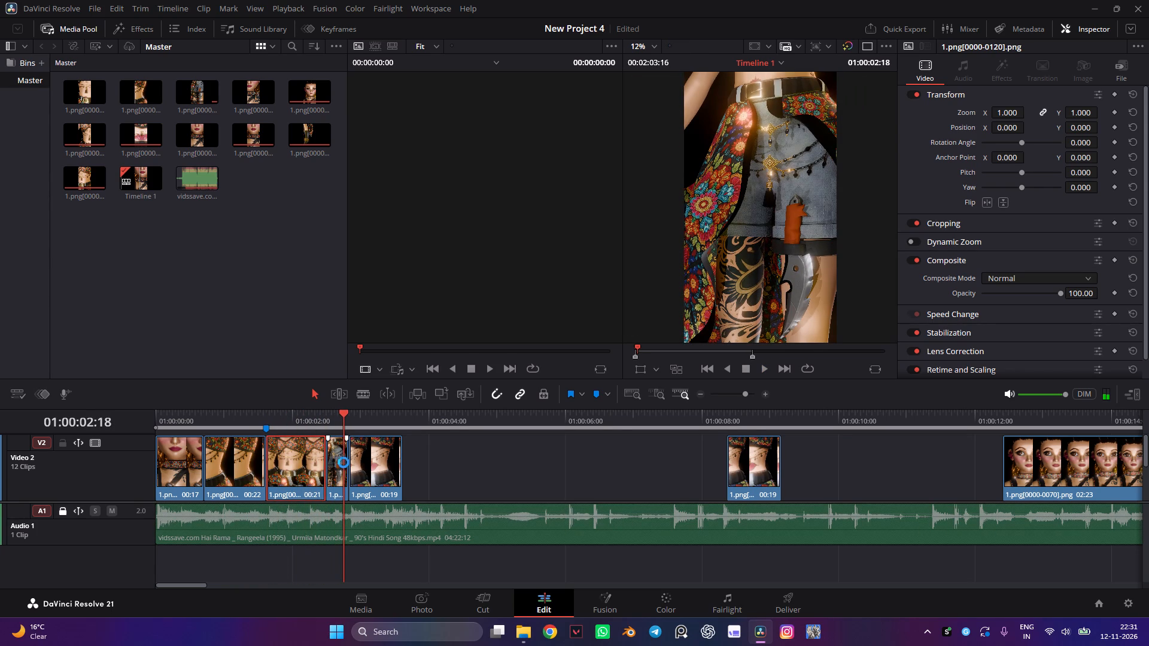
left_click(384, 482)
left_click_drag(336, 416, 330, 416)
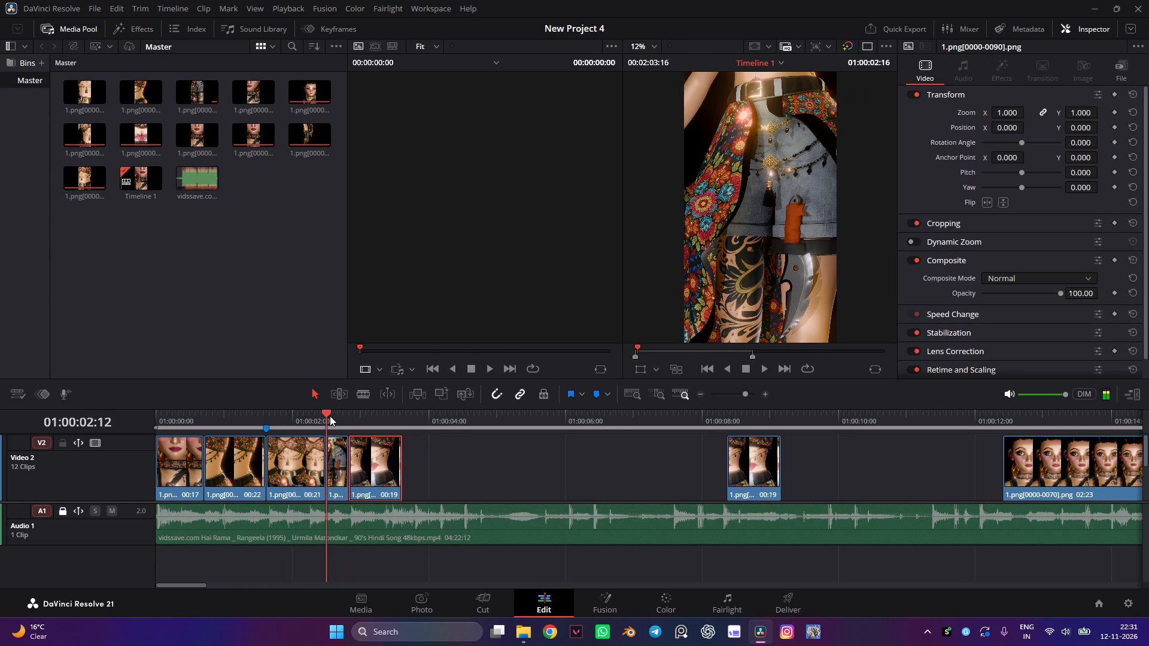
key("space")
key("space")
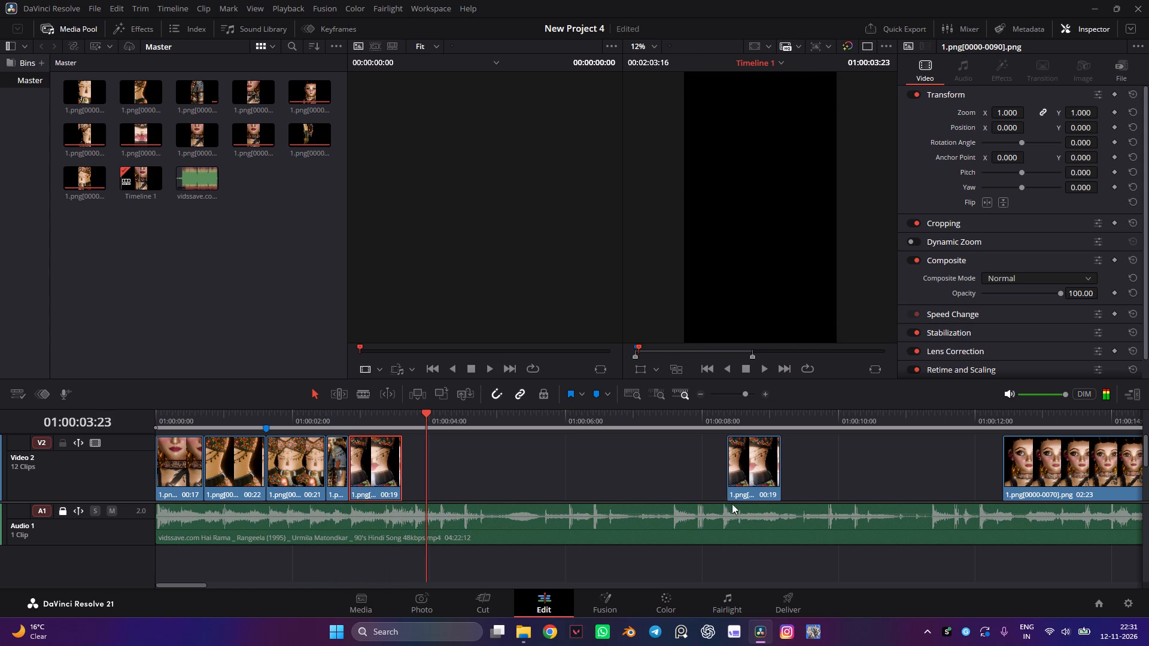
left_click_drag(200, 410, 111, 415)
key("space")
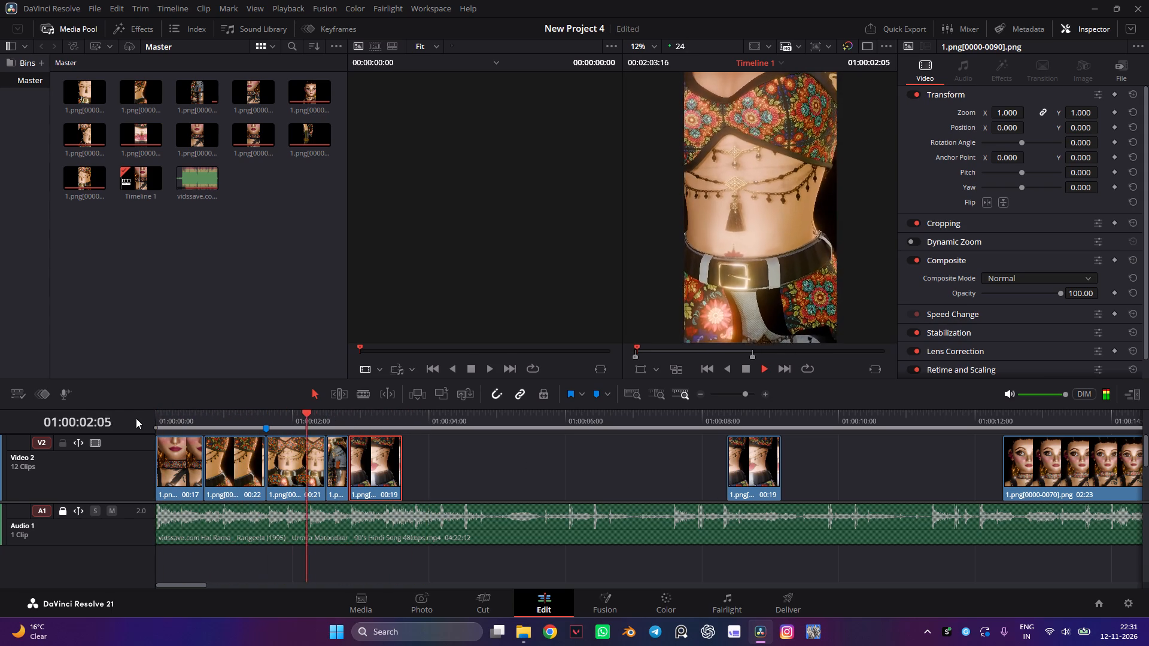
key("space")
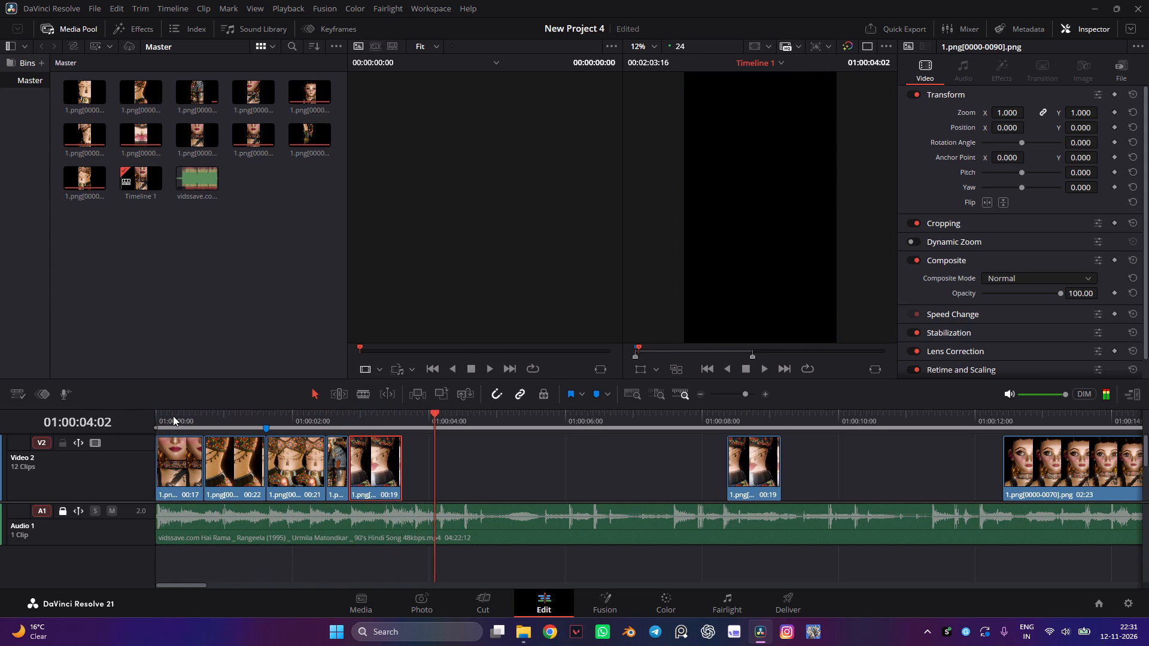
left_click_drag(172, 410, 156, 415)
key("space")
key("space")
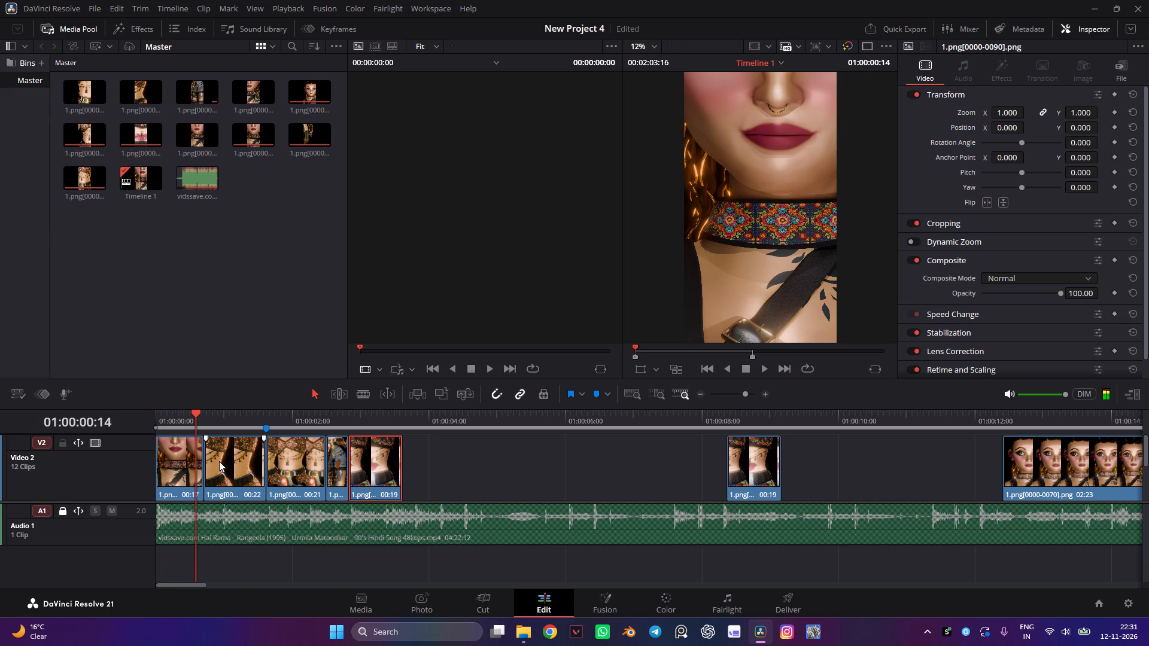
Trim the end of the first cut, 1.png[0000-0095].png, back to 01:00:00:11 on the timeline.
left_click(181, 454)
left_click_drag(202, 467, 163, 468)
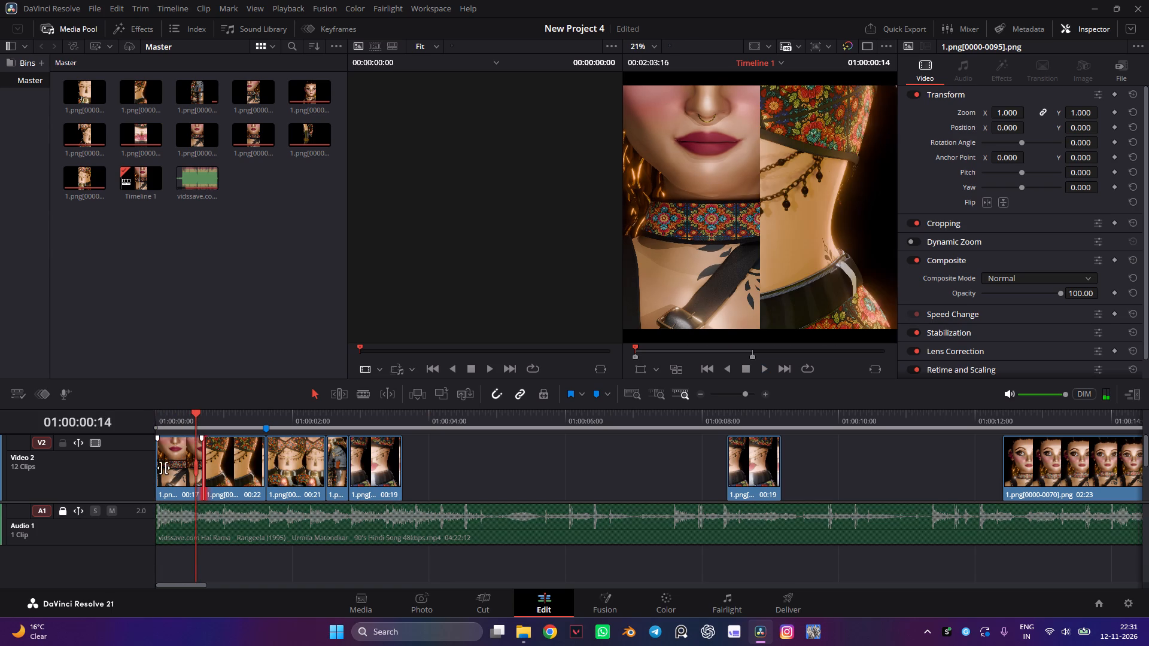
left_click_drag(163, 468, 169, 466)
left_click(174, 458)
left_click_drag(174, 413, 147, 415)
key("space")
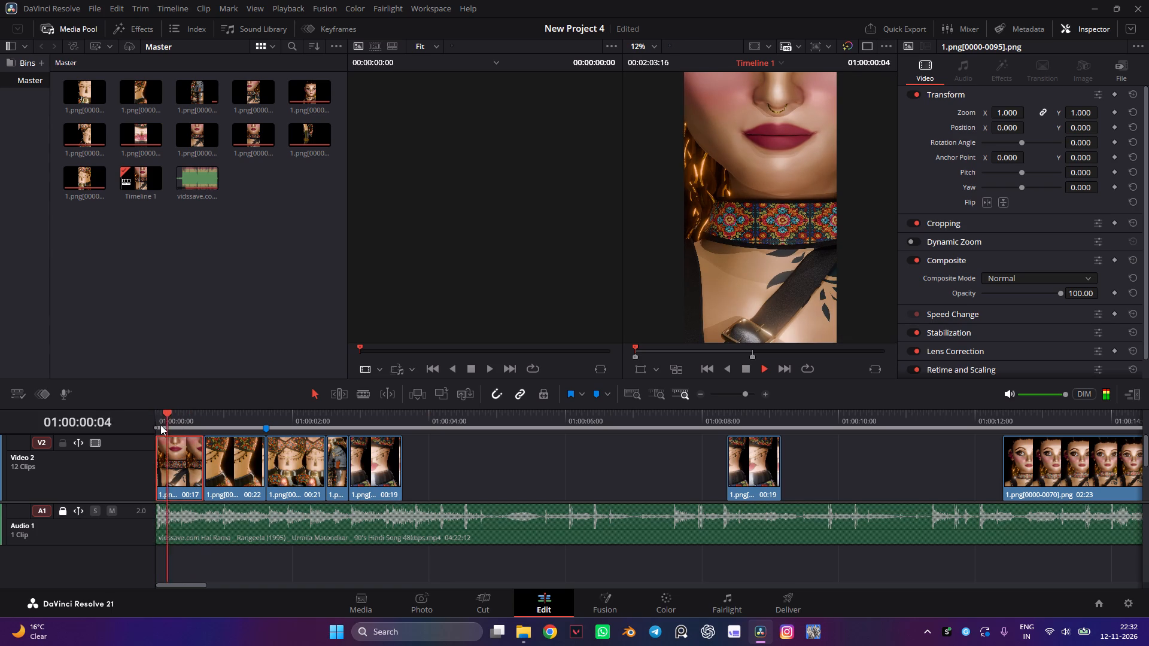
key("space")
left_click(179, 461)
left_click_drag(203, 463, 172, 464)
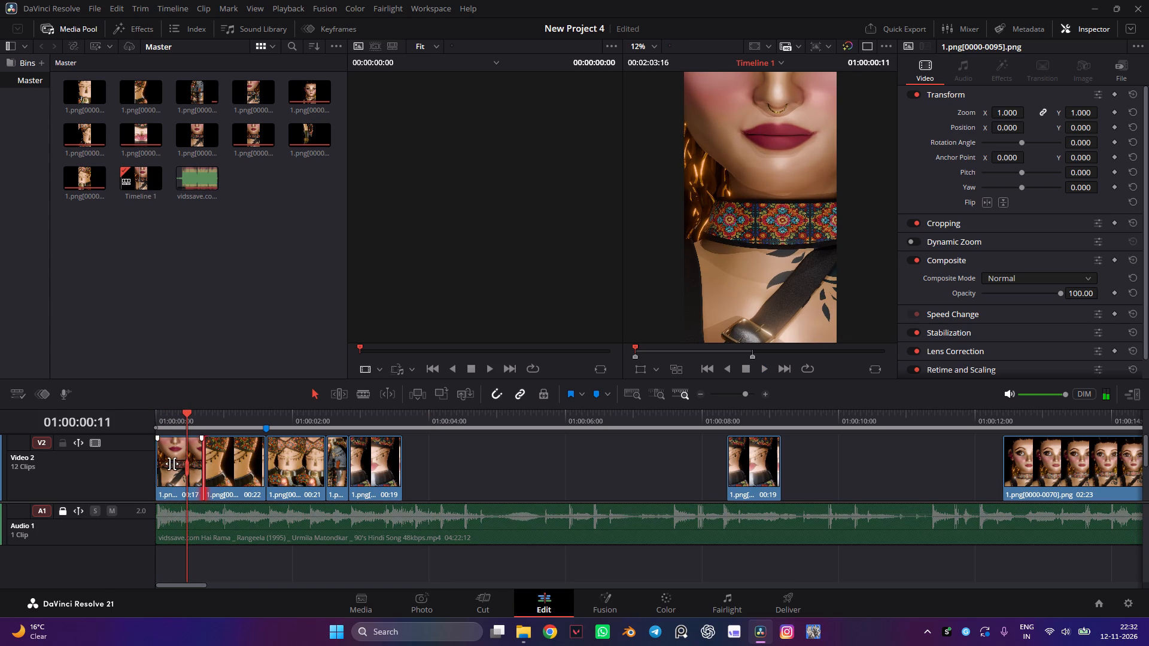
left_click_drag(172, 464, 174, 464)
left_click_drag(200, 464, 176, 465)
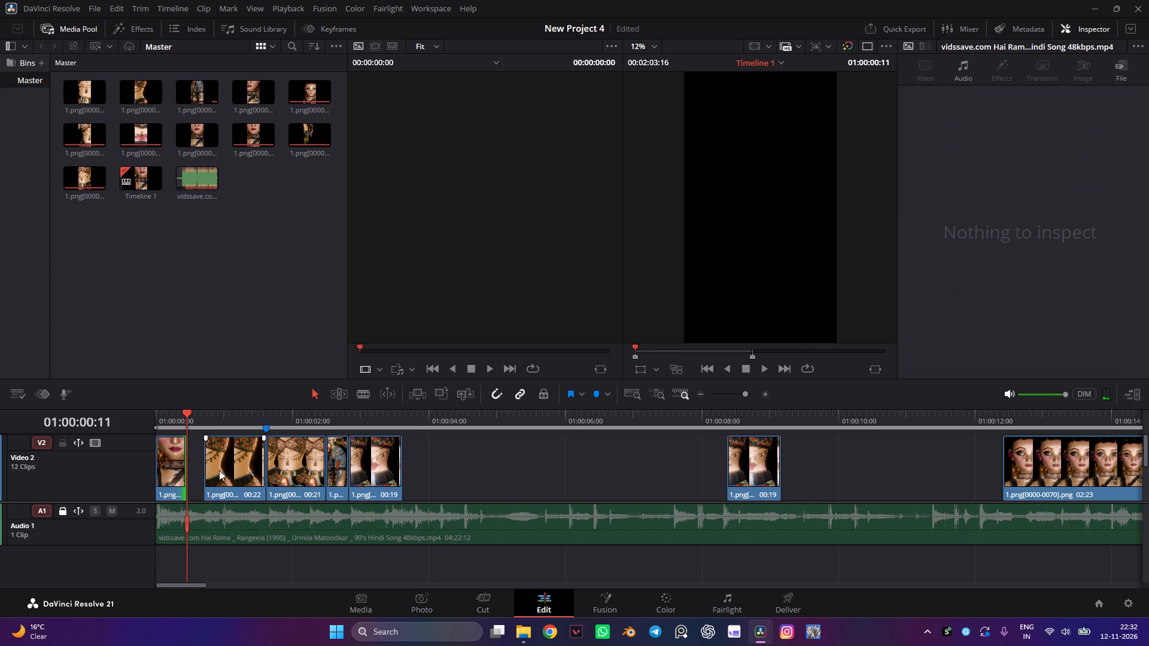
Move the second cut against the shortened first cut and trim its end to 01:00:00:21, judged by playback.
left_click_drag(221, 471, 199, 468)
left_click_drag(181, 420, 153, 419)
key("space")
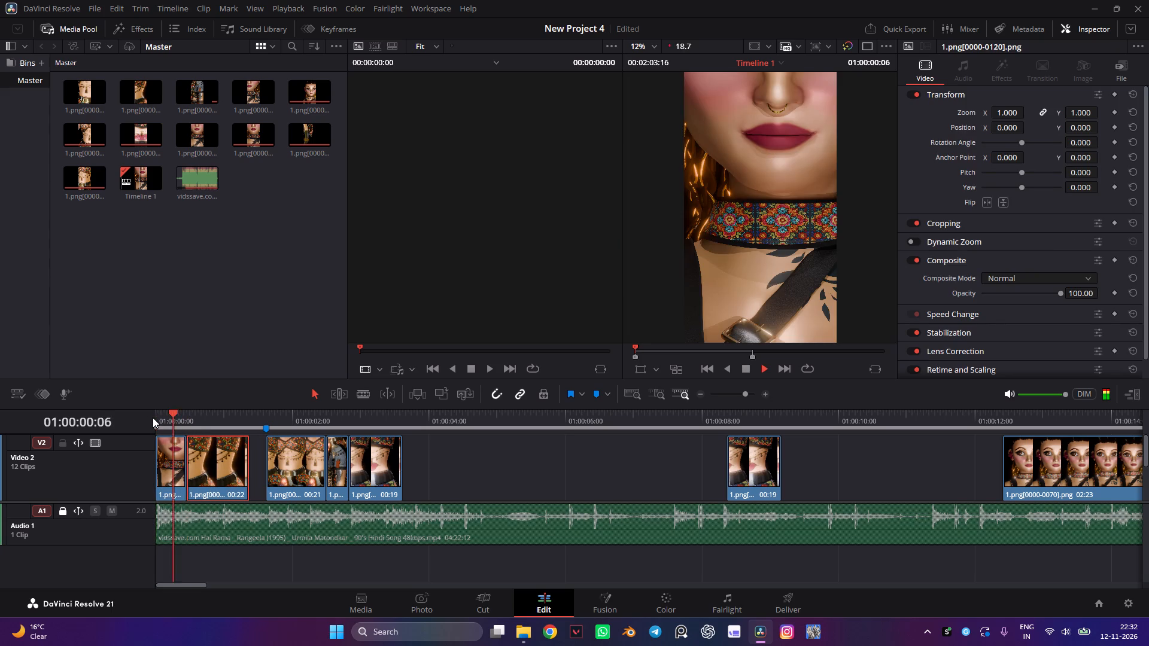
key("space")
key("space")
key("space")
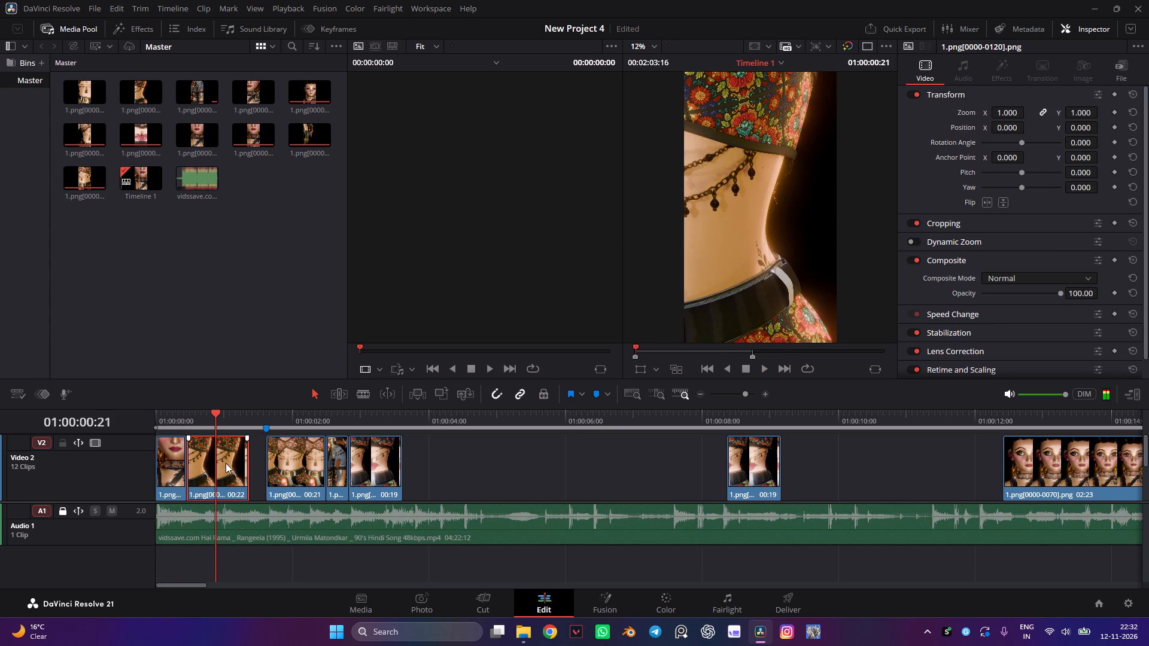
left_click_drag(245, 472, 209, 467)
Move the third cut against the second cut and extend its end to 01:00:02:02, making it 01:05 long.
left_click(297, 468)
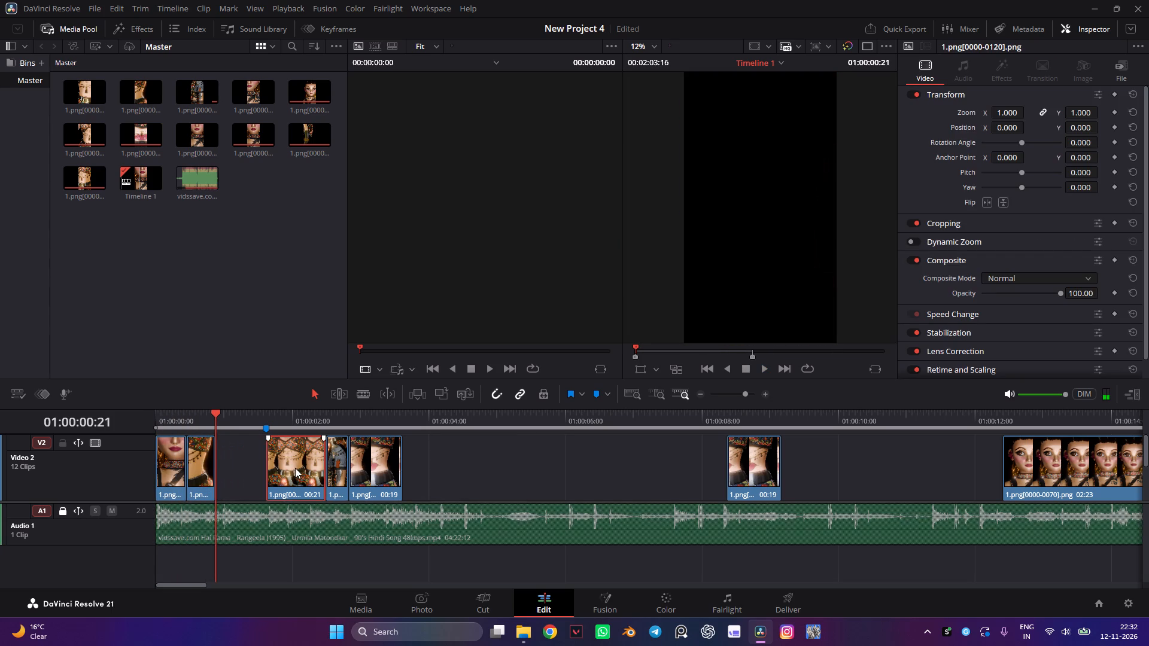
left_click_drag(294, 468, 245, 469)
key("space")
key("space")
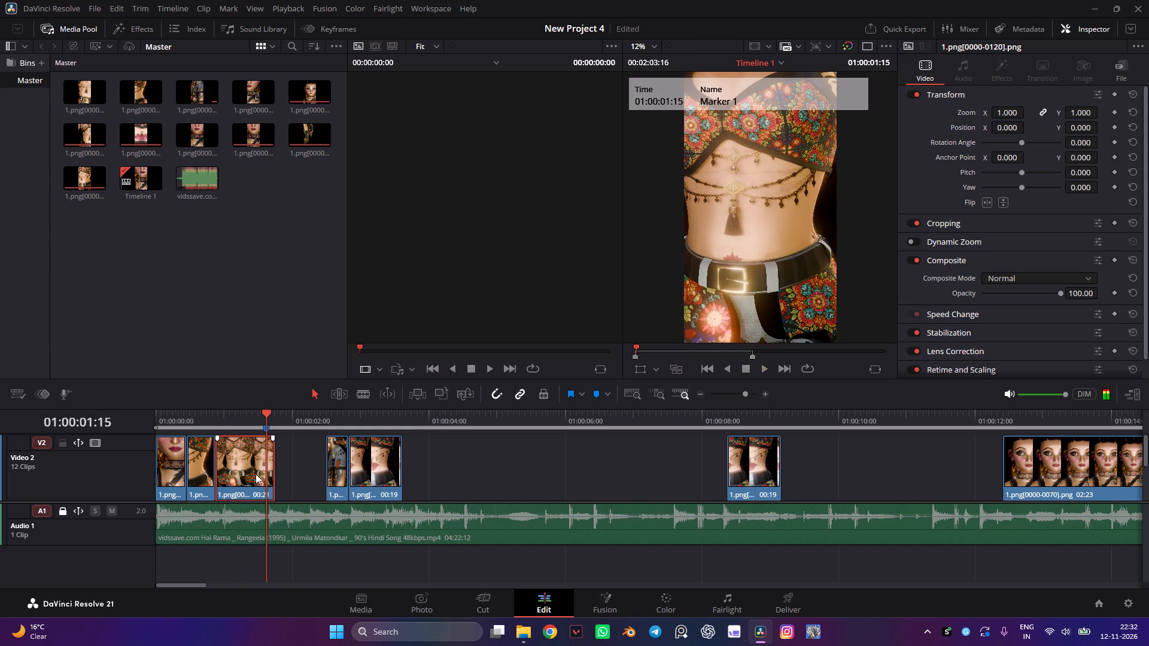
key("space")
key("space")
left_click_drag(272, 464, 273, 466)
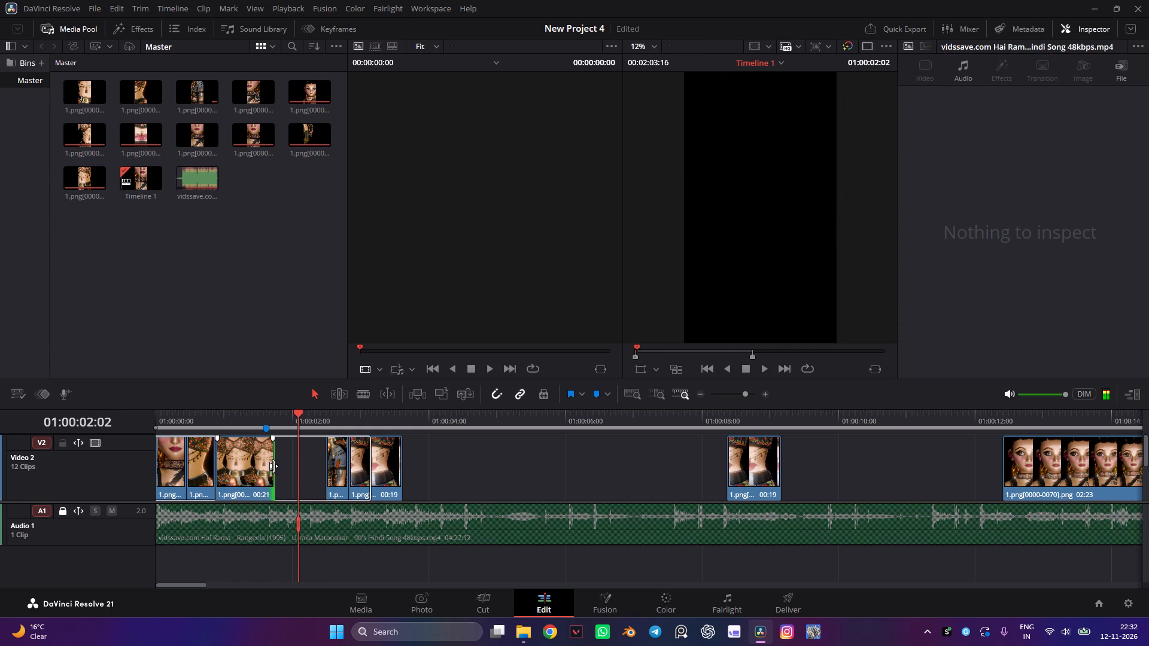
left_click_drag(273, 466, 302, 473)
Move the short 1.png[0000-0060].png piece against the end of the third cut and play on from there.
left_click(340, 476)
left_click_drag(341, 477, 318, 479)
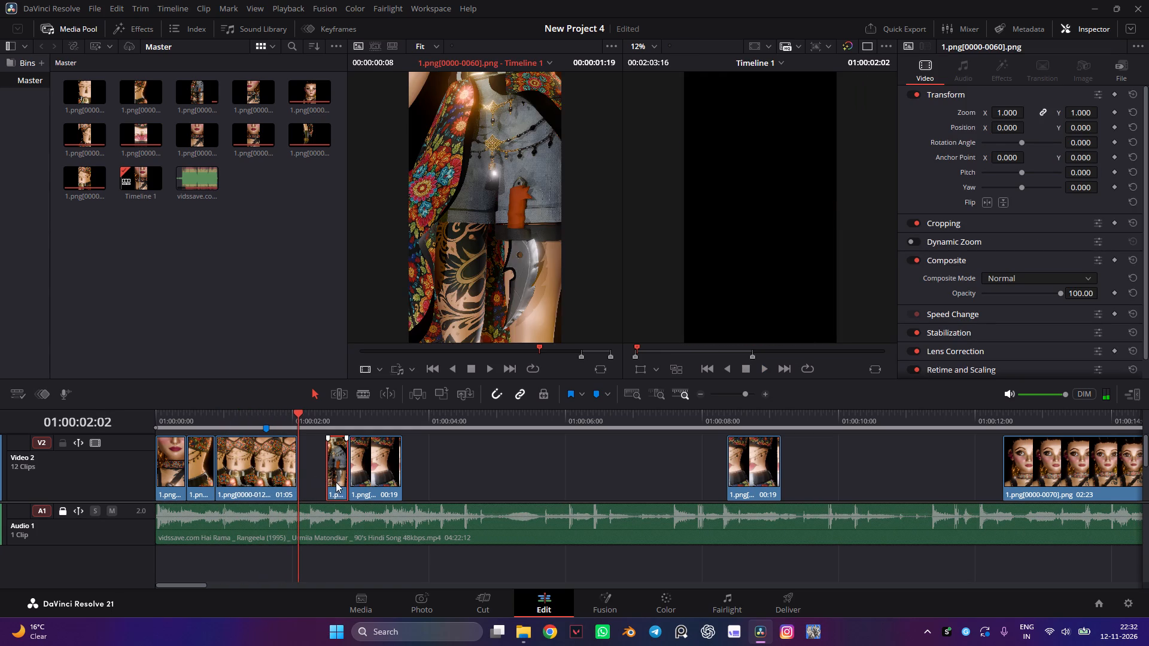
left_click_drag(336, 482, 299, 477)
left_click_drag(299, 467, 308, 473)
left_click_drag(288, 465, 295, 473)
key("space")
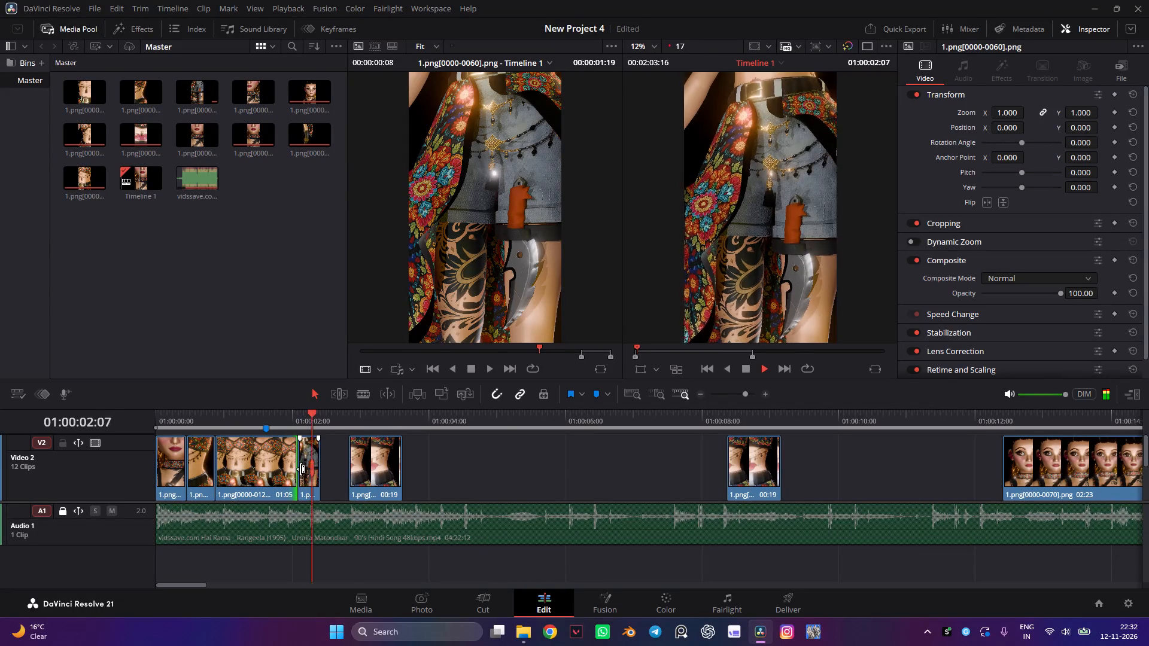
key("space")
Move the first 1.png[0000-0090].png clip against the 1.png[0000-0060].png piece and trim its end to leave a brief cut.
left_click_drag(375, 489, 346, 483)
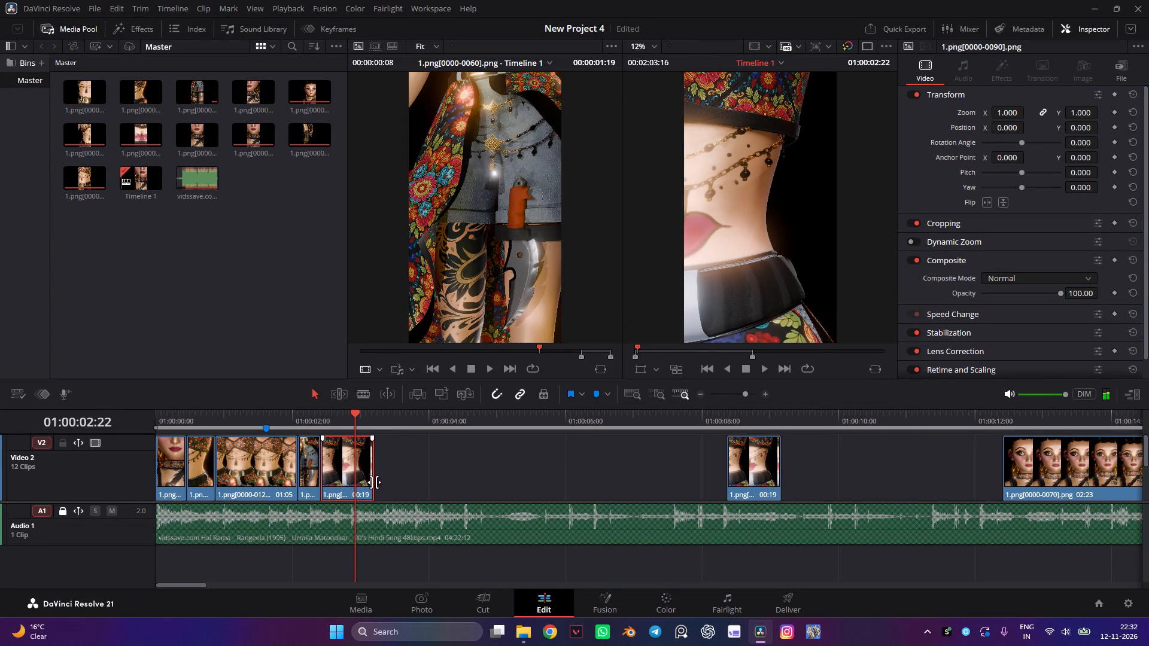
left_click_drag(370, 481, 335, 477)
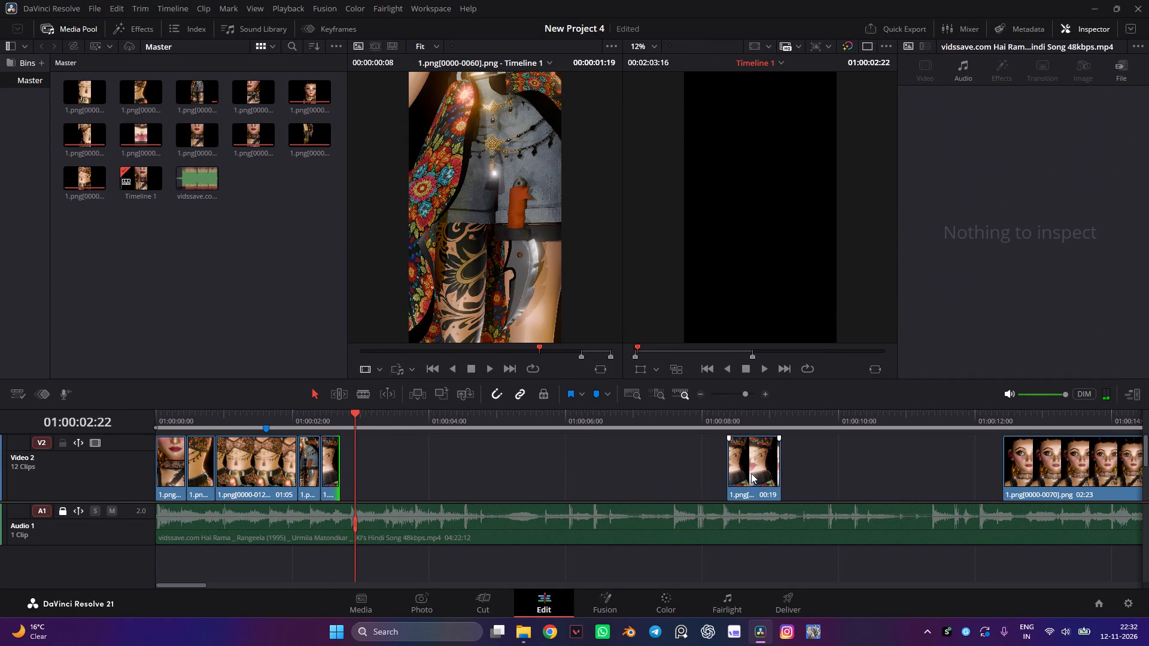
Move the remaining 1.png[0000-0090].png clip against the end of the fifth cut and replay that transition.
left_click(1013, 466)
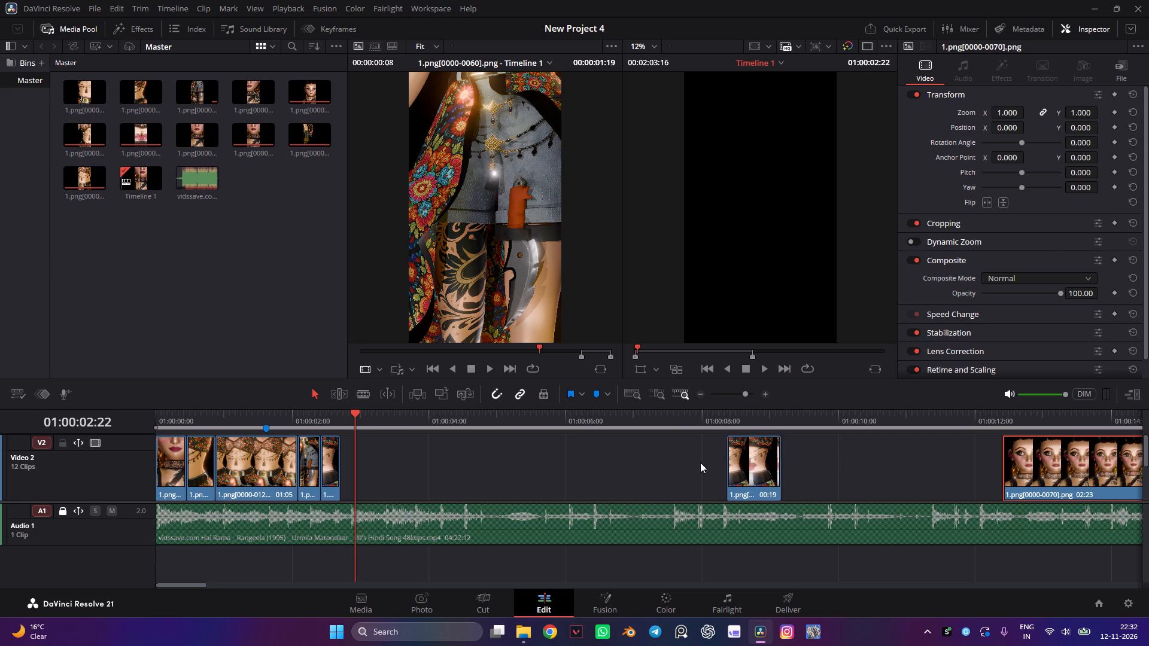
scroll(679, 463, "down", 2, "alt")
scroll(566, 468, "down", 3, "alt")
scroll(483, 461, "up", 2, "alt")
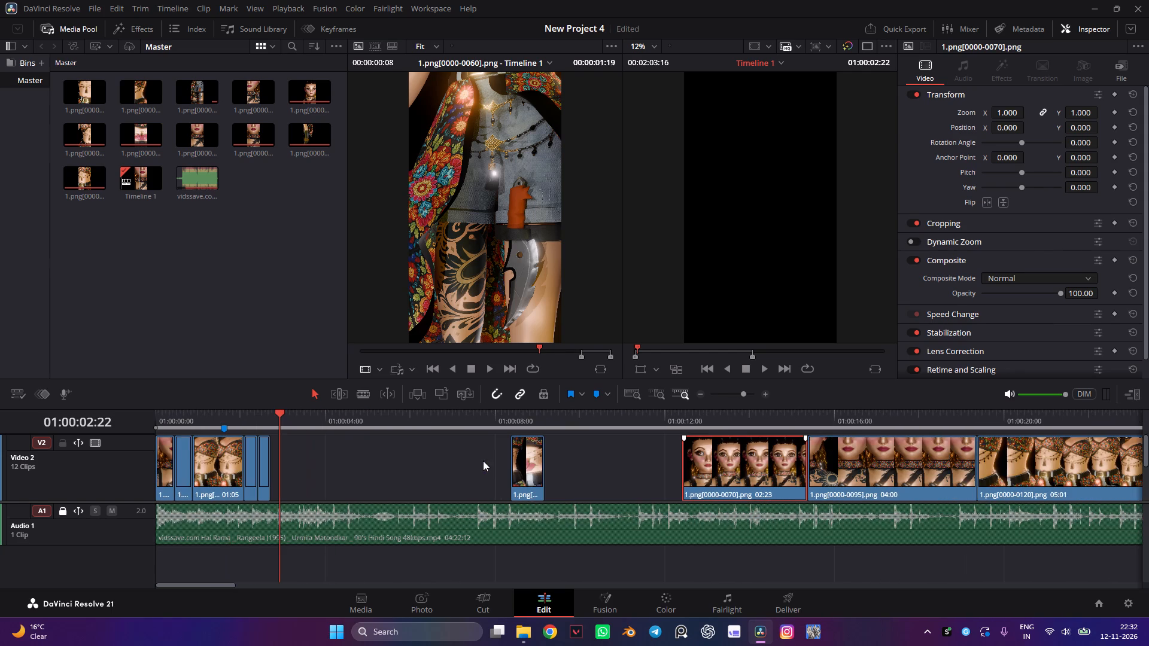
left_click_drag(519, 472, 327, 474)
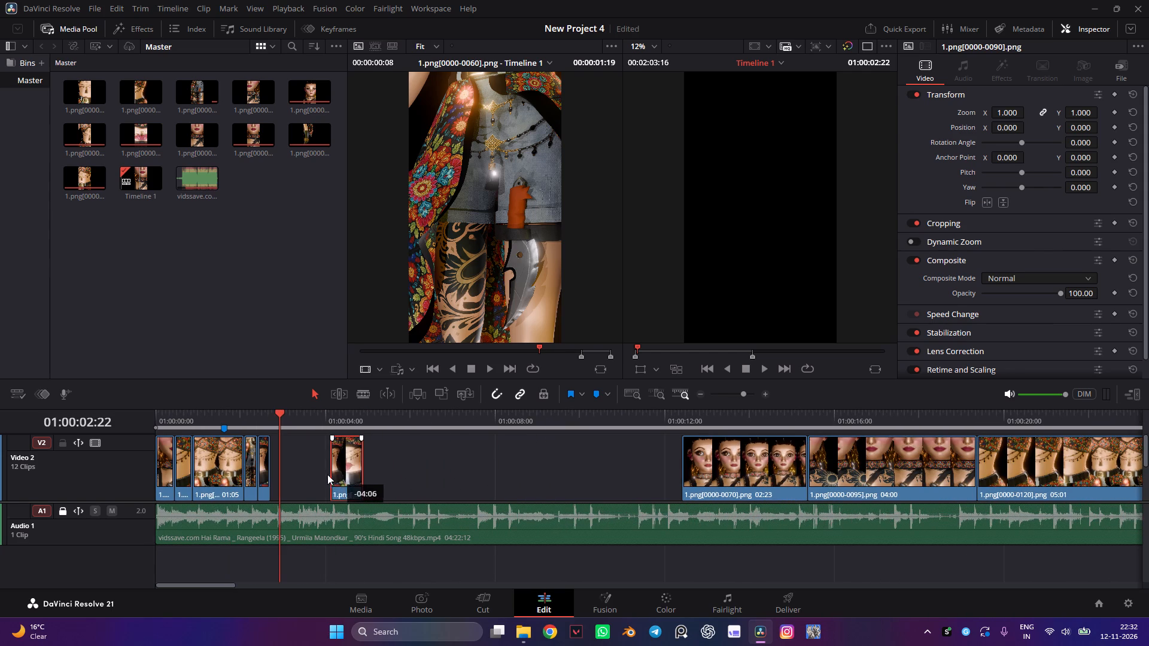
left_click_drag(327, 474, 281, 471)
key("space")
key("space")
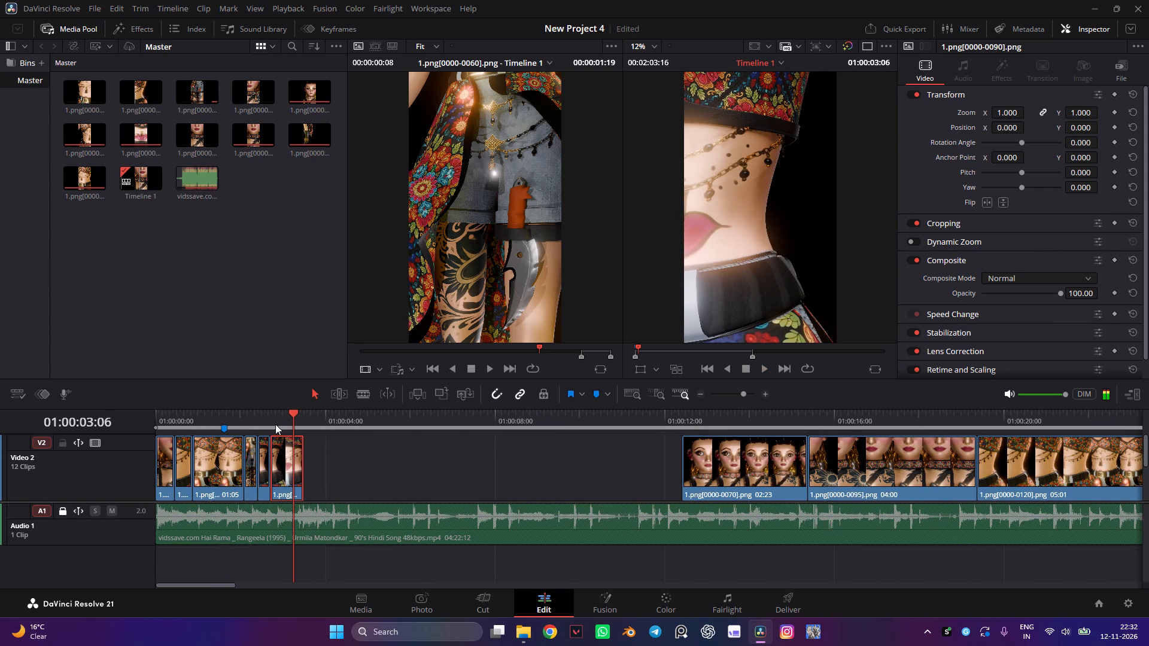
left_click(263, 419)
key("space")
key("space")
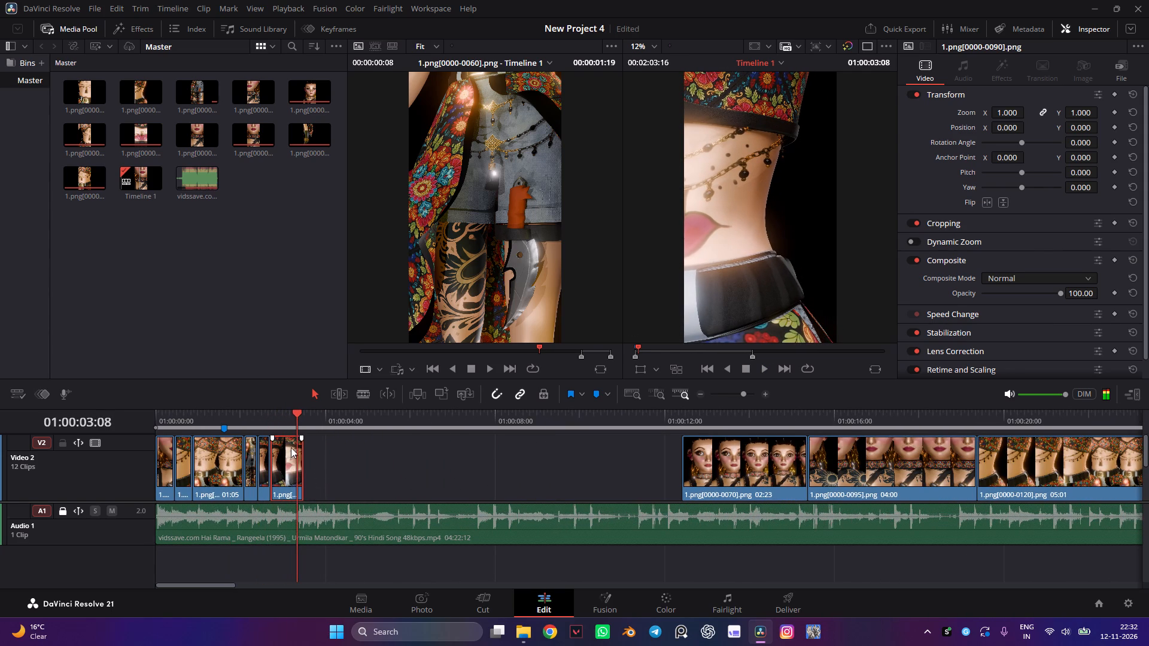
left_click_drag(293, 410, 273, 416)
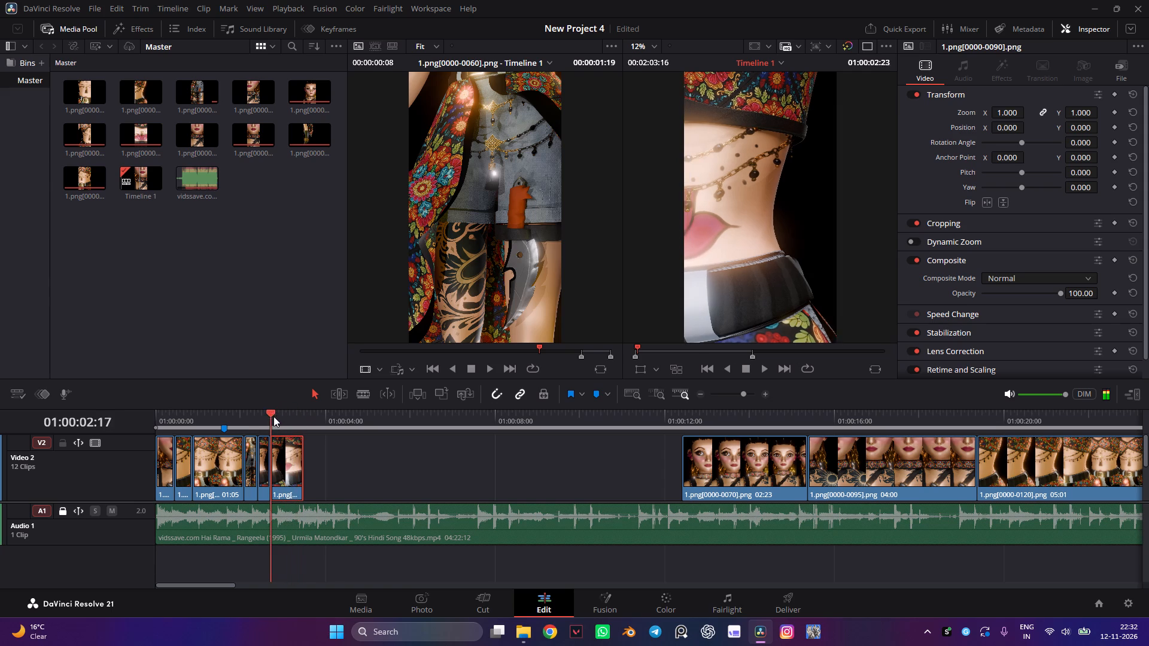
left_click_drag(273, 416, 263, 424)
key("space")
key("space")
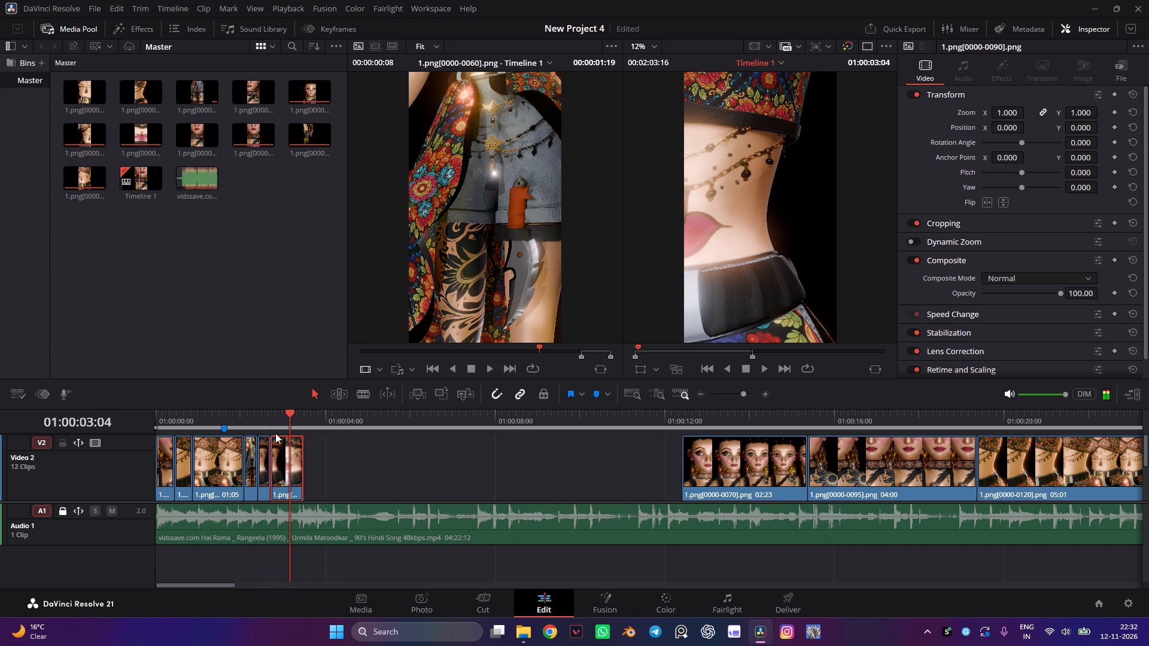
Move the 04:05 1.png[0000-0100].png clip from the end of the track to directly after the sixth cut and play it.
scroll(507, 477, "down", 1, "alt")
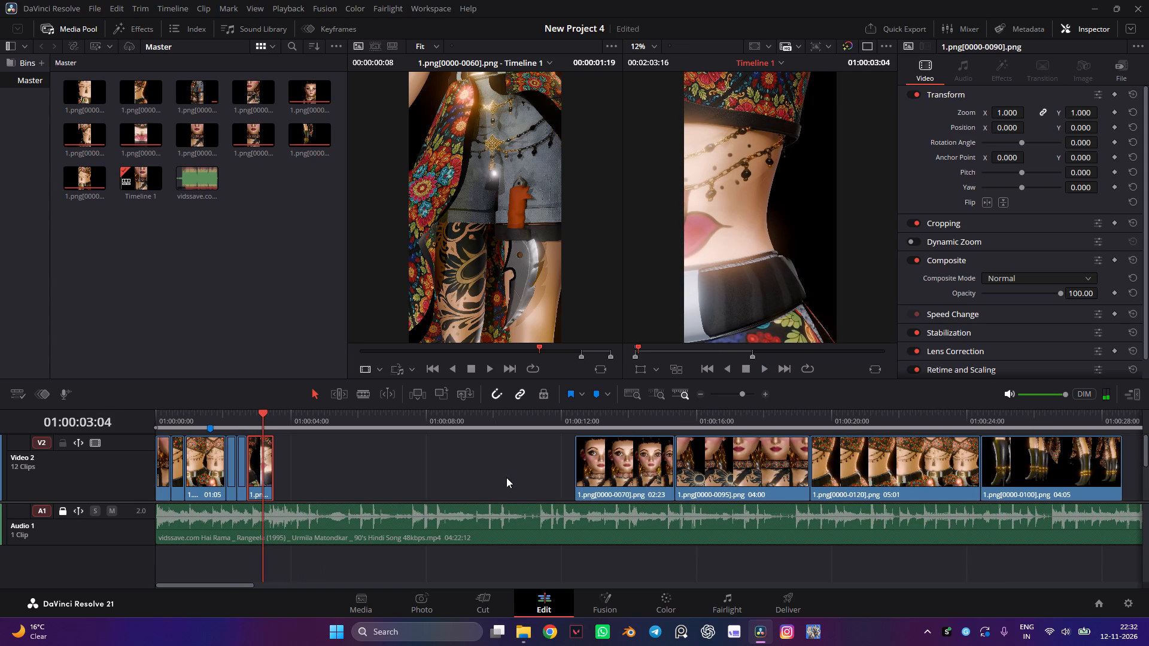
key("space")
key("space")
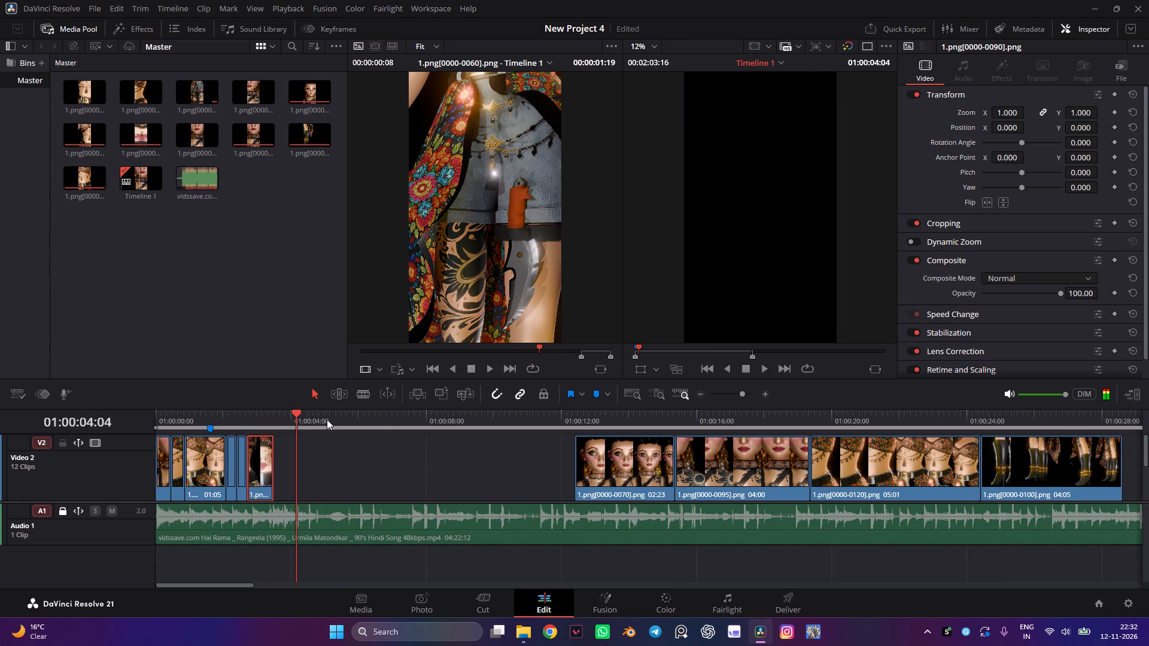
left_click_drag(1058, 468, 358, 454)
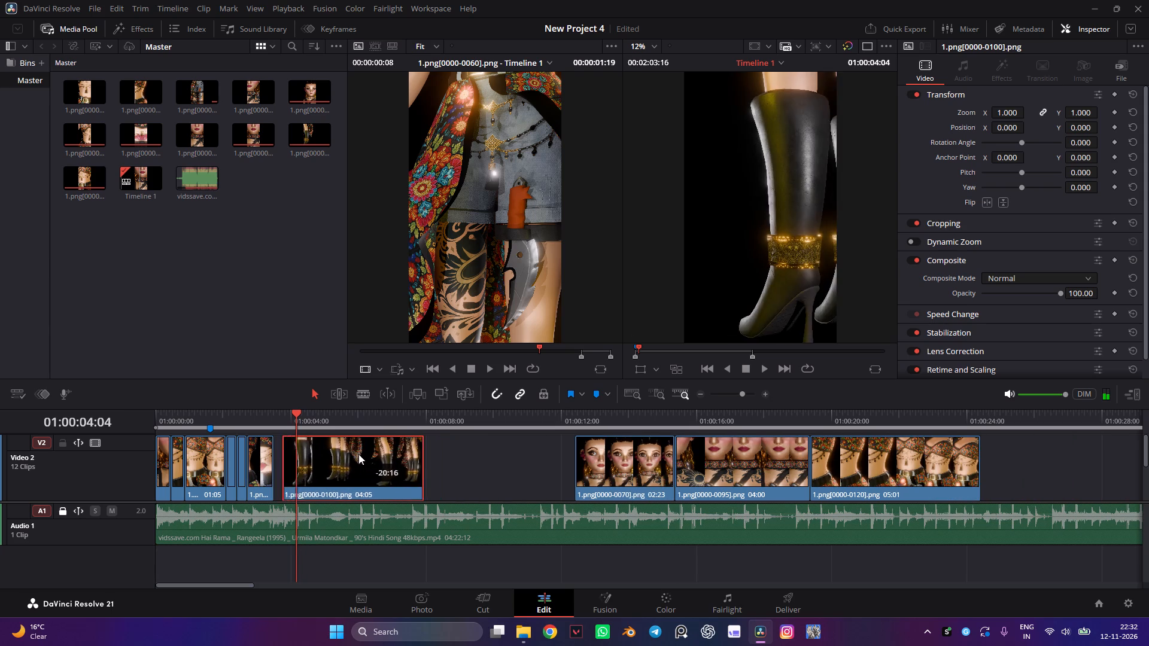
left_click_drag(358, 454, 353, 455)
left_click_drag(293, 423, 284, 420)
key("space")
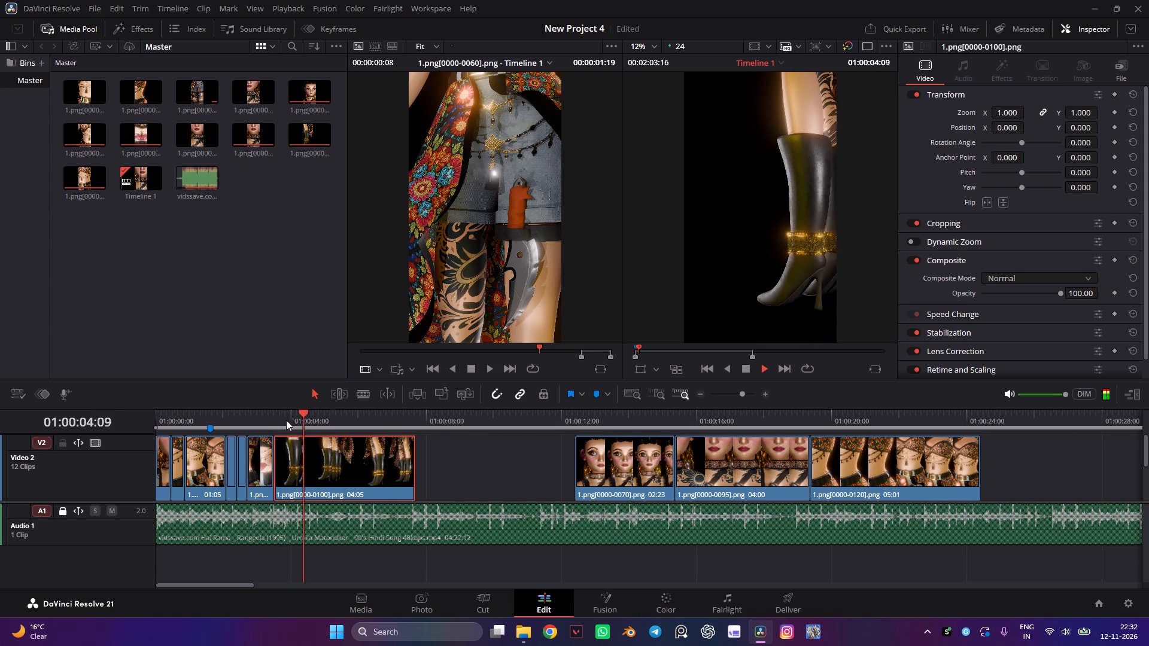
key("space")
Trim the start of the 1.png[0000-0100].png clip to leave about 20 frames, close the gap before it, and check the playback.
left_click(324, 478)
left_click_drag(279, 460, 394, 497)
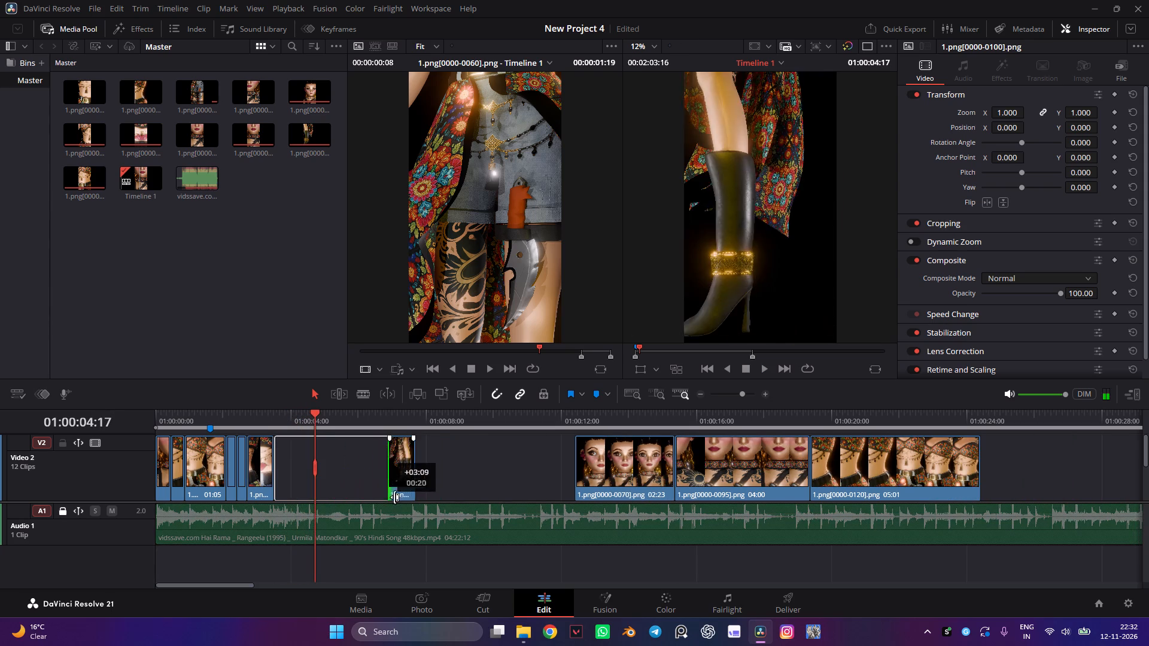
left_click_drag(394, 497, 396, 496)
left_click_drag(406, 478, 291, 463)
left_click(271, 418)
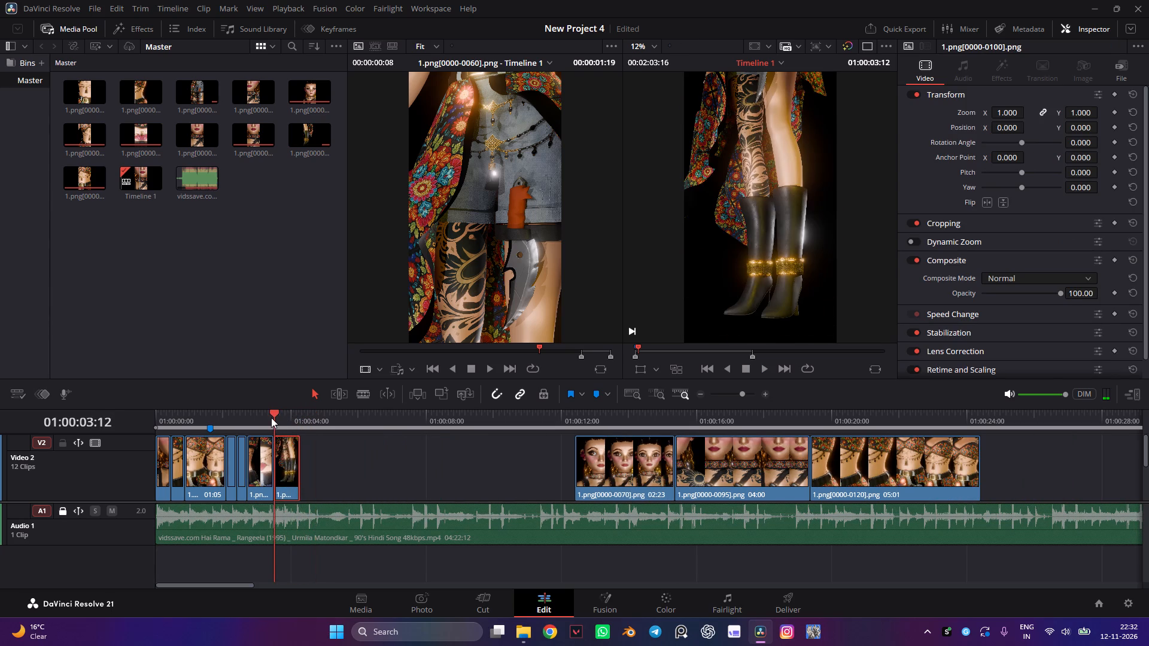
key("space")
key("space")
Replay the opening cuts and move the 00:19 1.png[0000-0090].png clip out of the sequence onto the empty Video 1 track.
left_click_drag(258, 410, 180, 407)
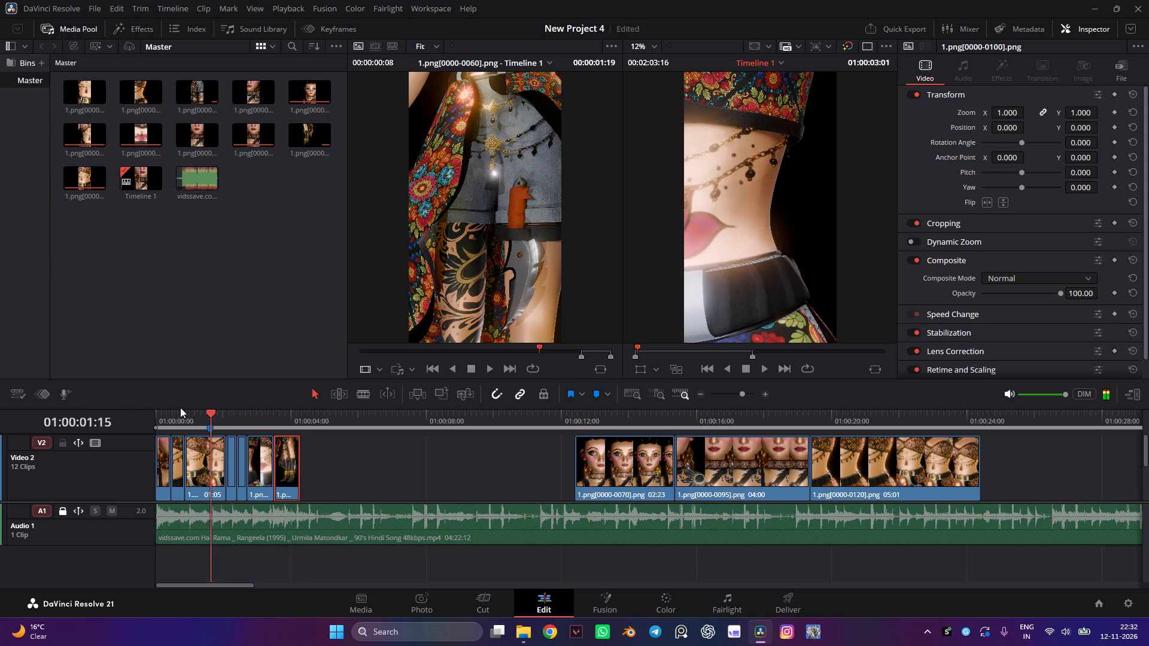
left_click_drag(180, 407, 111, 403)
key("space")
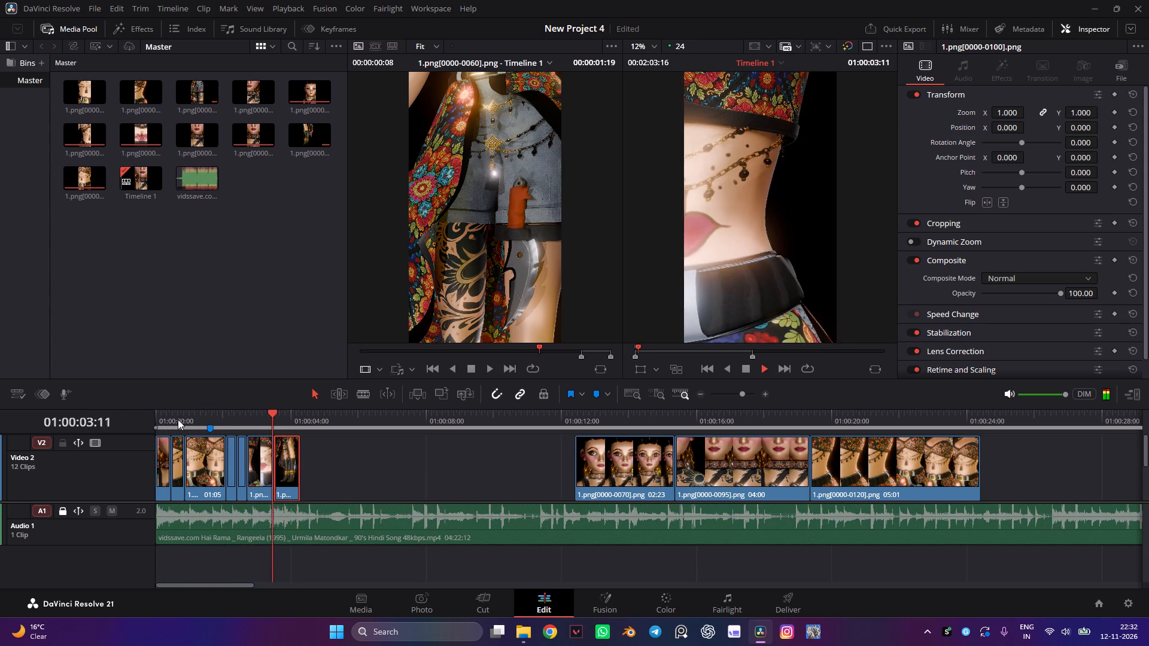
key("space")
scroll(264, 479, "up", 3, "alt")
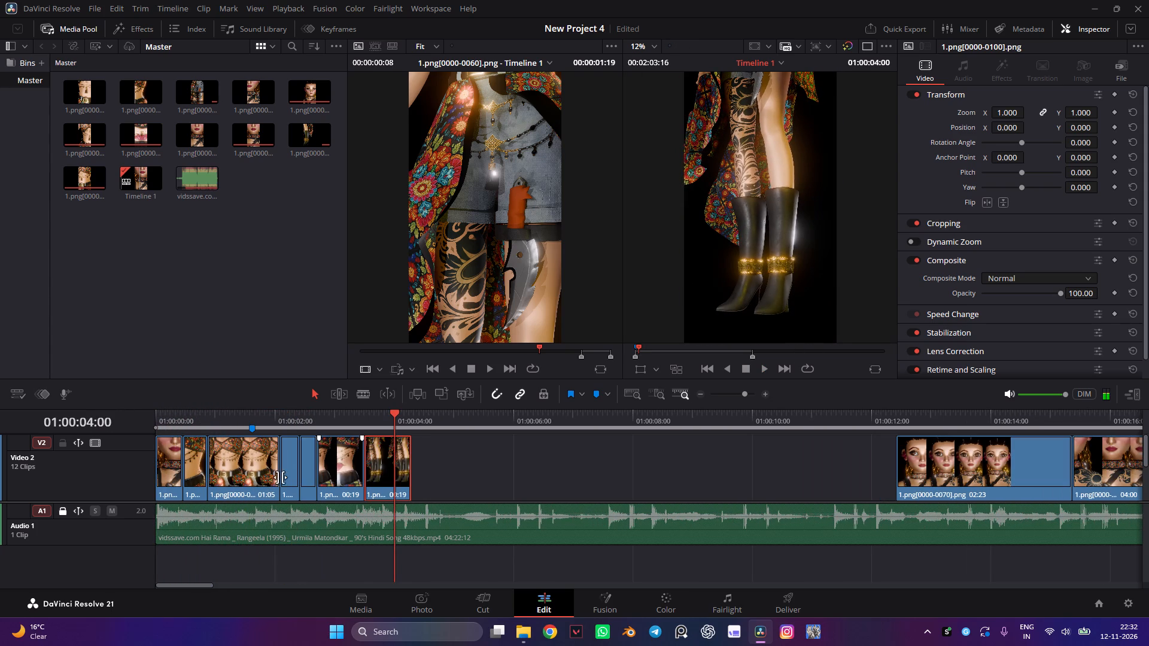
left_click(344, 470)
left_click_drag(332, 472, 618, 505)
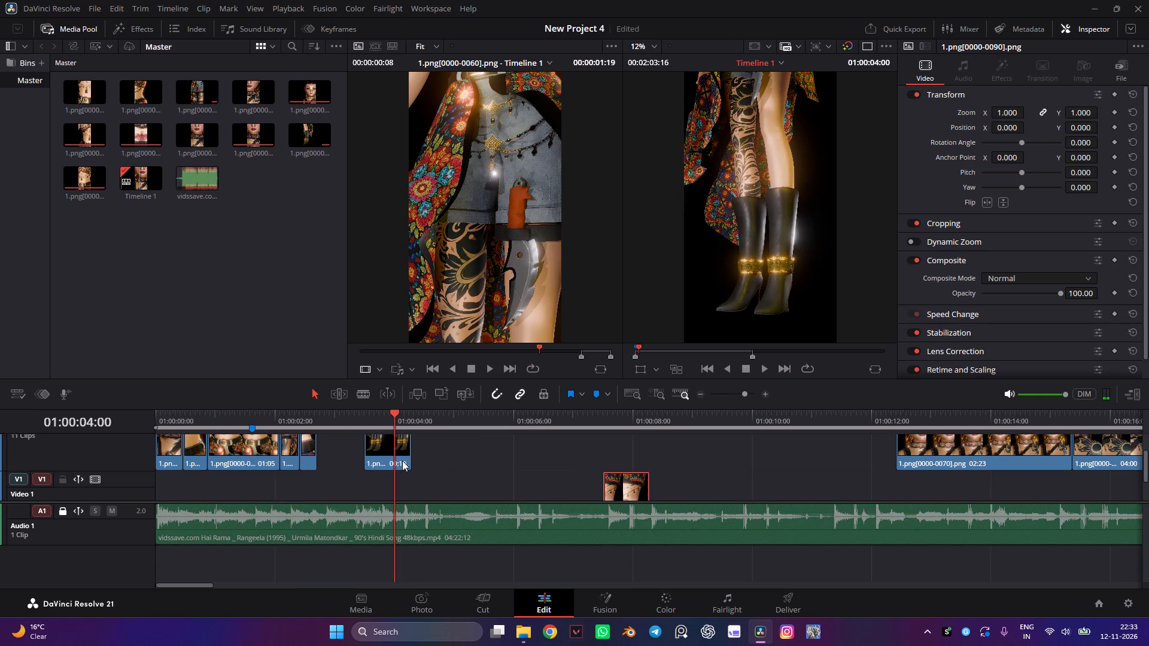
Extend the start of the 1.png[0000-0100].png clip back to the end of the fifth cut and play the result.
left_click_drag(369, 459, 323, 464)
left_click(313, 415)
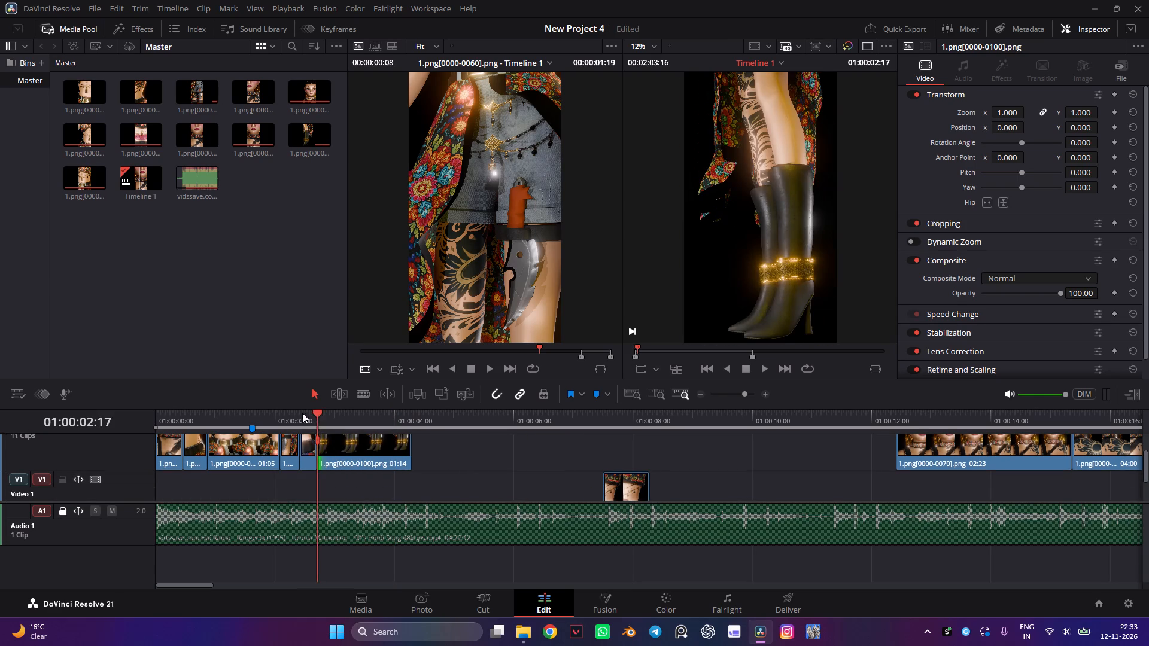
left_click_drag(294, 411, 287, 410)
key("space")
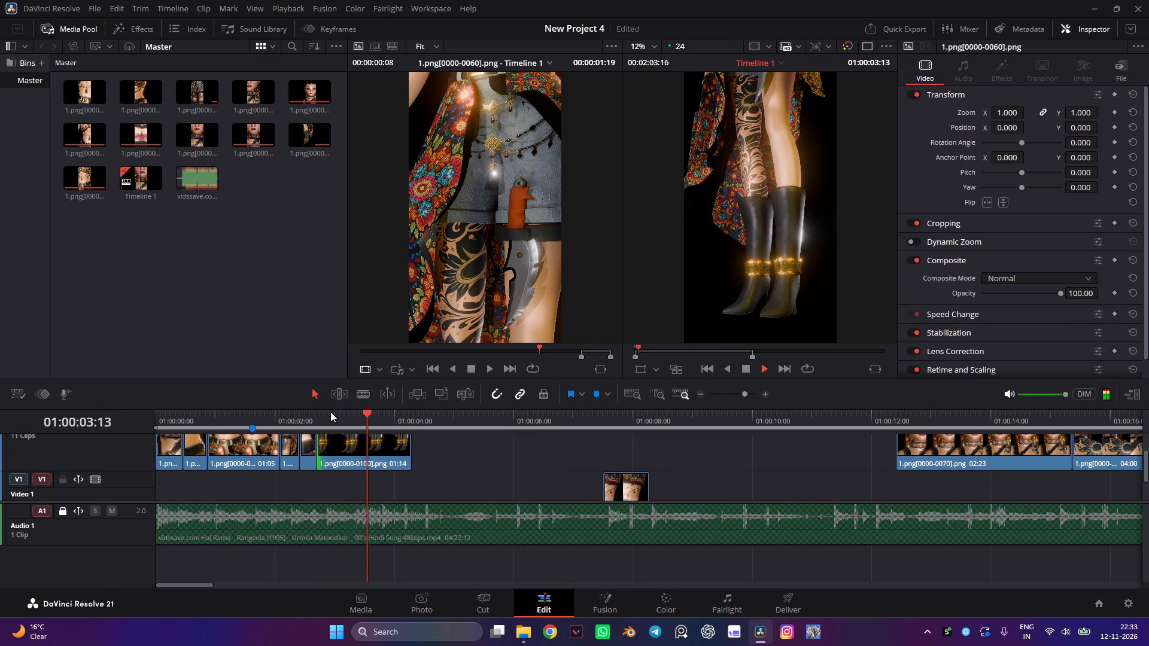
key("space")
key("space")
key("space")
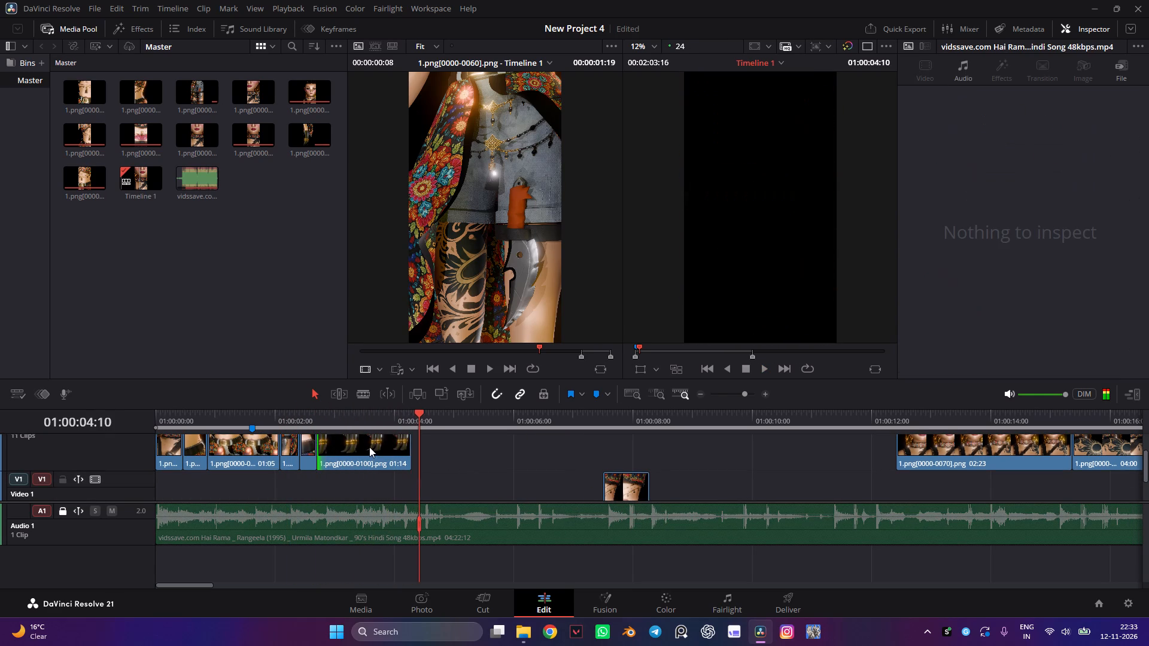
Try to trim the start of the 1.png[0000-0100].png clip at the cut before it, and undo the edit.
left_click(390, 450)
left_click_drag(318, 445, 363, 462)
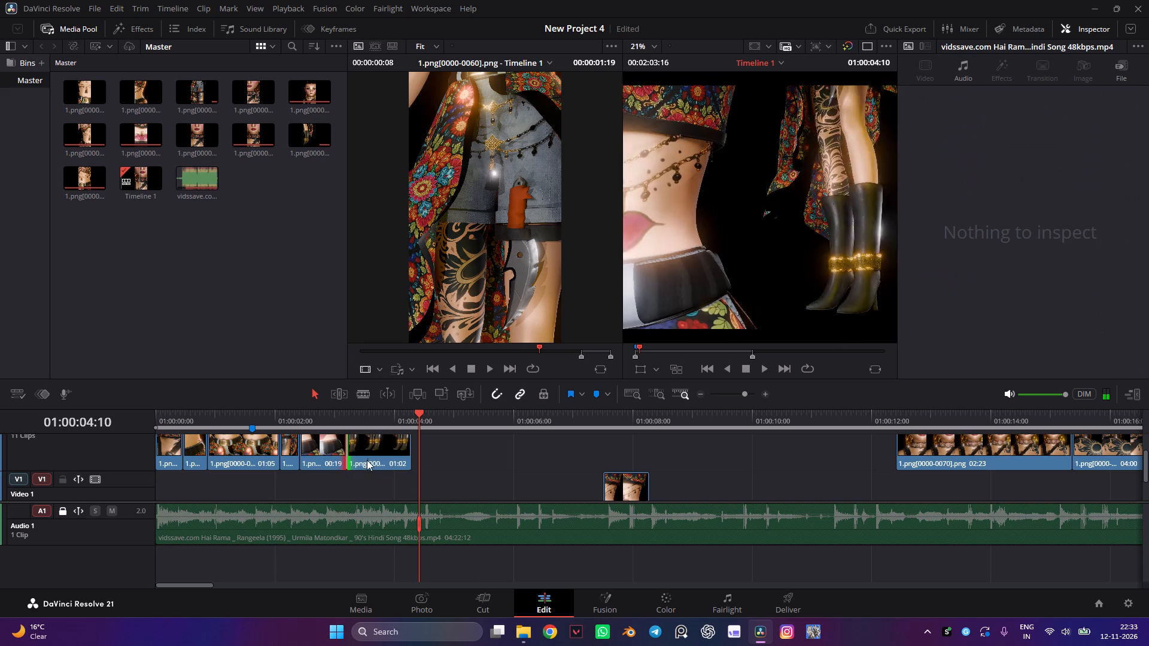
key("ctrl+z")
Trim the start of the 1.png[0000-0100].png clip to leave 00:21, move it against the fifth cut, and replay the transition.
left_click(355, 450)
left_click_drag(320, 455, 364, 464)
left_click_drag(391, 455, 349, 458)
left_click(302, 418)
key("space")
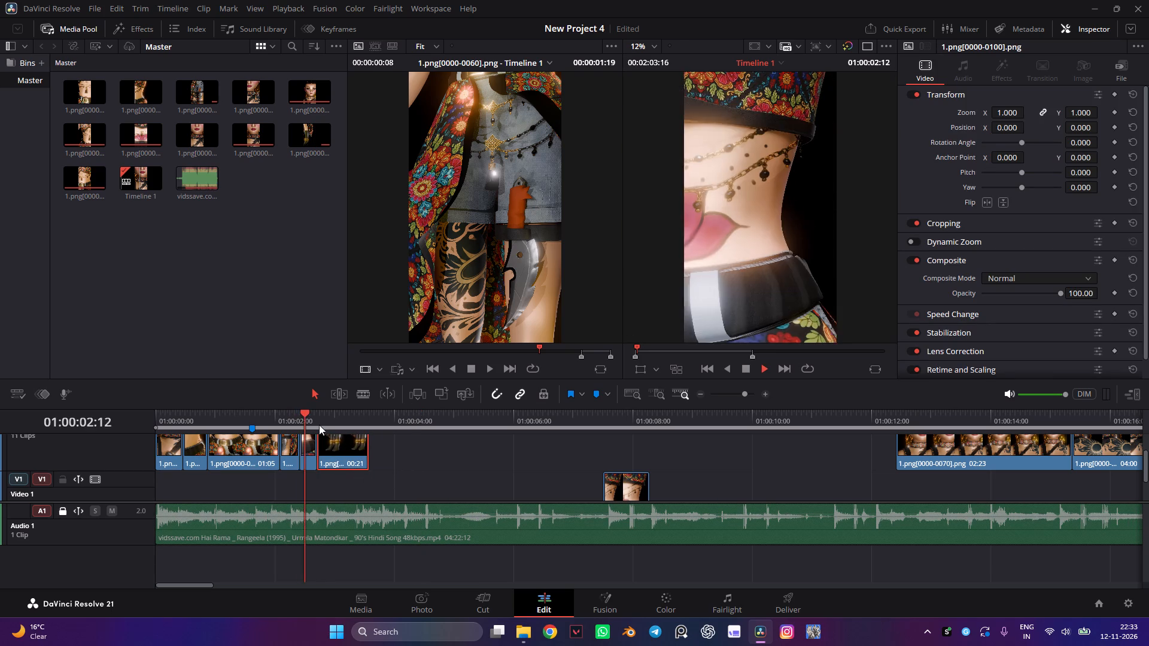
key("space")
left_click_drag(324, 415, 306, 405)
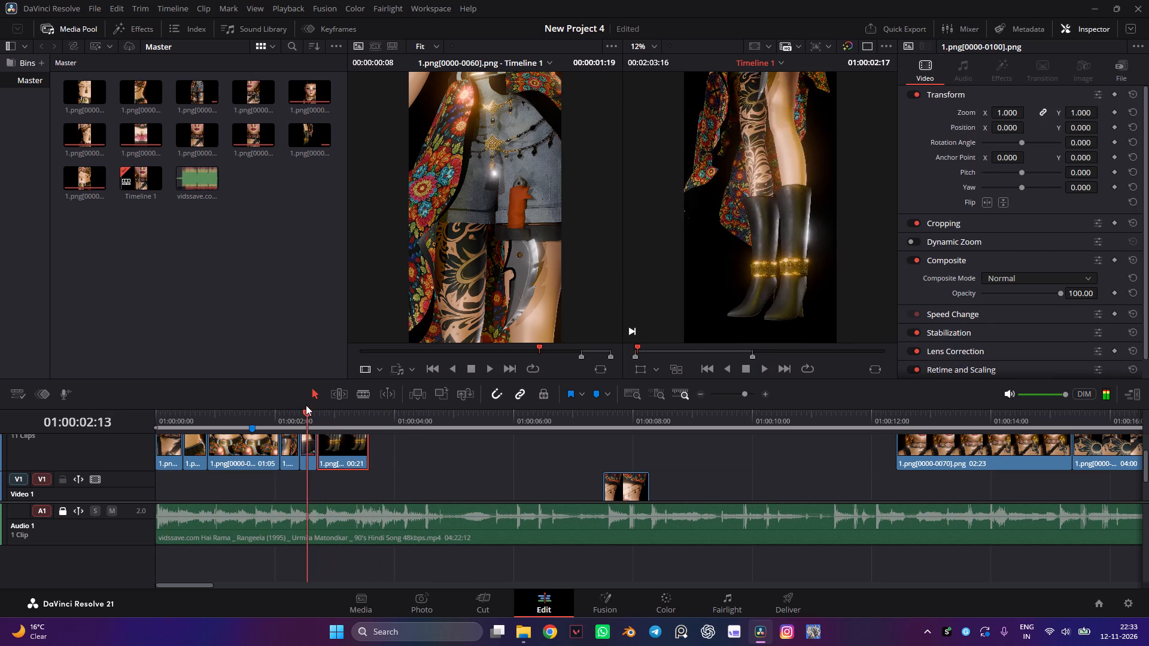
left_click_drag(306, 405, 303, 404)
key("space")
key("space")
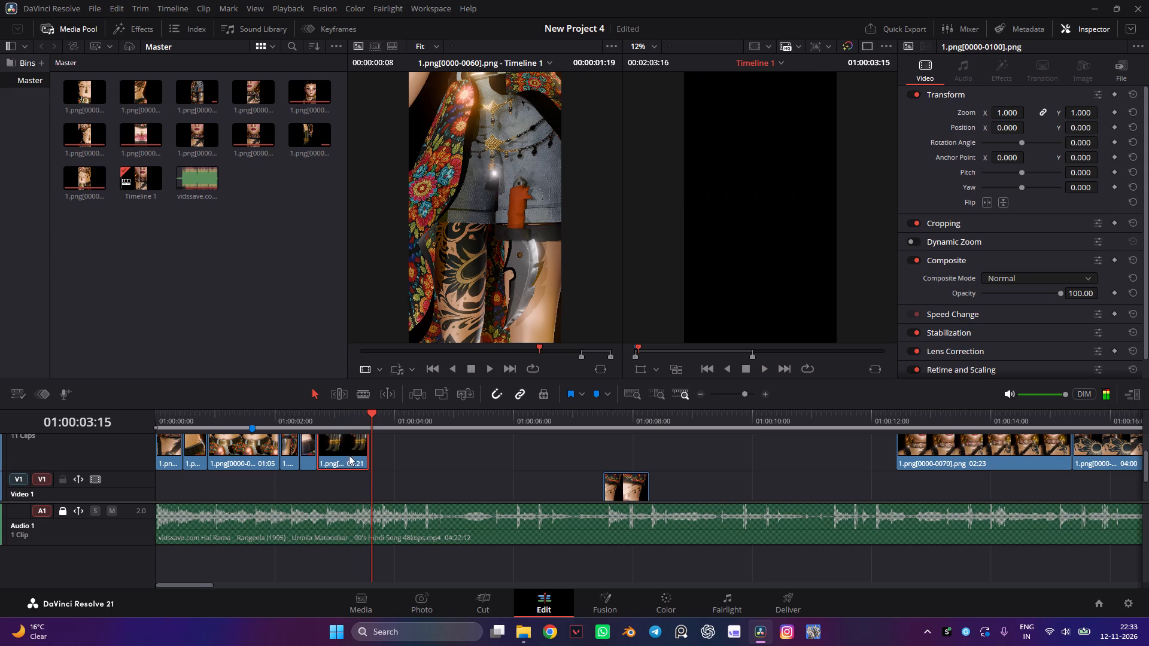
Extend the start of the 1.png[0000-0100].png clip to a length of about one second and place it against the fifth cut.
left_click_drag(348, 449, 369, 458)
left_click_drag(333, 446, 317, 450)
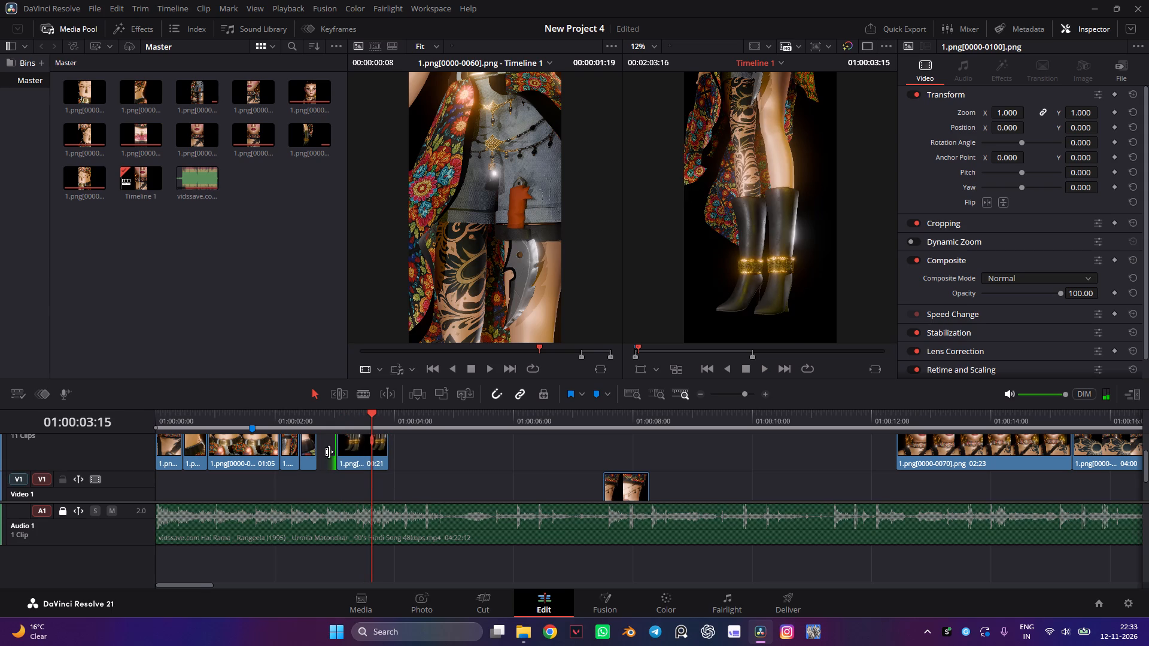
left_click_drag(338, 453, 327, 458)
left_click_drag(363, 465, 350, 465)
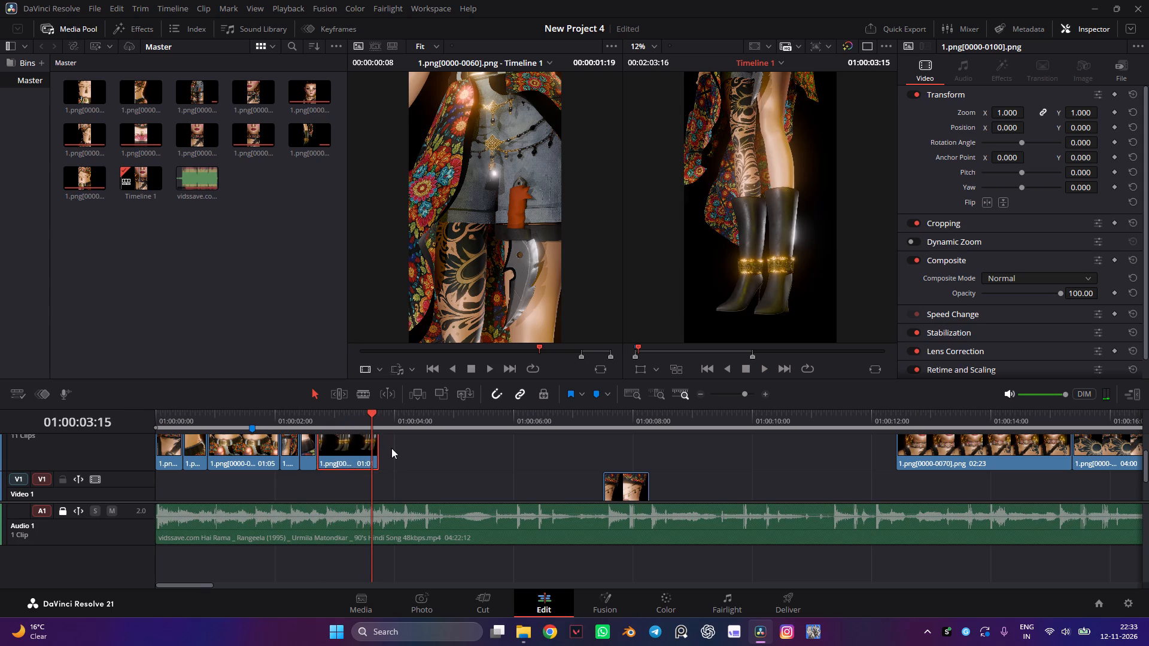
Deselect the clip and save the project.
left_click(438, 442)
key("ctrl+s")
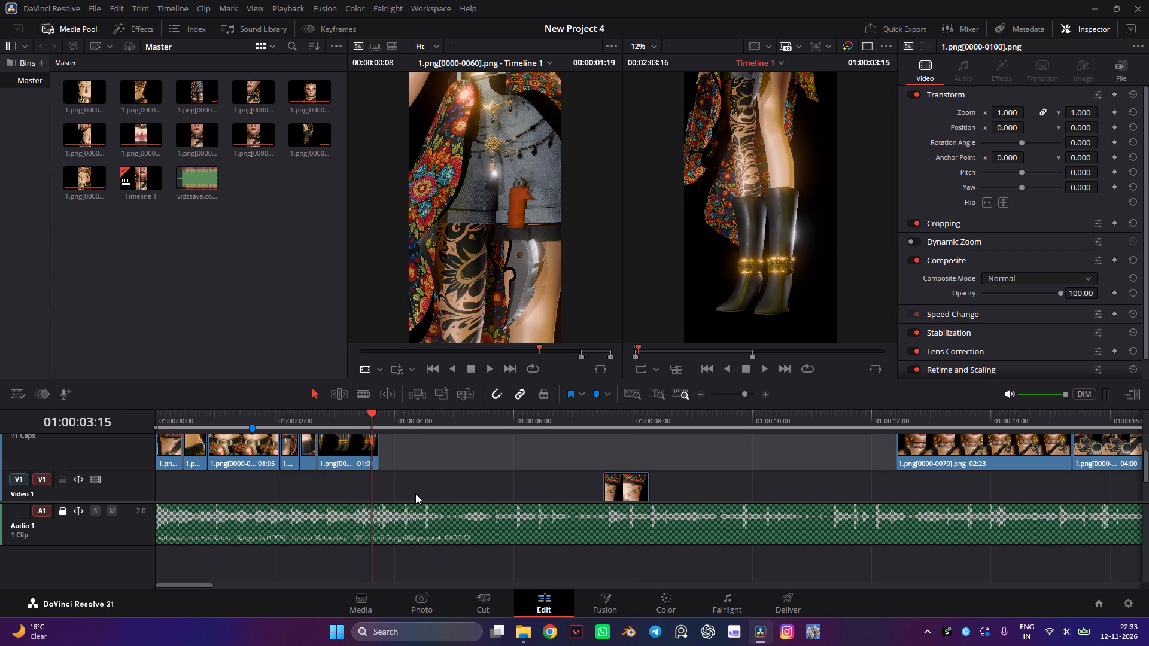
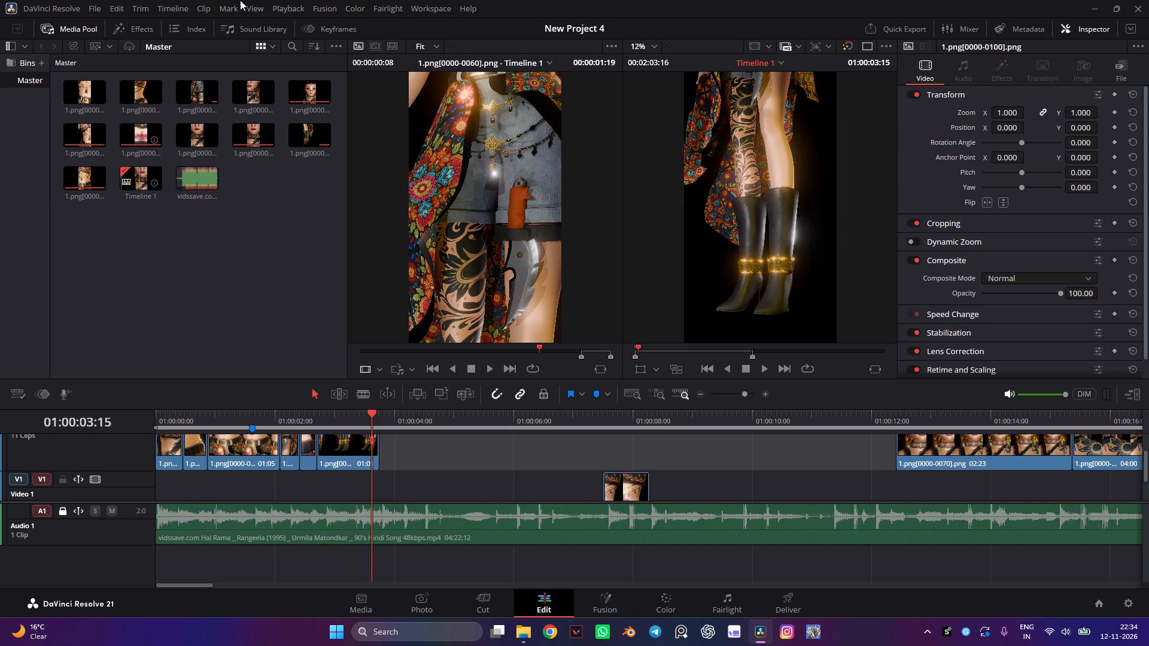
Split the 1.png[0000-0100].png clip at two points to make three pieces with a short middle one, and save the project.
left_click_drag(323, 415, 316, 415)
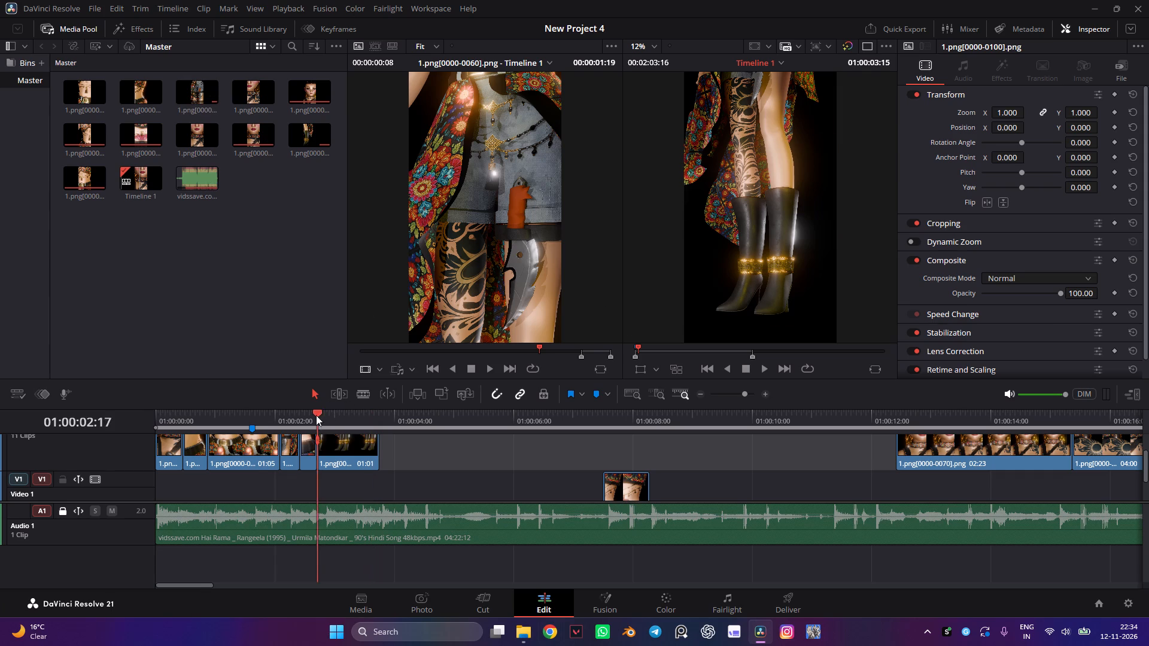
left_click_drag(316, 415, 258, 413)
key("b")
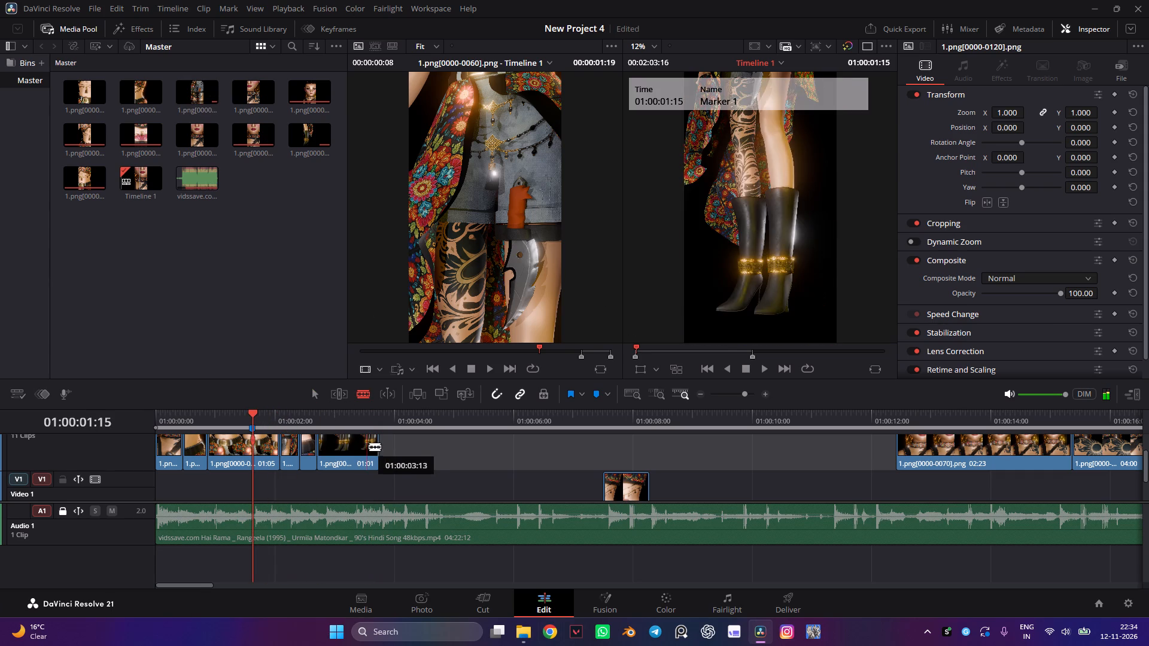
left_click(354, 450)
left_click(340, 449)
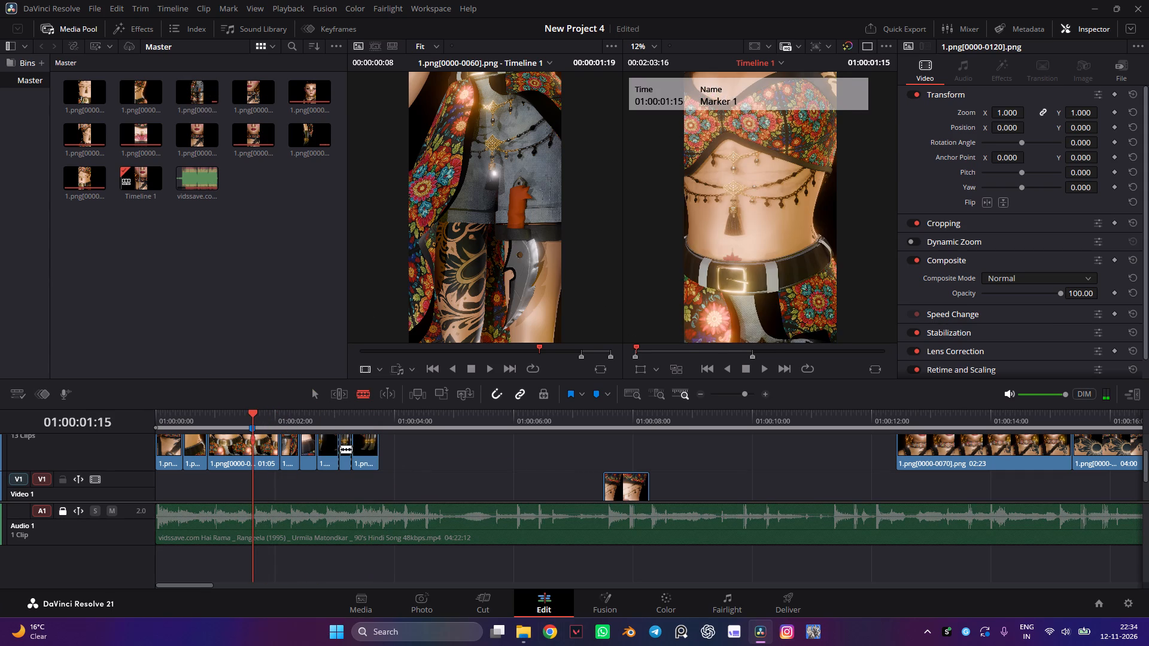
key("ctrl+s")
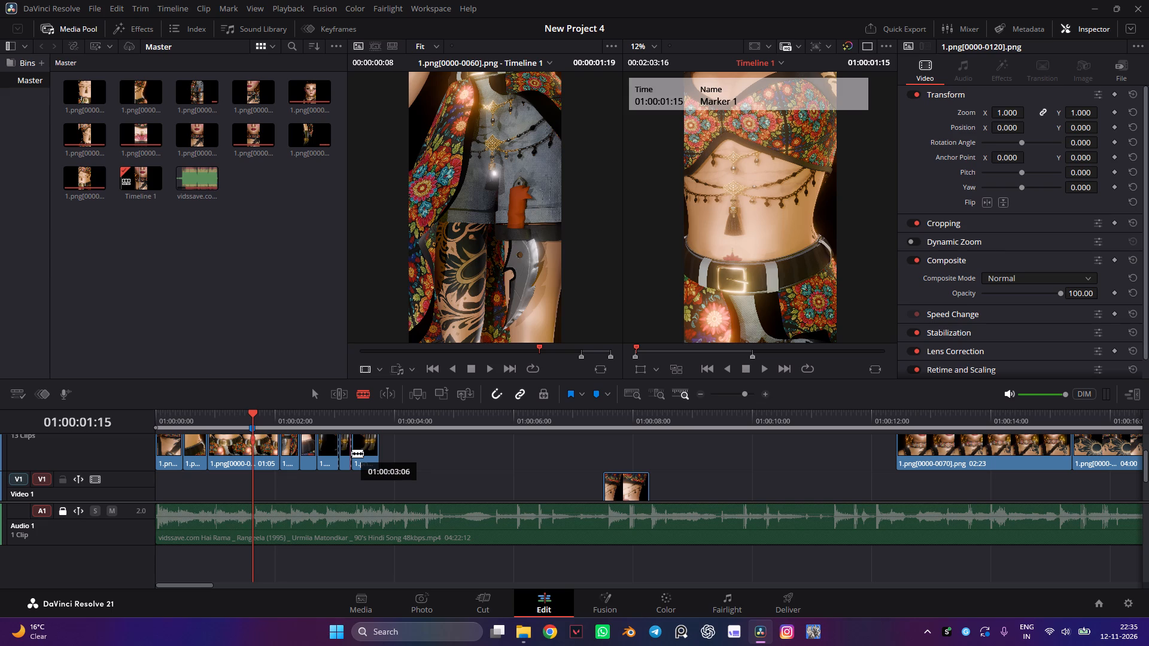
Play the opening sequence from its second clip past the newly split pieces to check the cuts against the song.
left_click_drag(236, 413, 194, 416)
key("space")
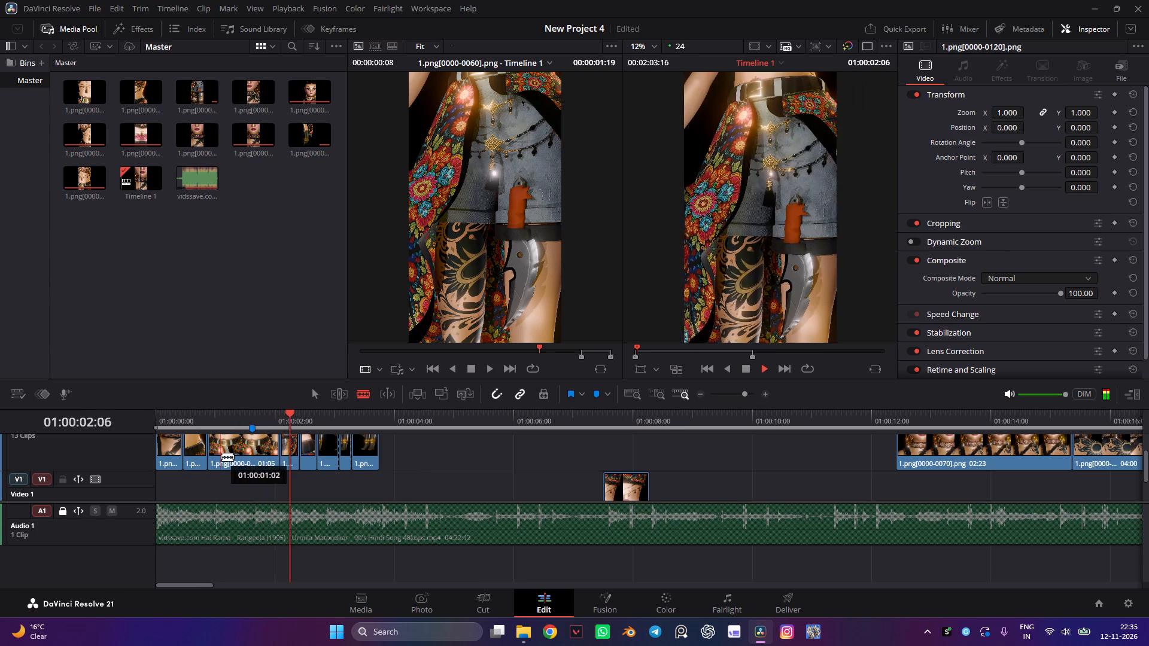
key("space")
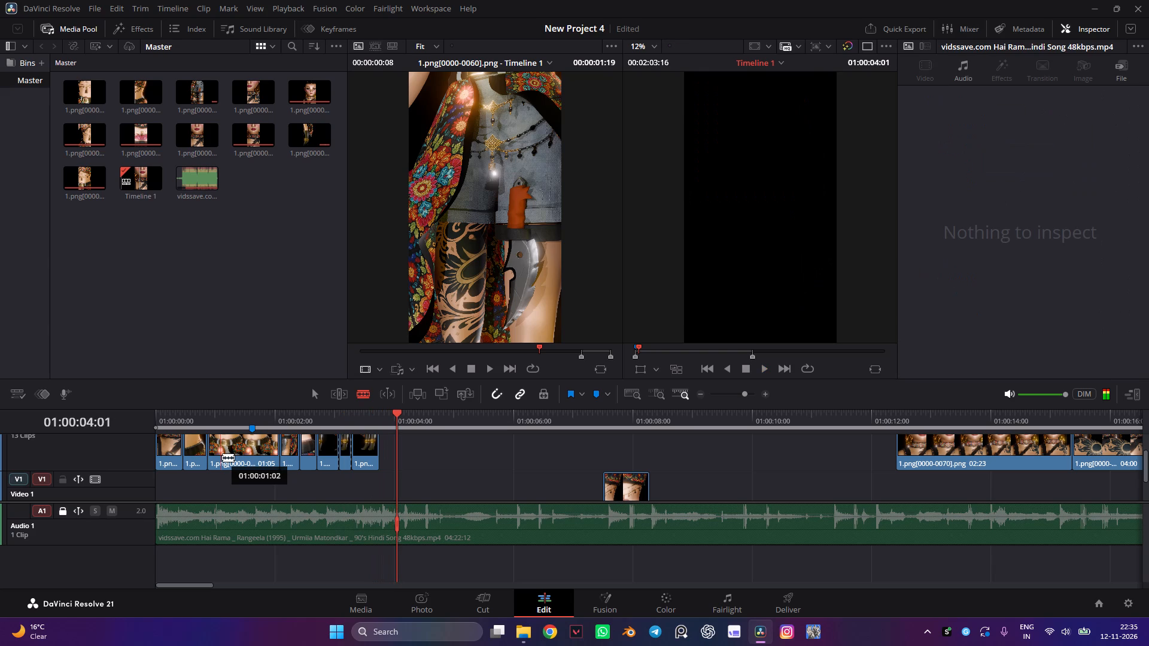
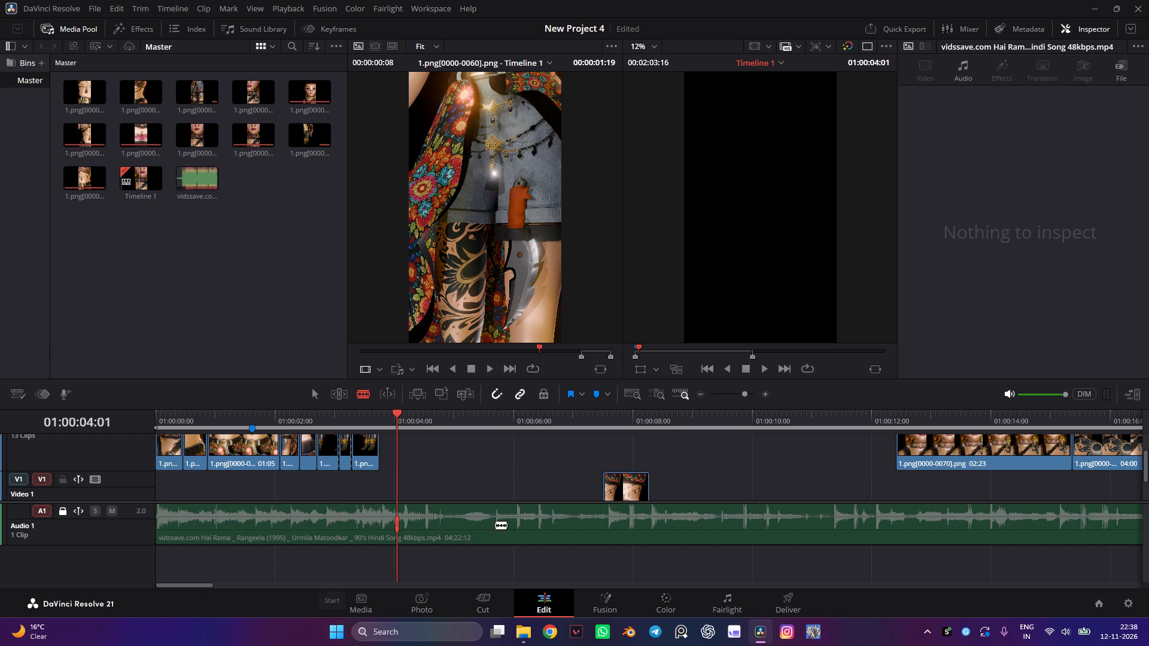
Play the whole opening sequence from its start to check the cuts against the song.
left_click_drag(316, 413, 117, 443)
key("space")
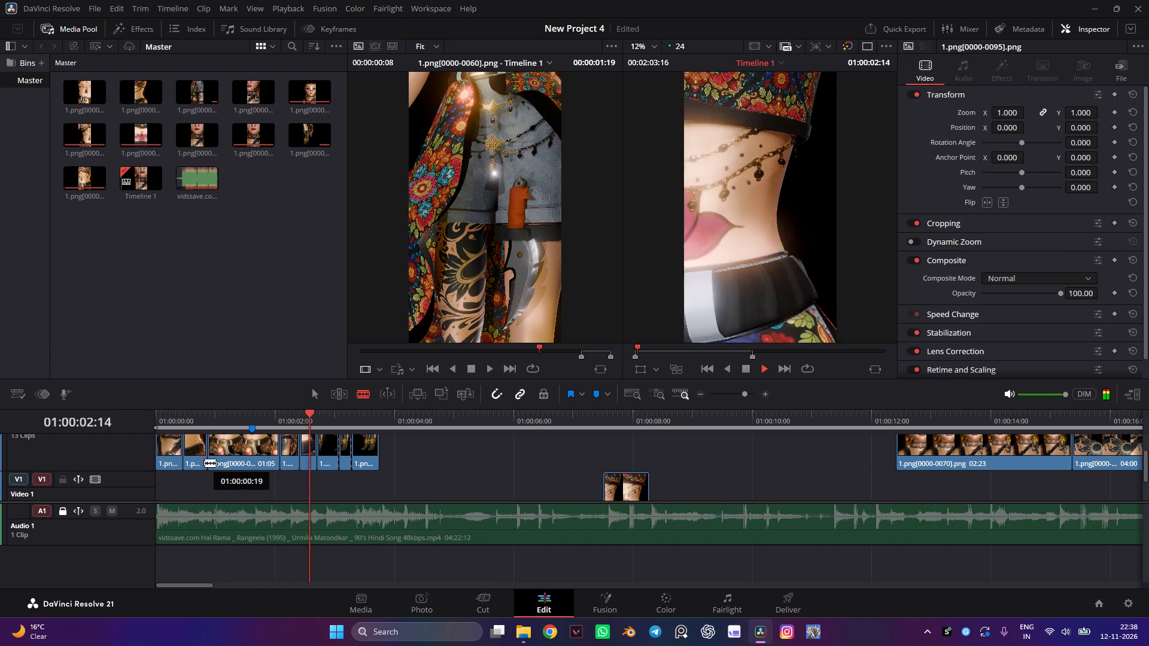
key("space")
left_click_drag(170, 418, 168, 418)
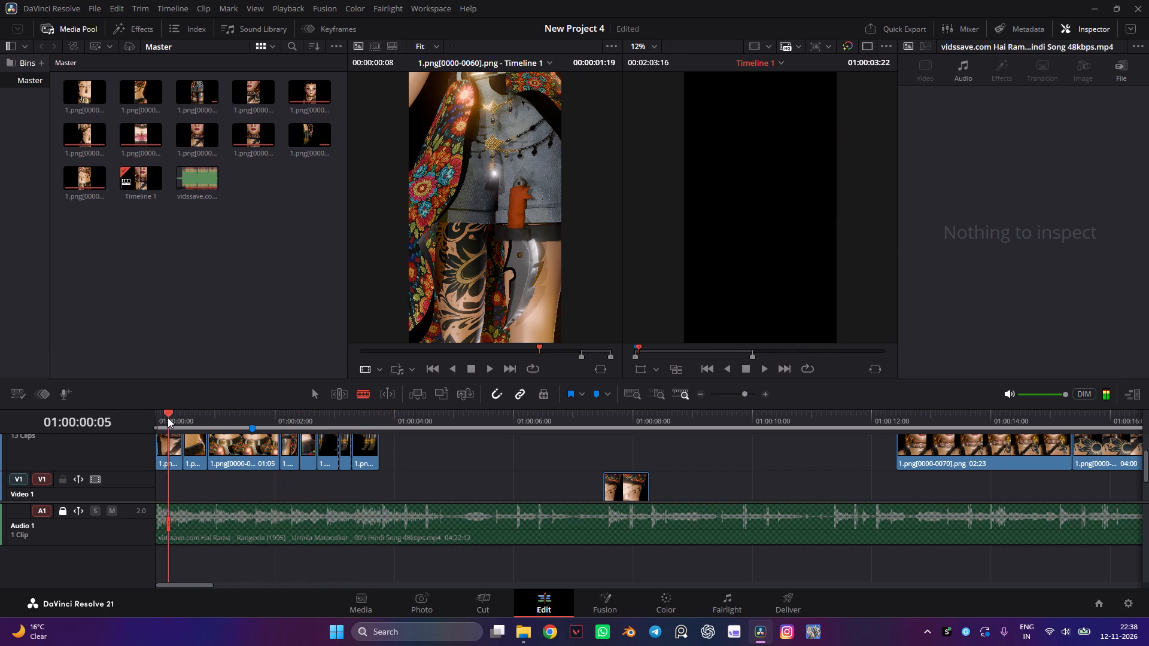
left_click_drag(168, 418, 154, 417)
key("space")
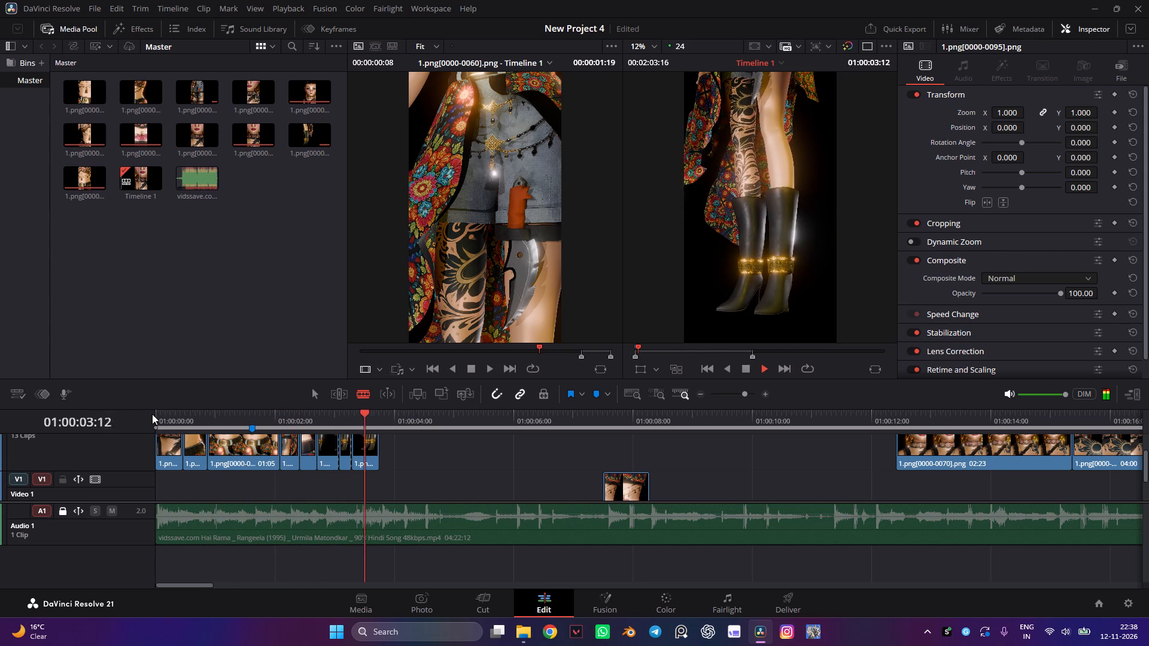
key("space")
Replay the first clip from the timeline start to find the beat where its cut should fall.
left_click_drag(182, 411, 149, 411)
key("space")
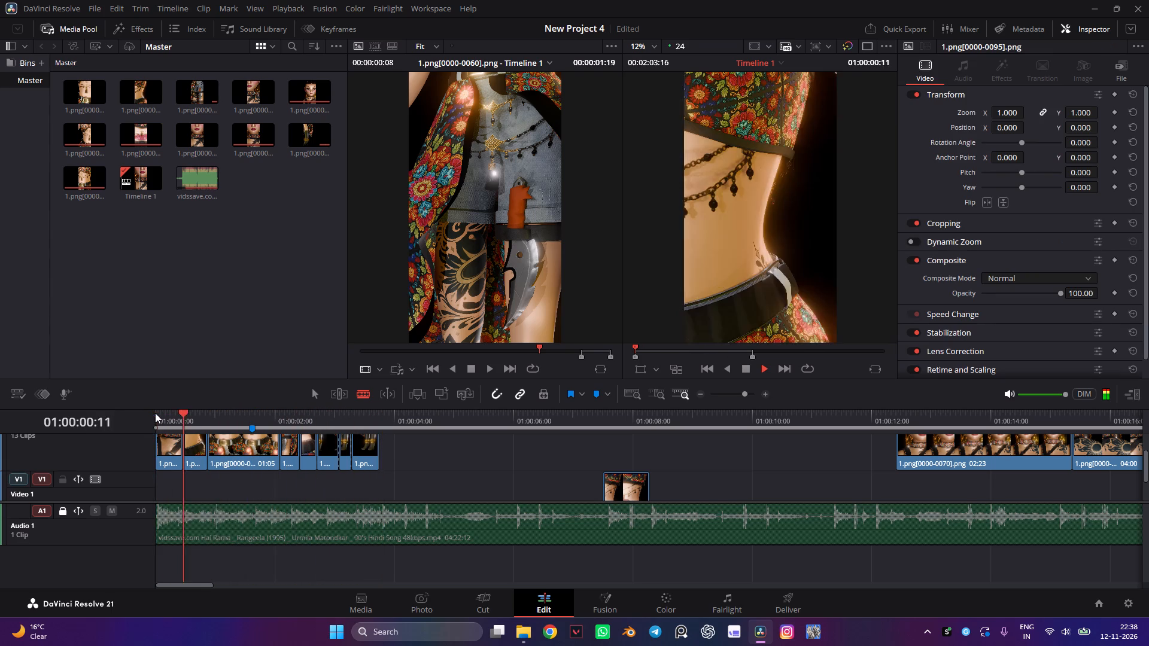
key("space")
left_click_drag(174, 413, 153, 414)
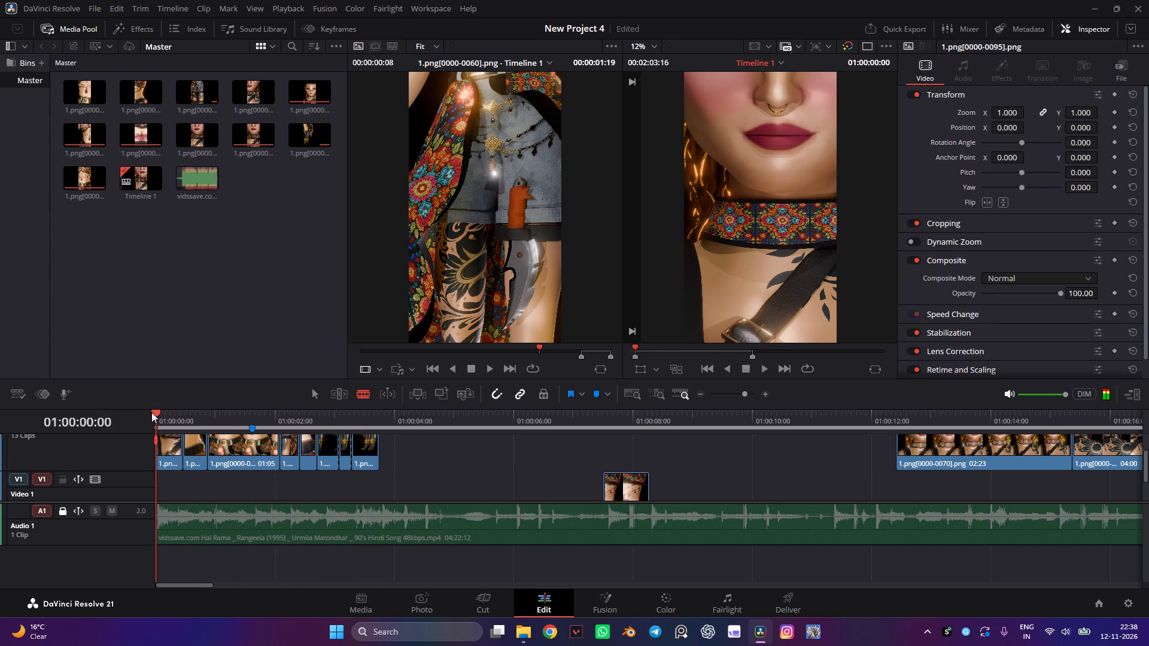
key("space")
key("space")
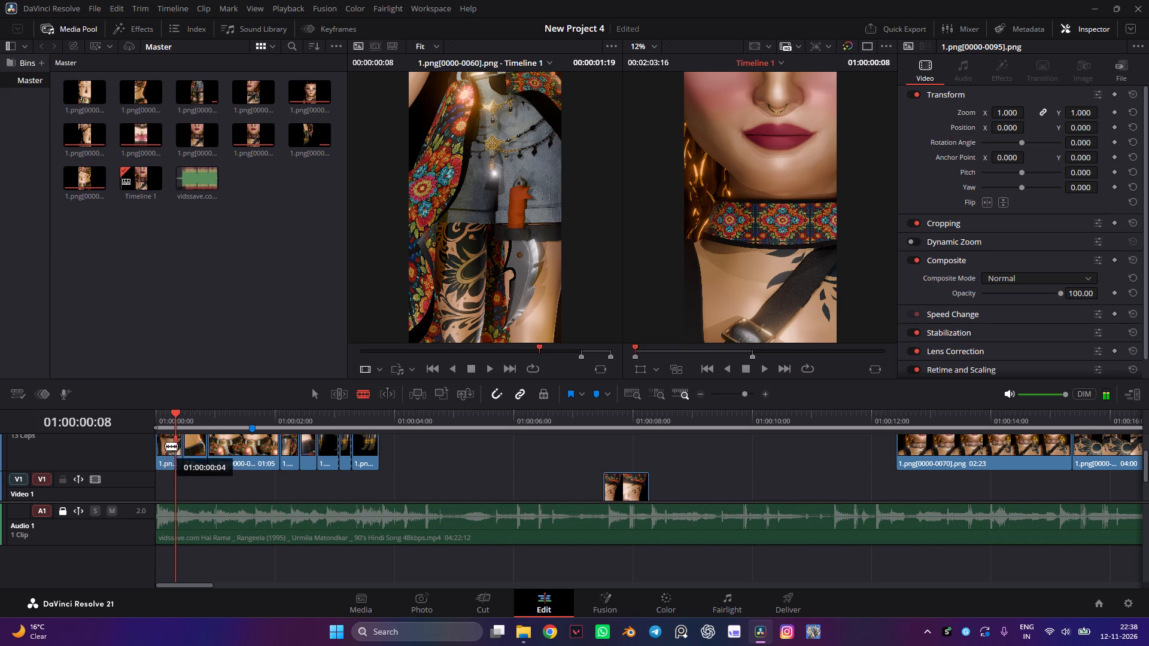
key("space")
key("space")
left_click_drag(168, 415, 140, 415)
key("space")
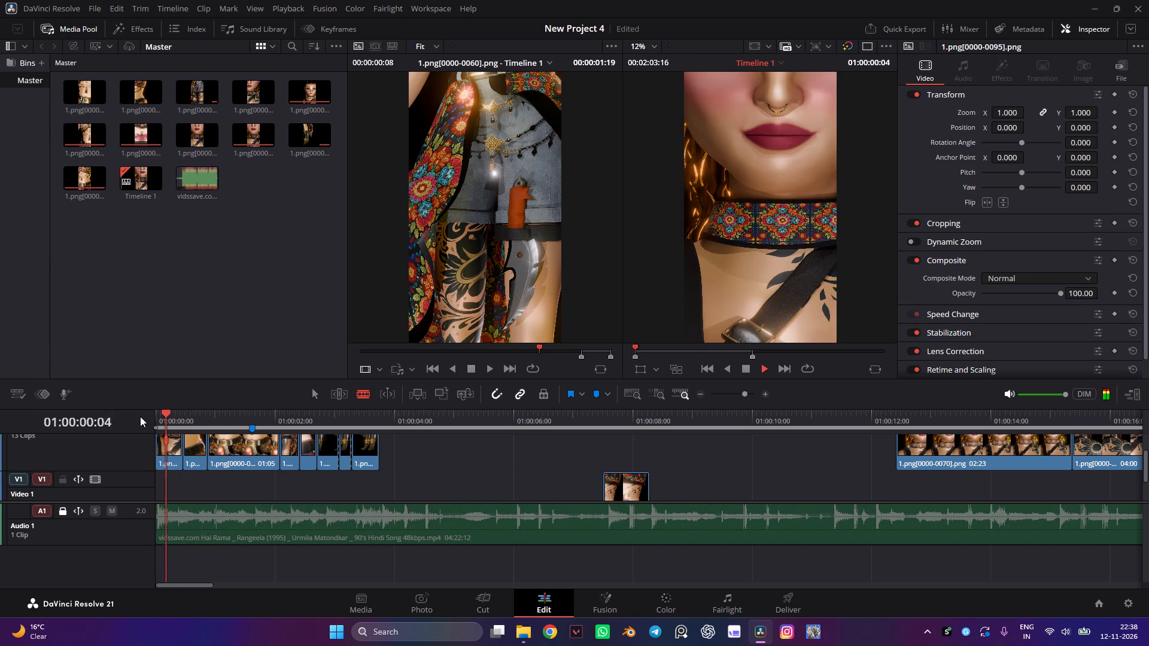
key("space")
left_click_drag(176, 414, 157, 408)
key("space")
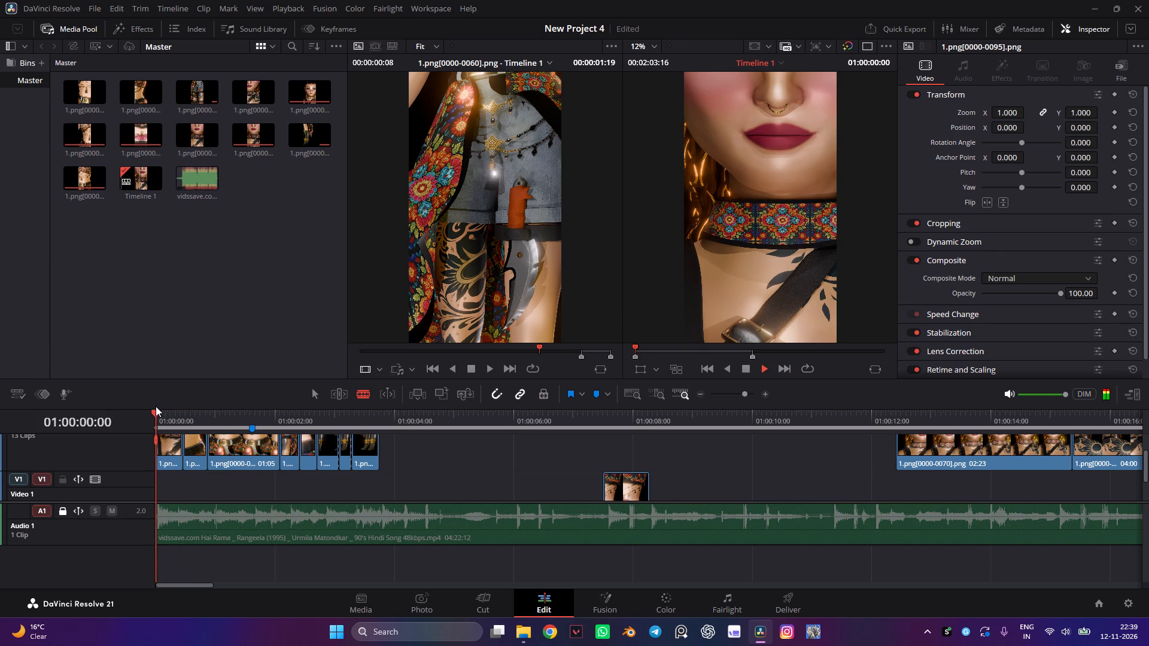
key("space")
key("space")
key("space")
left_click_drag(162, 417, 147, 415)
key("space")
key("space")
Shorten the first clip to 9 frames, move the second clip directly against it, and play the adjusted opening.
key("b")
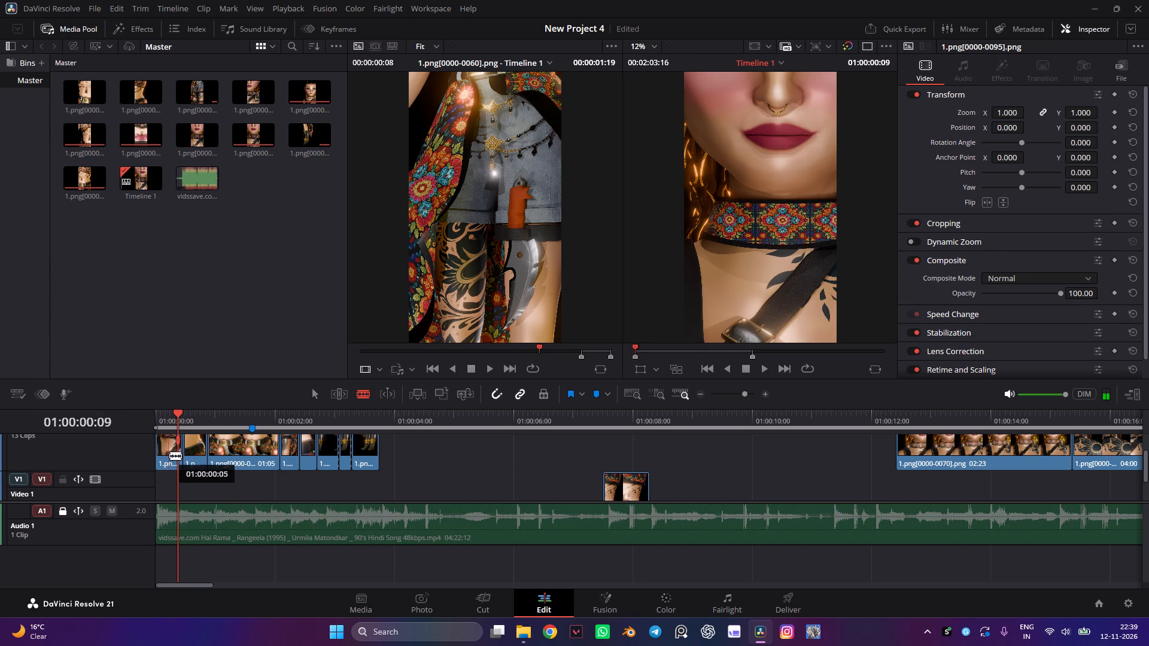
key("a")
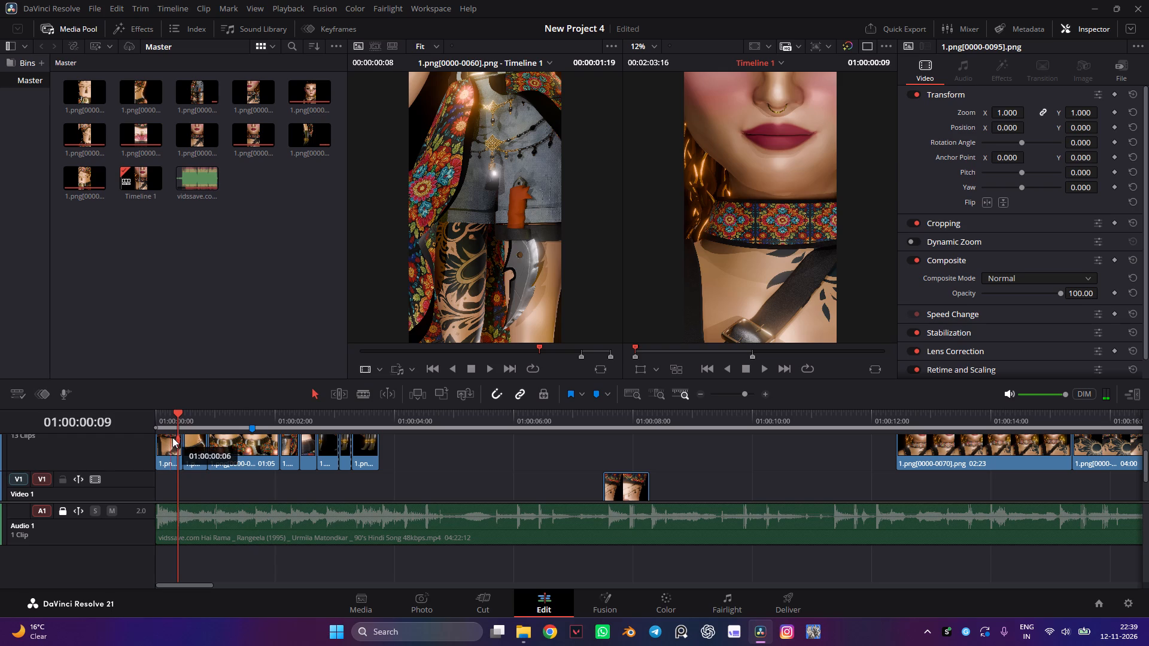
left_click(170, 448)
left_click_drag(183, 455, 173, 457)
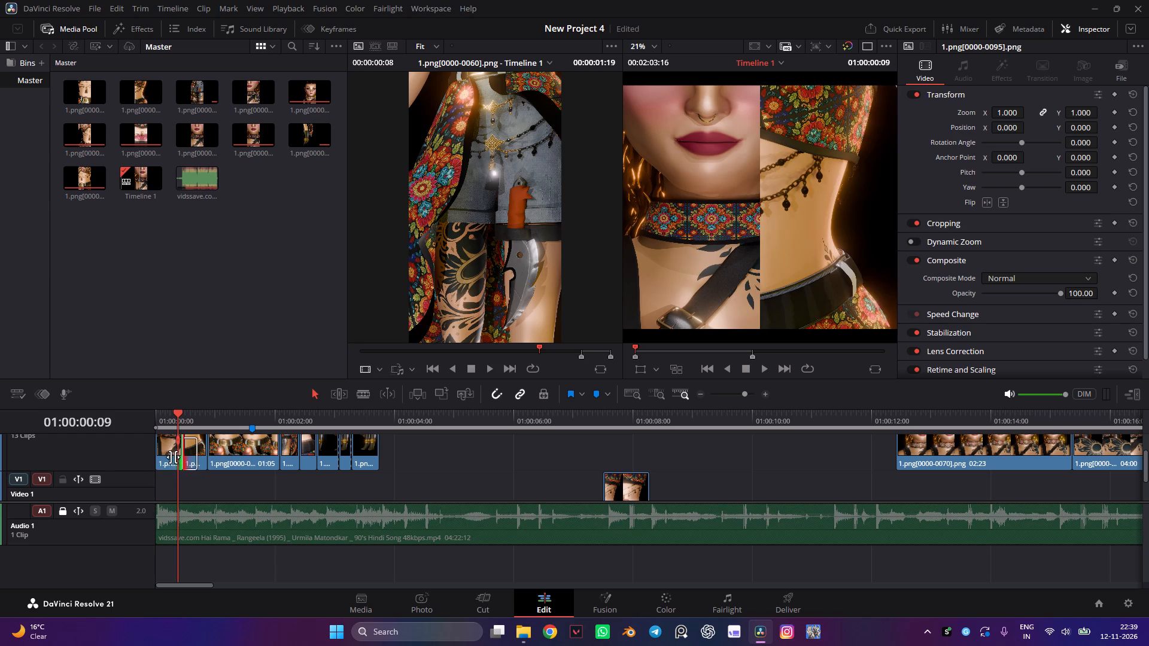
left_click_drag(173, 457, 173, 458)
left_click(166, 448)
left_click_drag(180, 453, 174, 454)
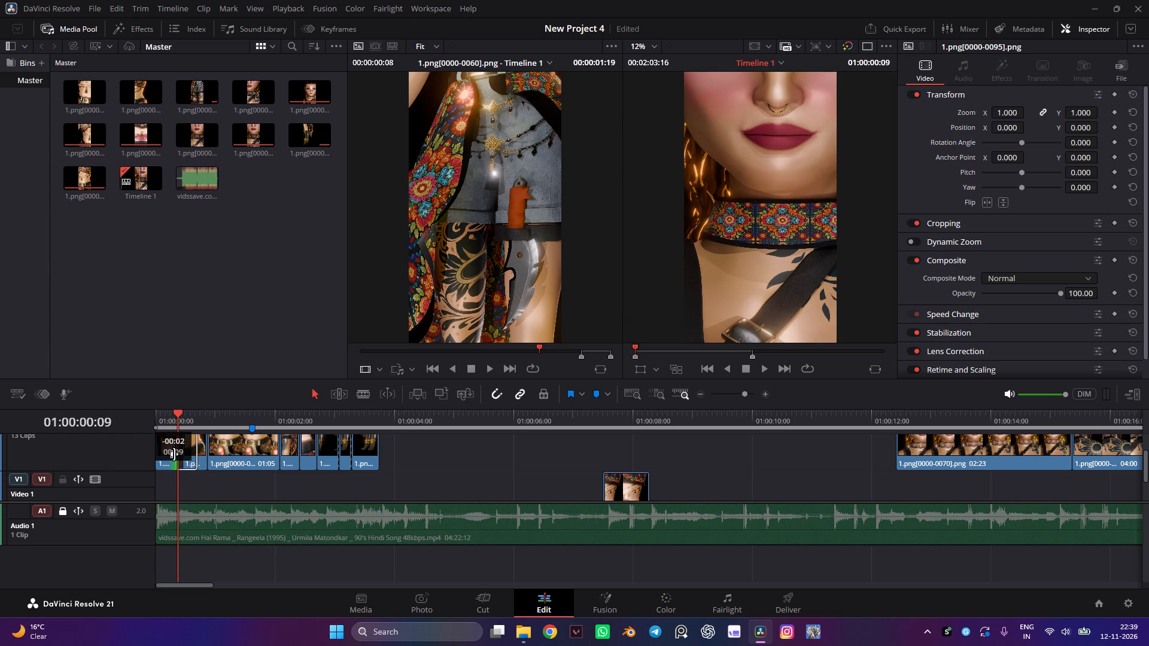
left_click_drag(174, 454, 172, 455)
left_click_drag(199, 453, 191, 455)
left_click_drag(160, 409, 141, 410)
left_click_drag(160, 417, 140, 420)
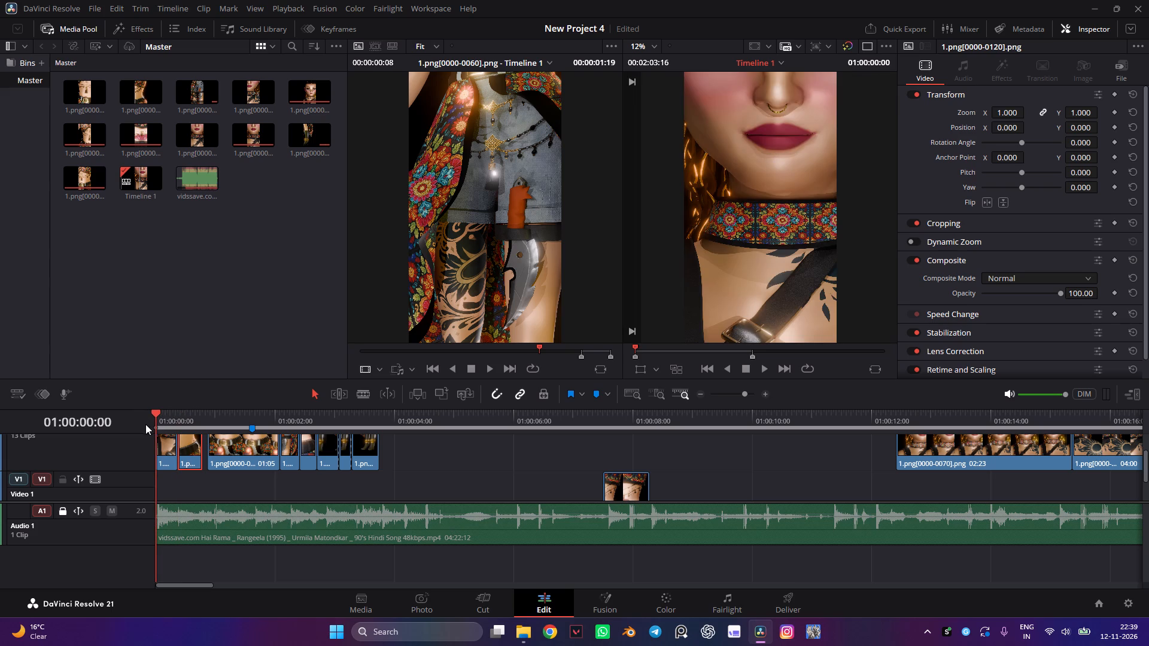
key("space")
key("space")
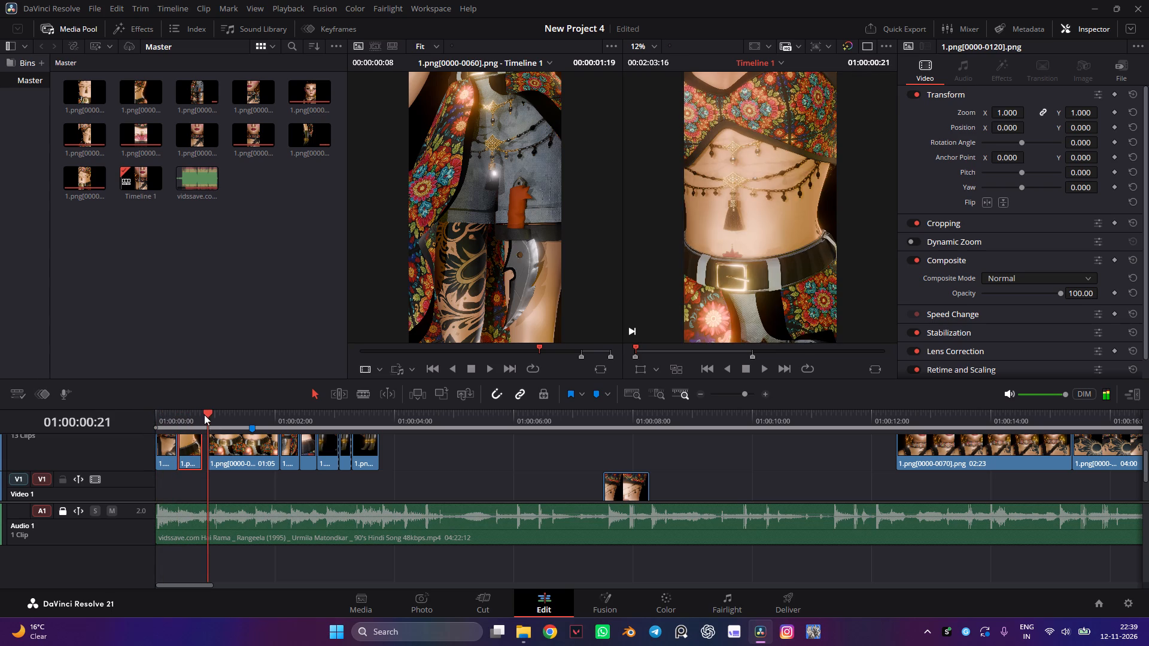
Move the third clip directly after the second and trim its end to 01:00:01:08 on the song's beat.
left_click_drag(200, 412, 191, 412)
key("space")
key("space")
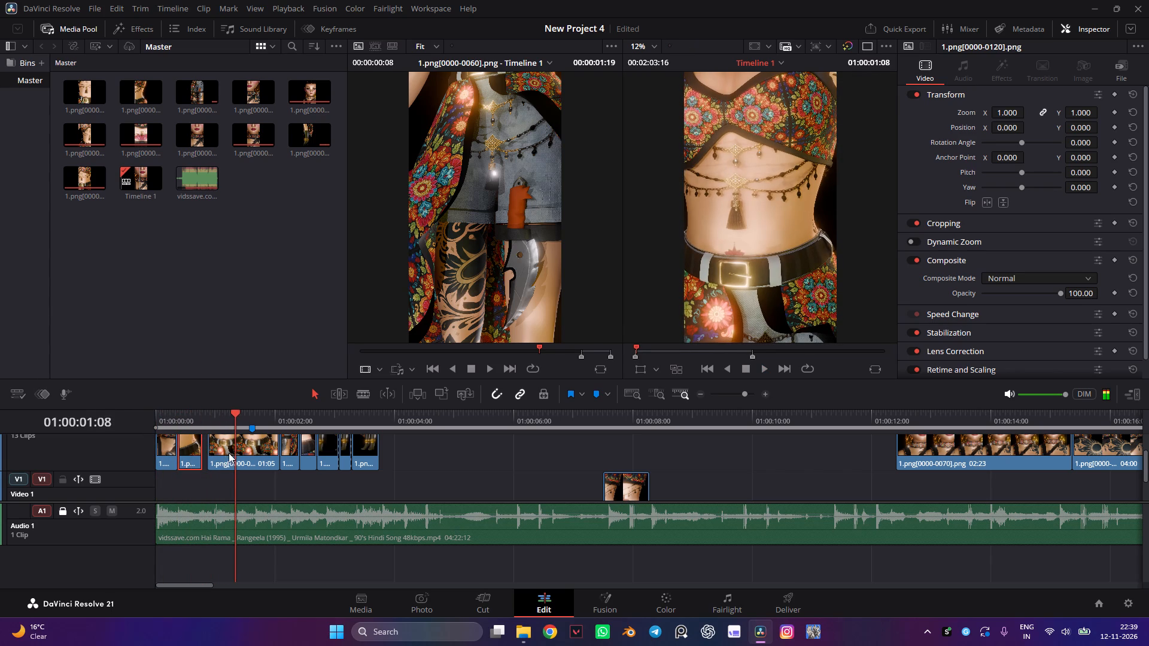
left_click_drag(223, 449, 214, 450)
left_click_drag(272, 457, 236, 455)
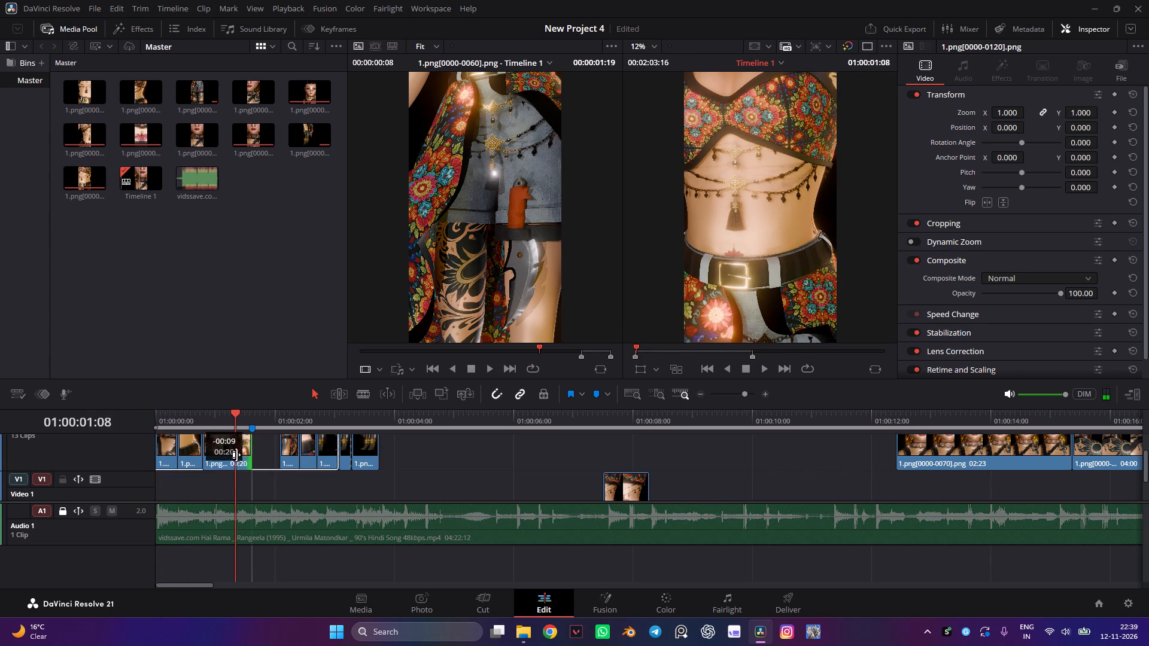
left_click_drag(236, 455, 227, 455)
Place the 1.png[0000-0060].png clip directly after the third, lengthening it to end at 01:00:01:22 by extending its start, and play it.
left_click_drag(289, 455, 243, 454)
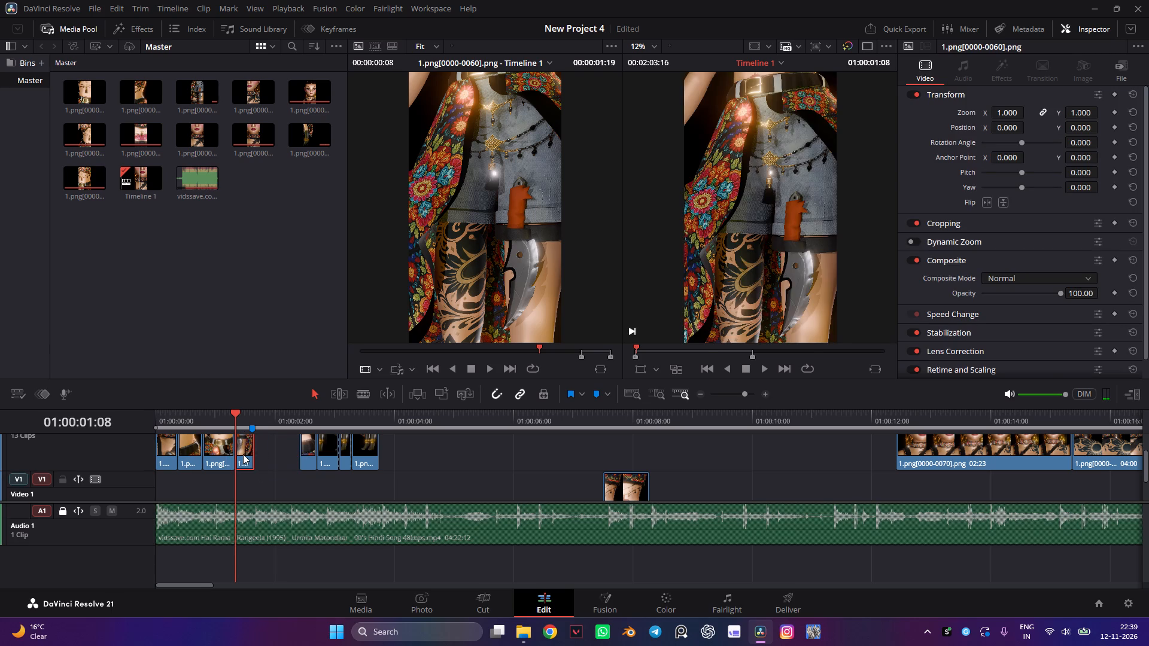
key("space")
key("space")
left_click_drag(253, 455, 266, 454)
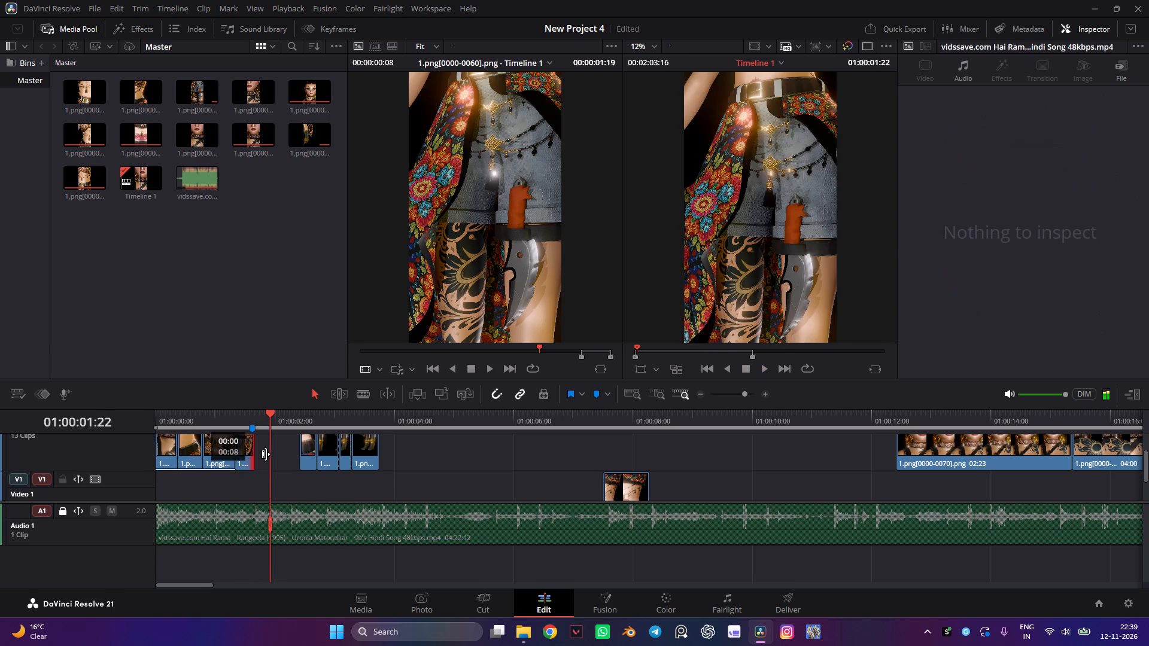
left_click_drag(266, 454, 273, 456)
left_click_drag(246, 453, 260, 458)
left_click_drag(251, 454, 245, 454)
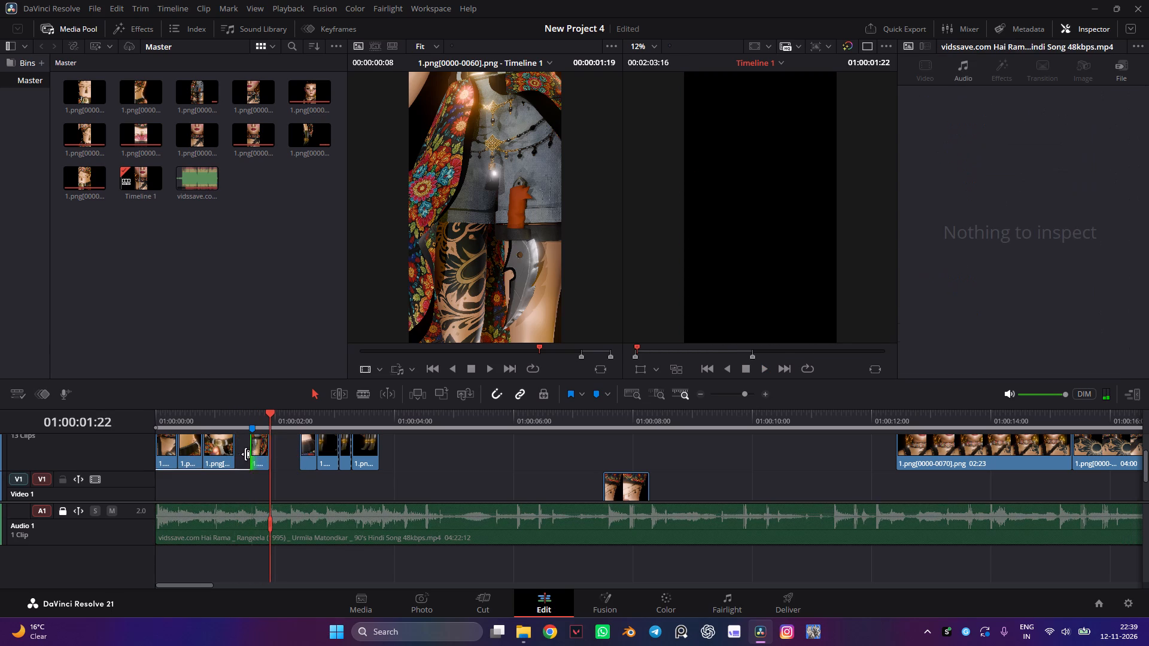
left_click_drag(245, 454, 235, 454)
left_click(229, 428)
key("space")
key("space")
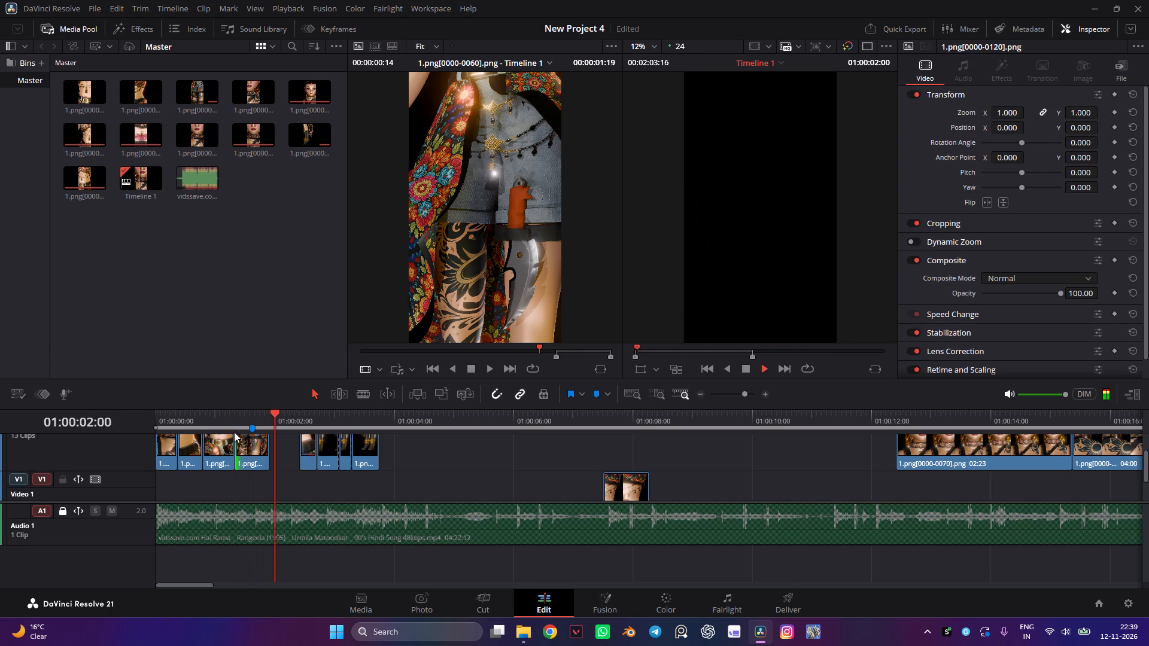
Close the gaps by moving the fifth clip and the first 1.png[0000-0100].png piece earlier, ending that piece at 01:00:02:12.
left_click_drag(310, 453, 279, 455)
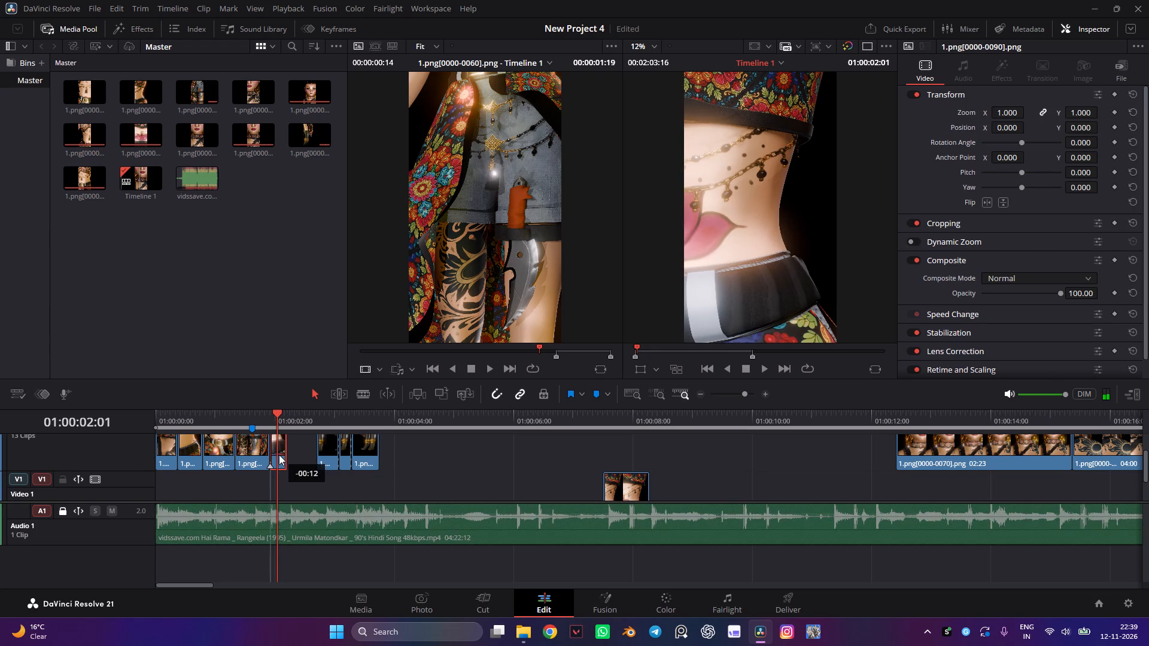
left_click_drag(279, 455, 278, 455)
left_click(269, 425)
key("space")
key("space")
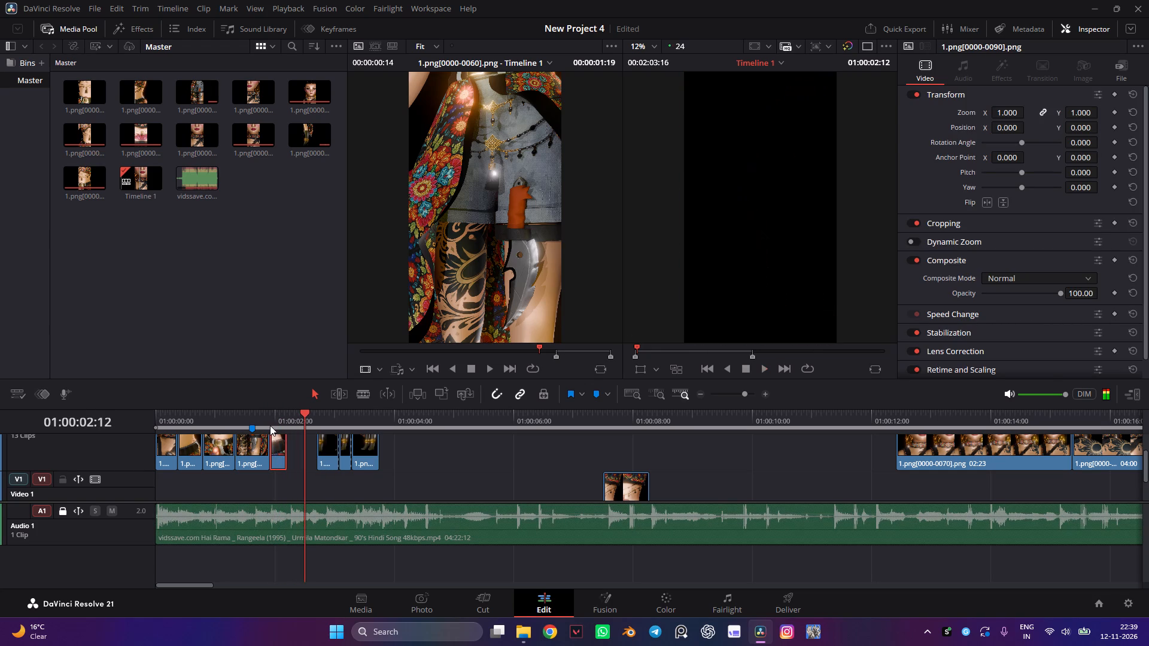
left_click_drag(286, 449, 284, 456)
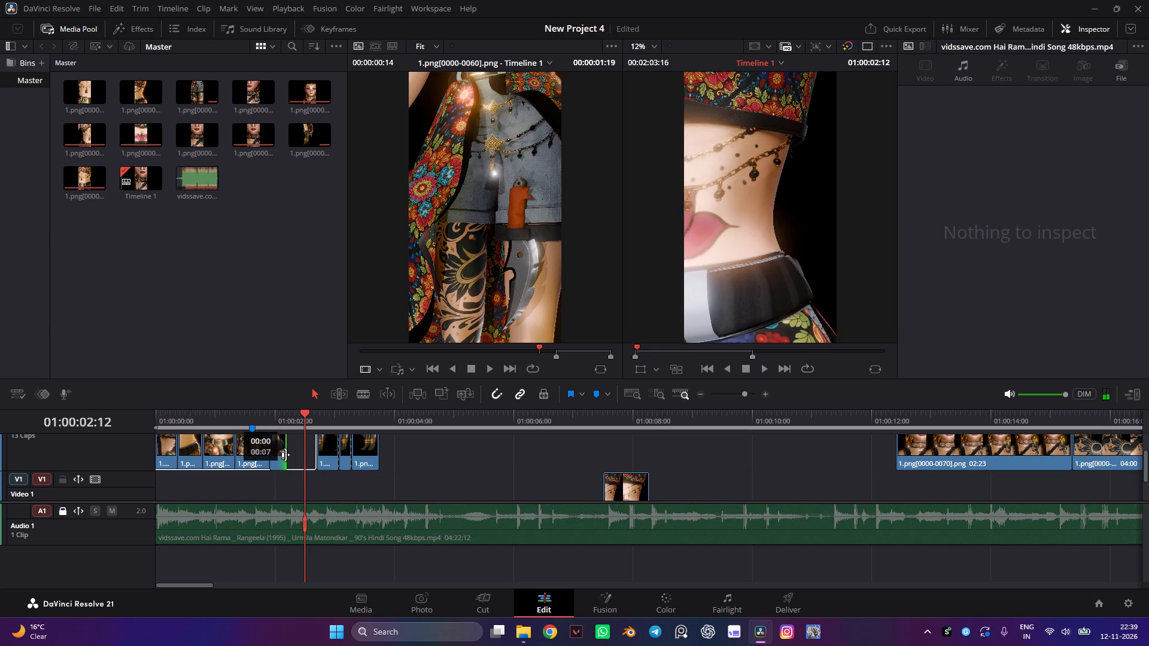
left_click_drag(332, 455, 298, 457)
left_click_drag(278, 420, 271, 421)
key("space")
key("space")
Move the stray Video 1 clip to the upper track, trim its start, and place it directly after the sixth clip.
left_click_drag(625, 486, 614, 482)
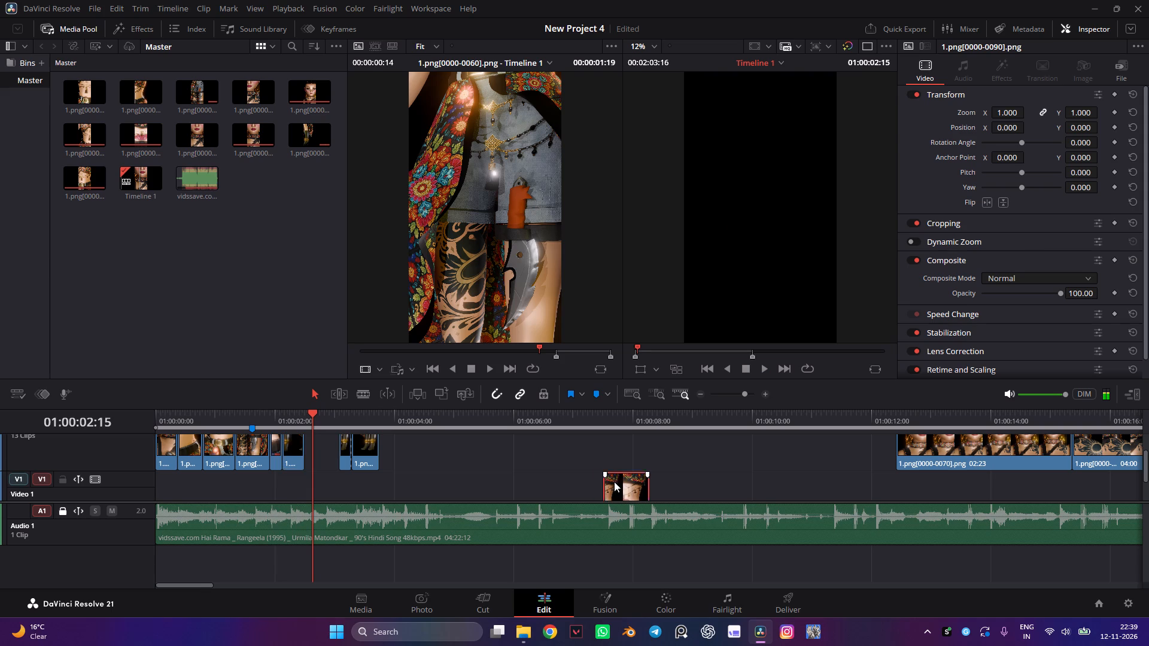
left_click_drag(614, 482, 431, 461)
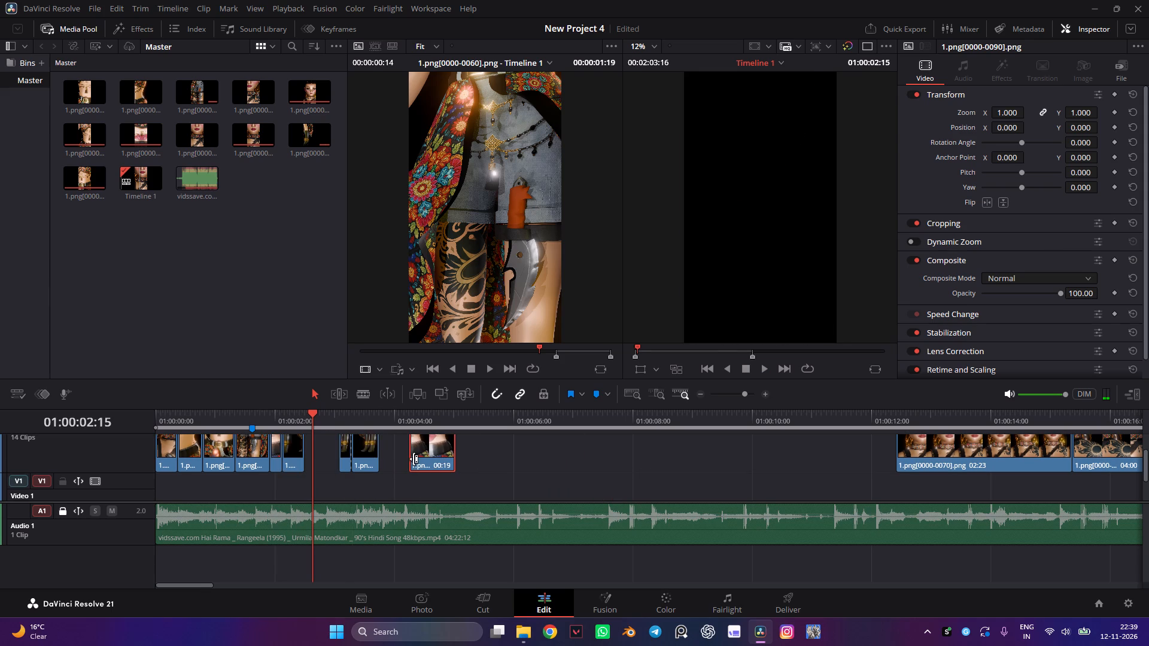
left_click_drag(409, 458, 431, 459)
left_click_drag(436, 456, 317, 456)
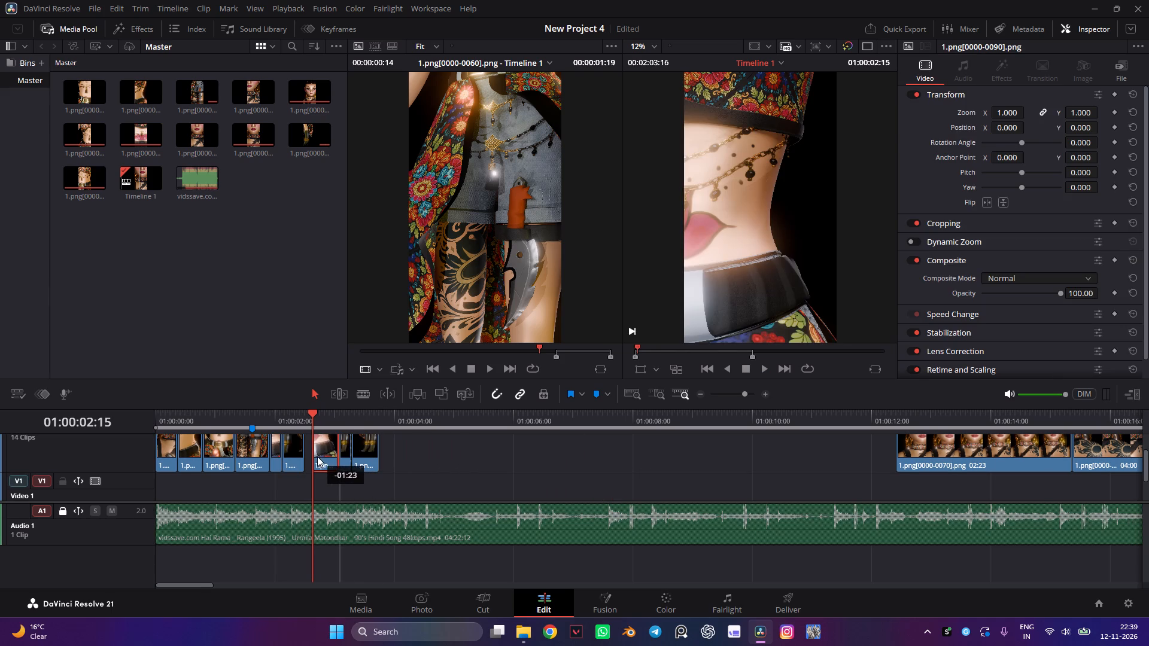
left_click_drag(317, 456, 312, 456)
left_click(308, 420)
key("space")
key("space")
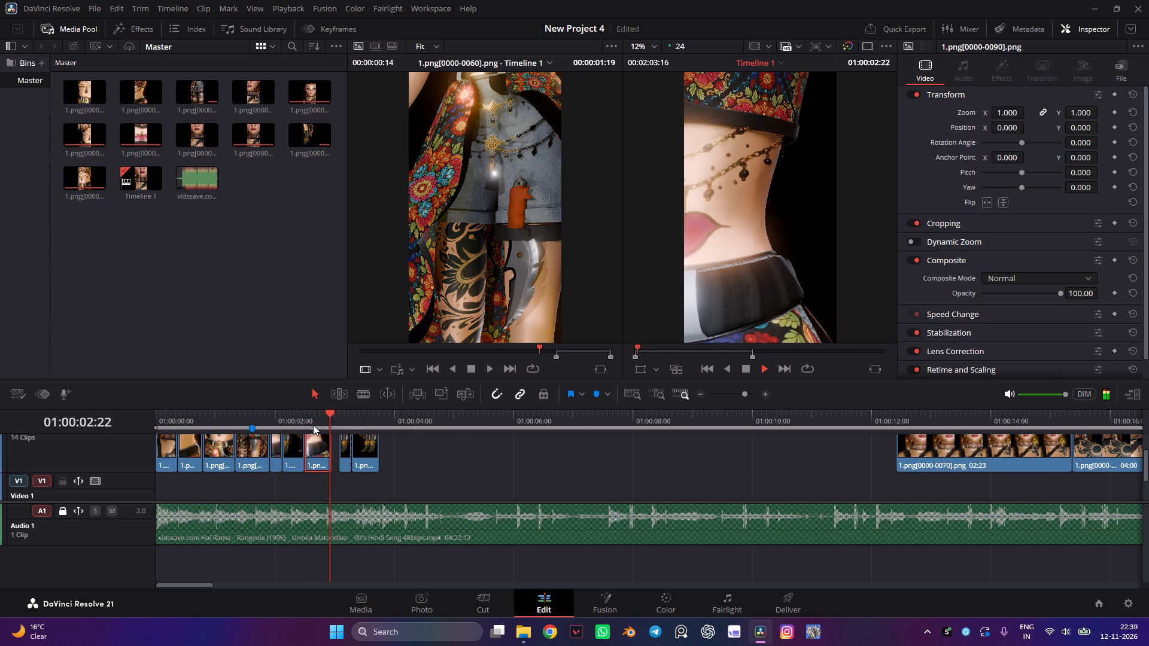
Ripple delete the short middle 1.png[0000-0100].png piece.
left_click(345, 453)
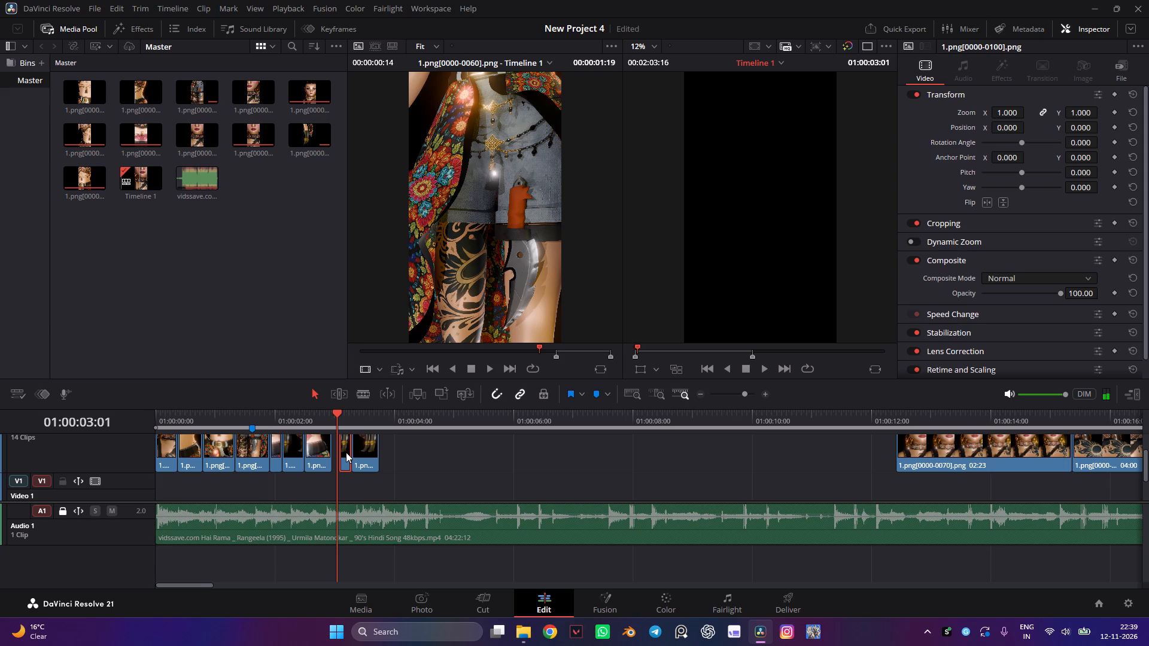
key("Delete")
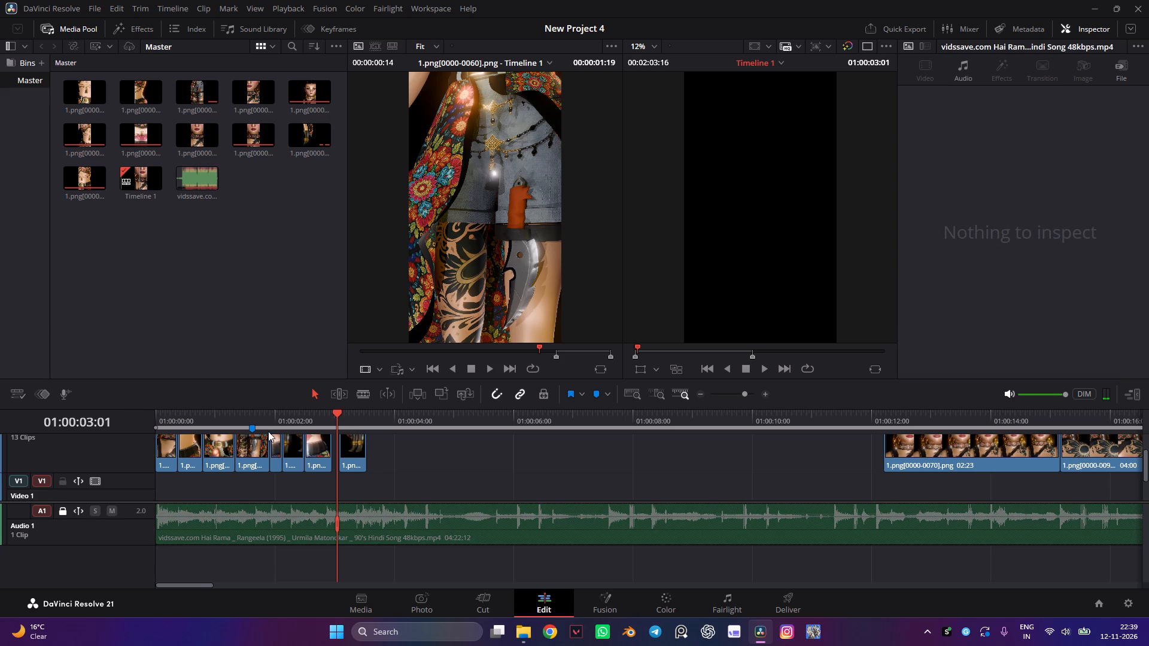
Duplicate the third clip, 1.png[0000-0120].png, into the empty stretch after the sequence, and shift its visible range to an earlier part.
left_click(218, 452)
left_click_drag(217, 448, 425, 461, "alt")
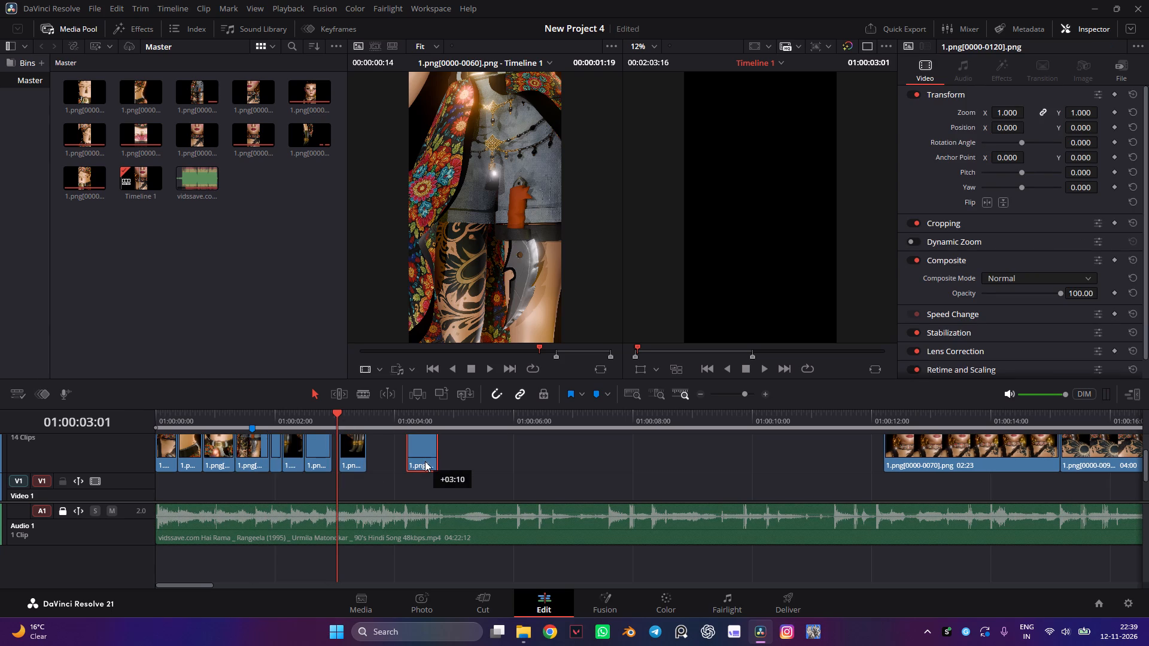
left_click_drag(425, 461, 424, 461, "alt")
left_click_drag(407, 449, 383, 447)
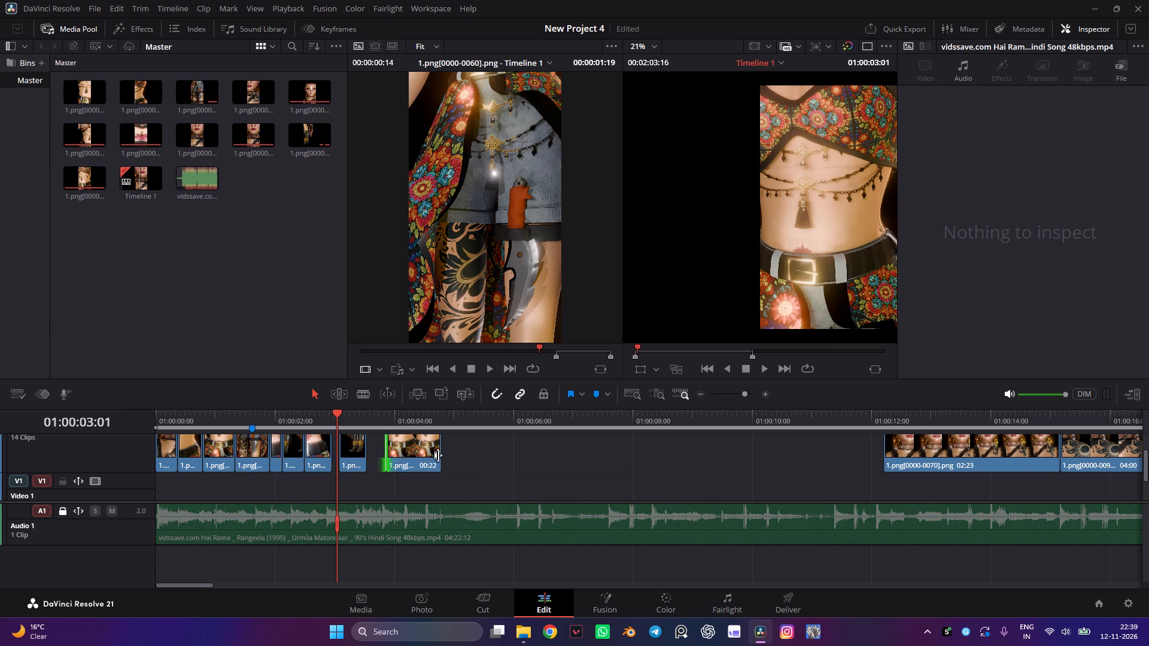
left_click_drag(439, 455, 403, 453)
Move the last 1.png[0000-0100].png piece out of the way and place the duplicated clip directly after the seventh clip.
left_click(353, 450)
left_click_drag(353, 455, 436, 459)
left_click_drag(396, 455, 340, 458)
key("space")
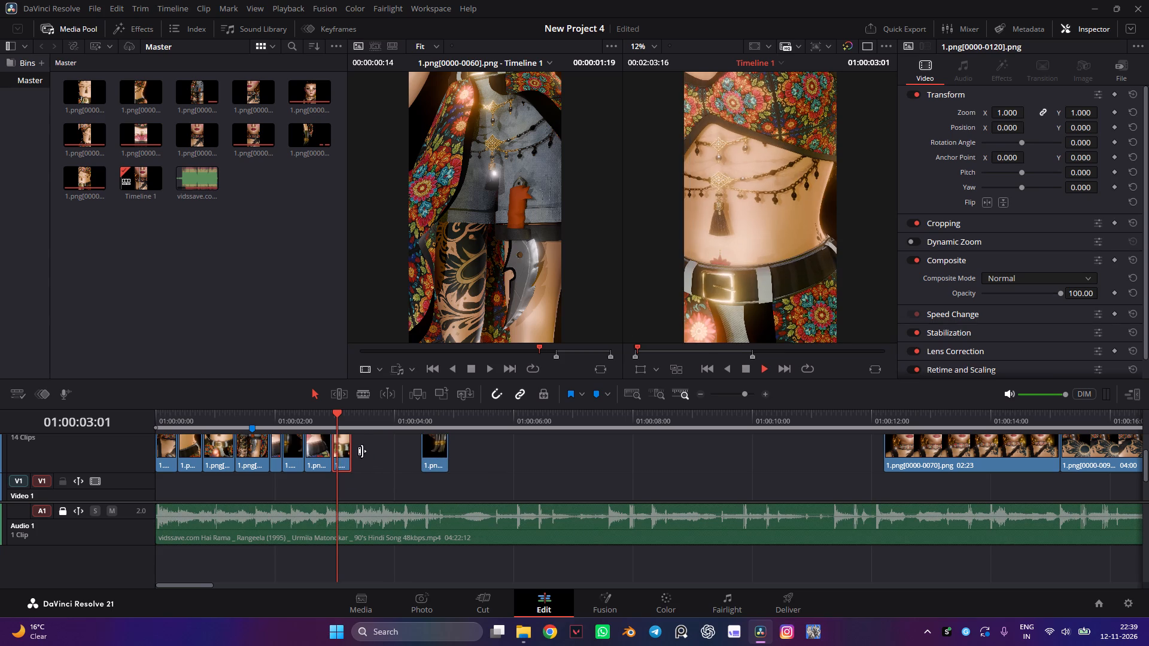
key("space")
Move the last 1.png[0000-0100].png piece directly after the duplicated clip and play the end of the sequence.
left_click_drag(427, 459, 358, 458)
key("space")
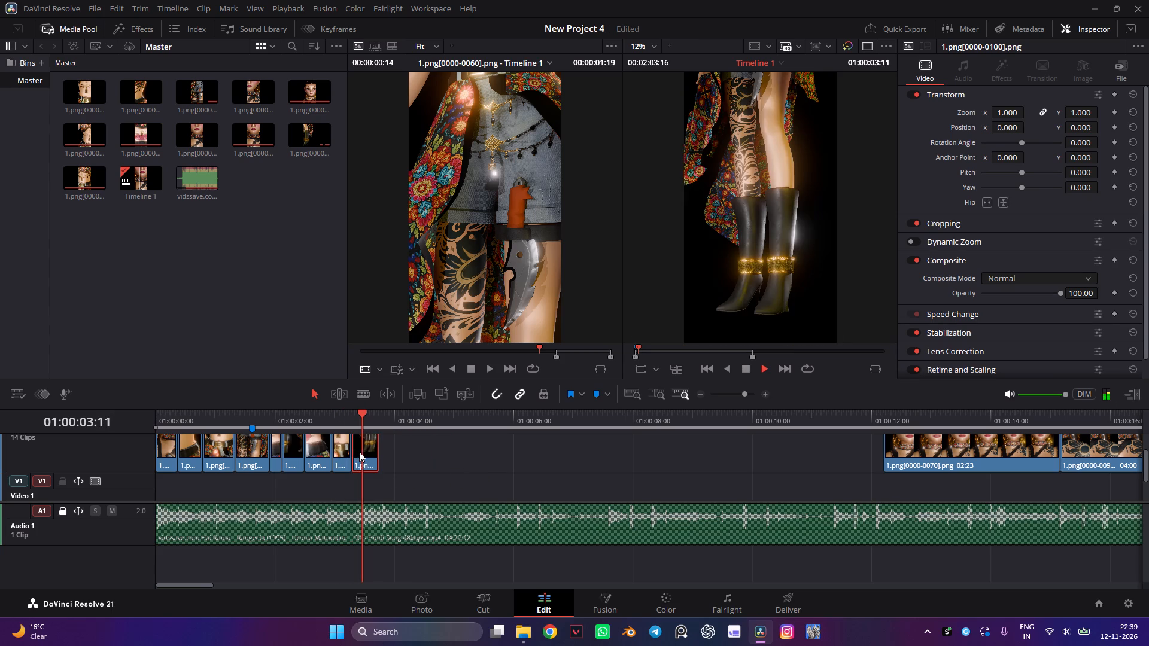
key("space")
left_click(354, 415)
key("space")
key("space")
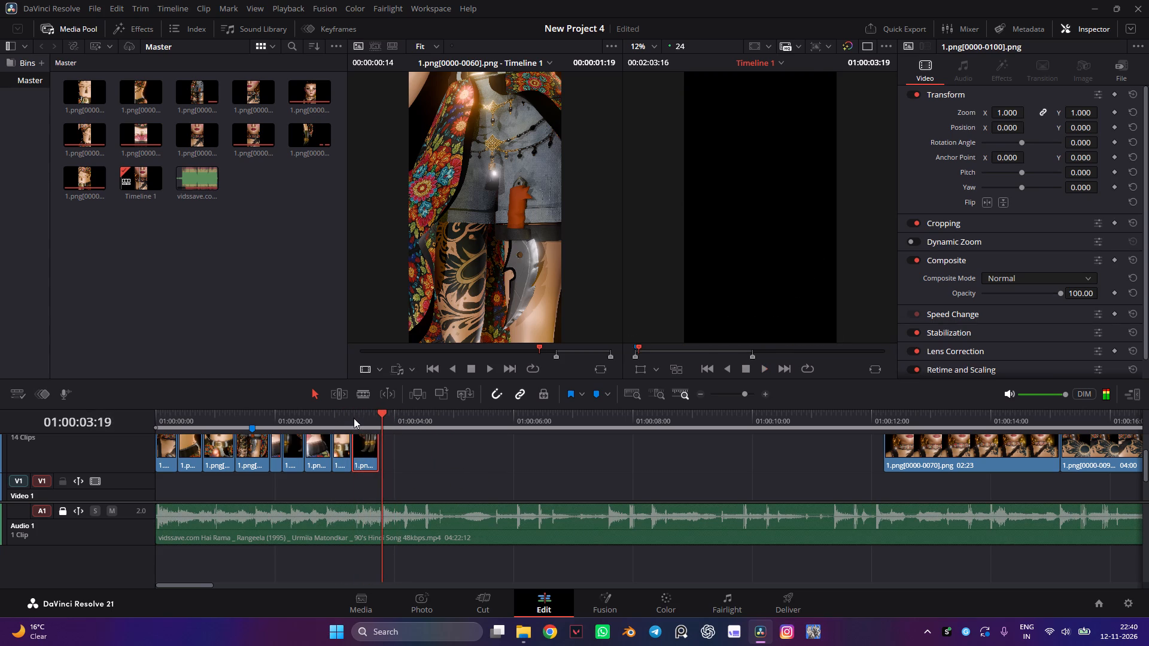
Retrim the last 1.png[0000-0100].png piece to show an earlier part of its footage, then place it directly after the eighth clip and play it.
left_click_drag(364, 455, 461, 461)
left_click_drag(442, 449, 410, 452)
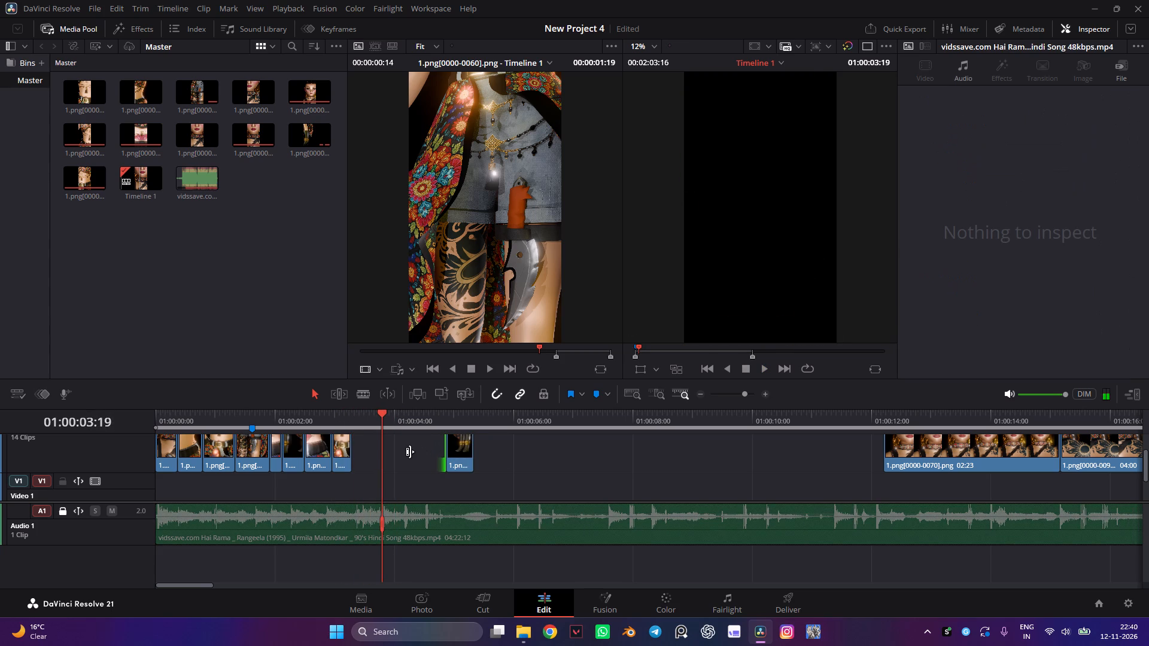
left_click_drag(410, 452, 414, 452)
left_click_drag(446, 456, 379, 459)
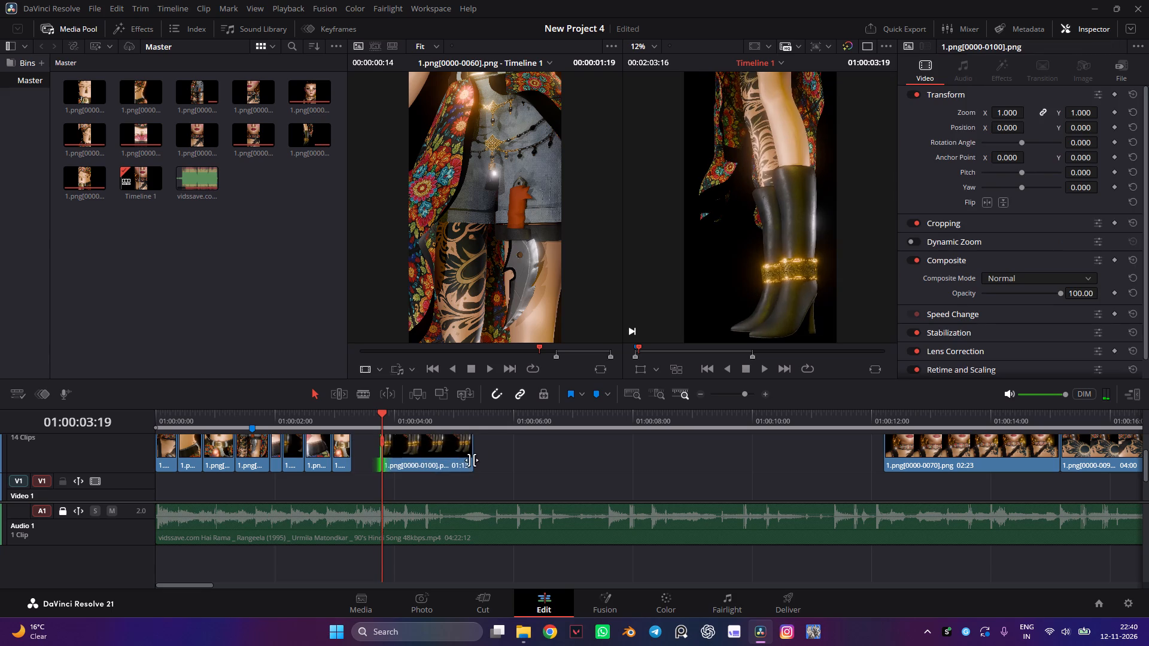
left_click_drag(472, 459, 406, 456)
left_click_drag(393, 453, 365, 452)
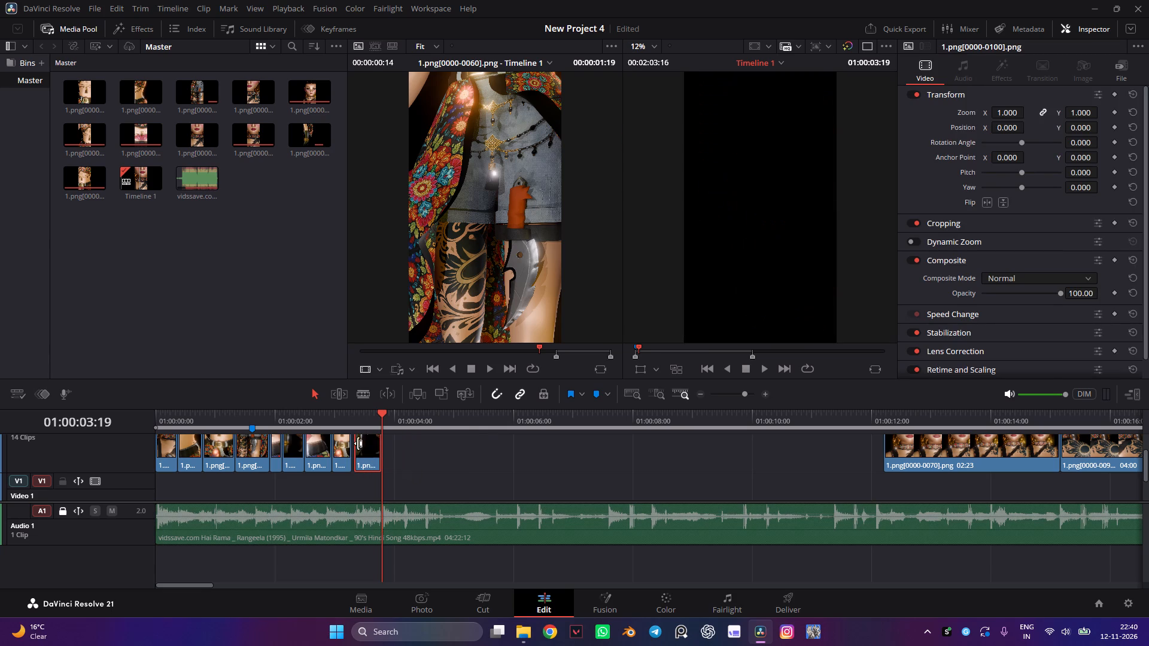
left_click_drag(364, 452, 357, 455)
left_click(347, 424)
key("space")
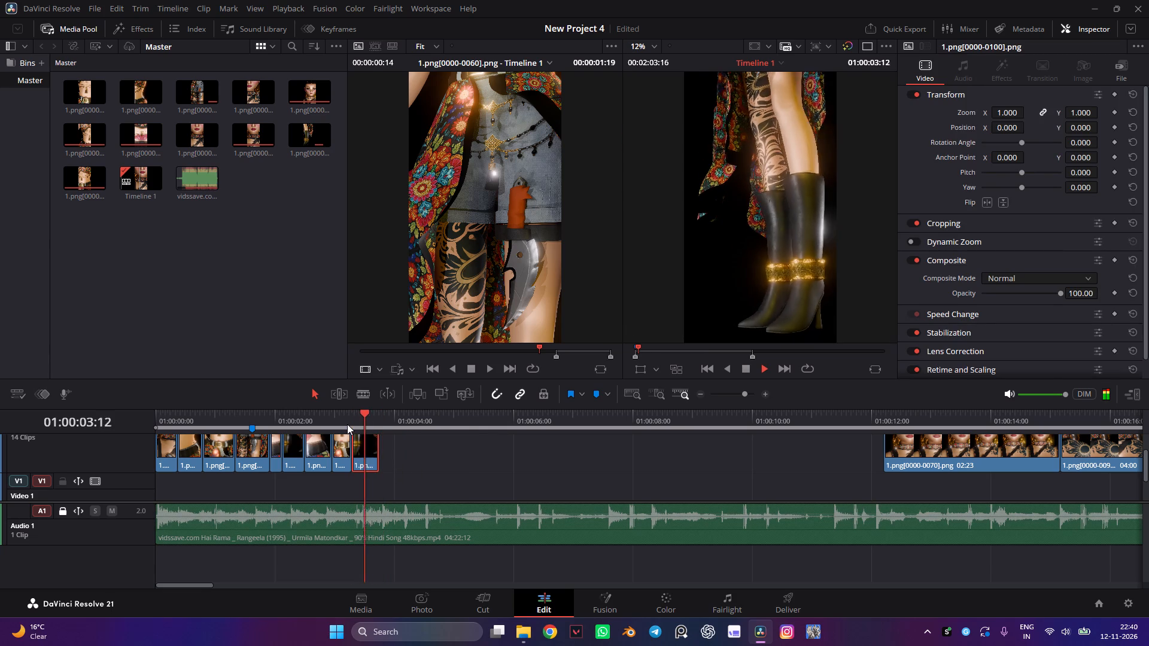
key("space")
Play the sequence from the start of the timeline to check the cuts against the song's beats.
left_click(348, 407)
left_click_drag(354, 421, 129, 431)
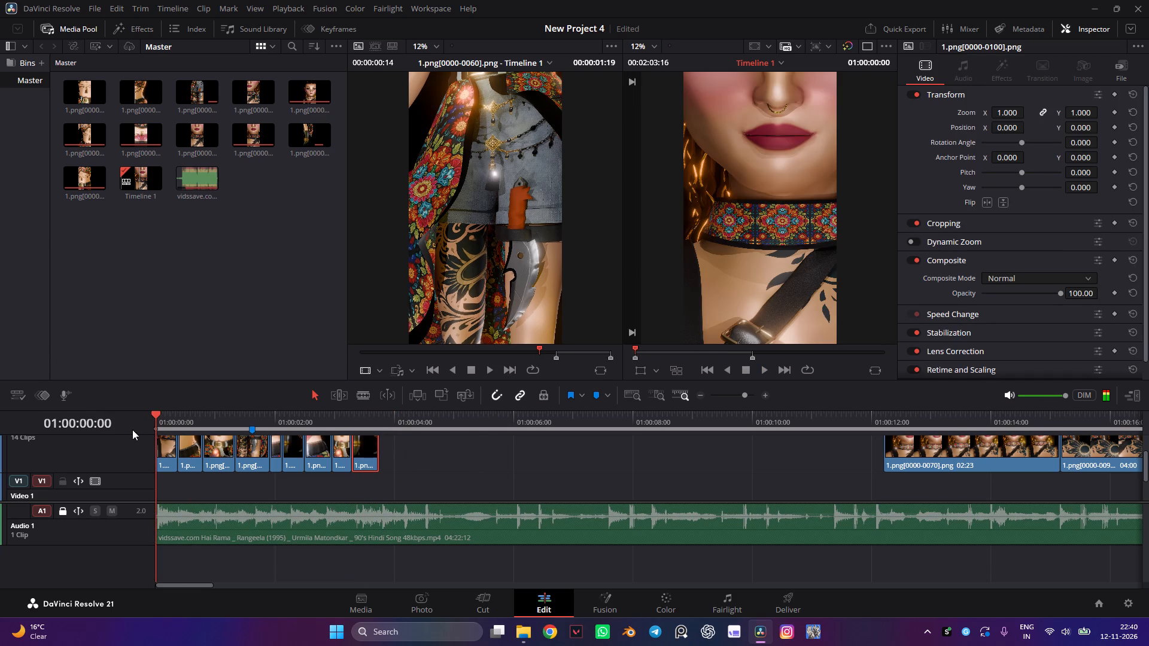
key("space")
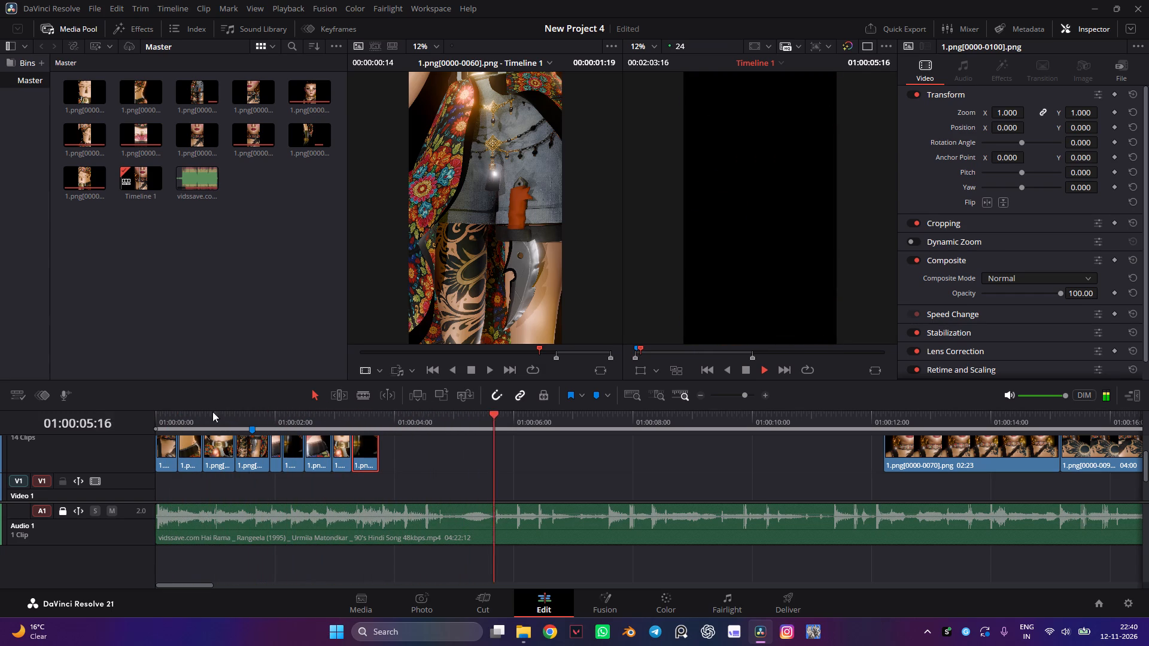
key("space")
left_click_drag(230, 417, 168, 420)
left_click_drag(165, 420, 157, 420)
key("space")
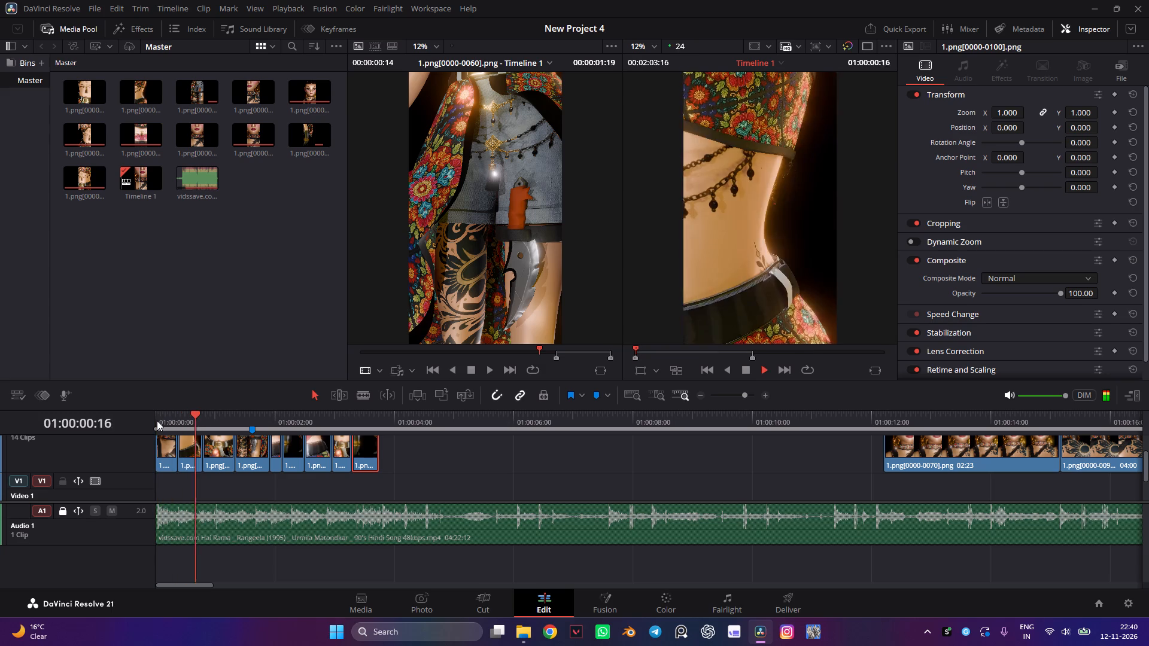
key("space")
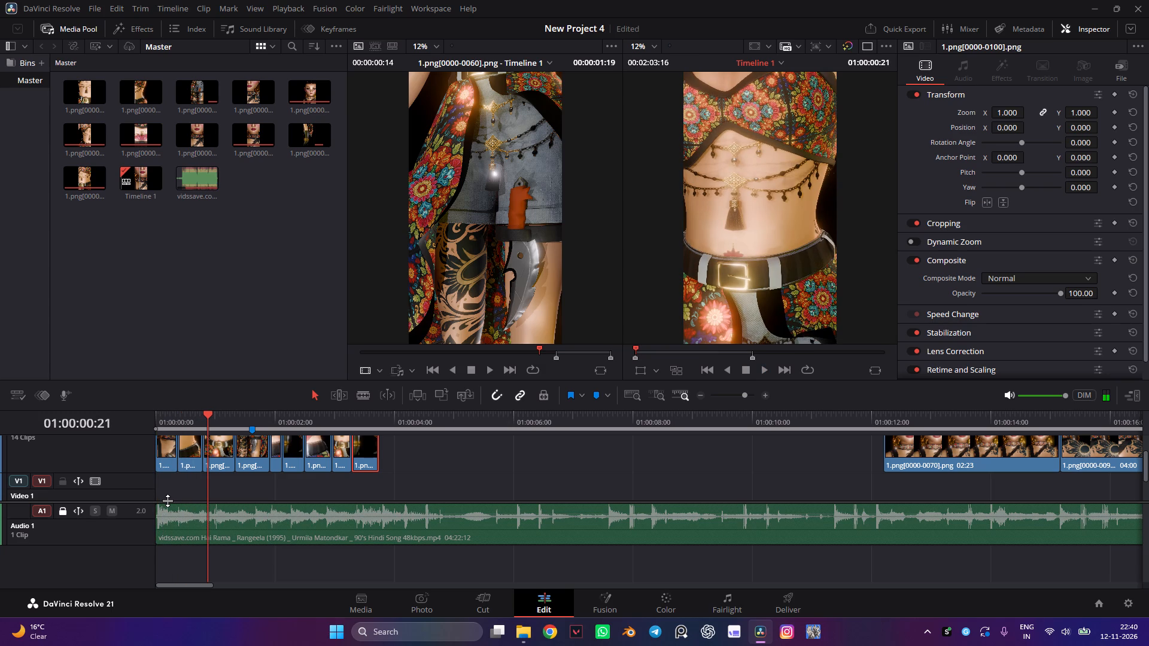
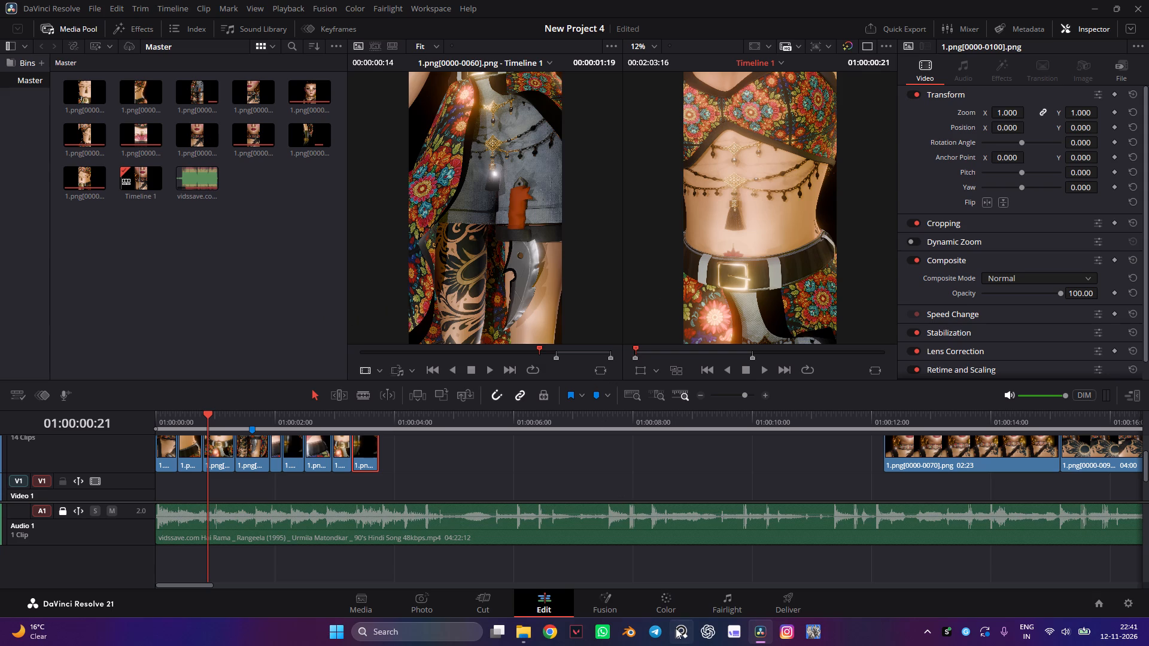
Replay the opening cuts from the start of the timeline against the song.
left_click_drag(196, 419, 154, 419)
key("space")
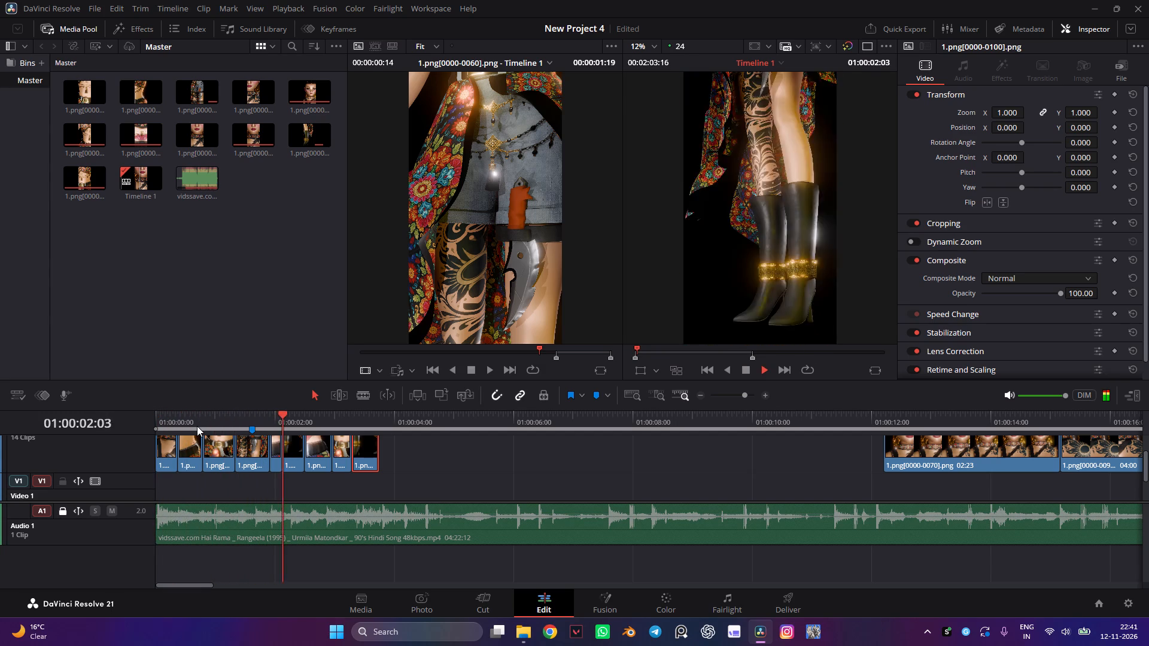
key("space")
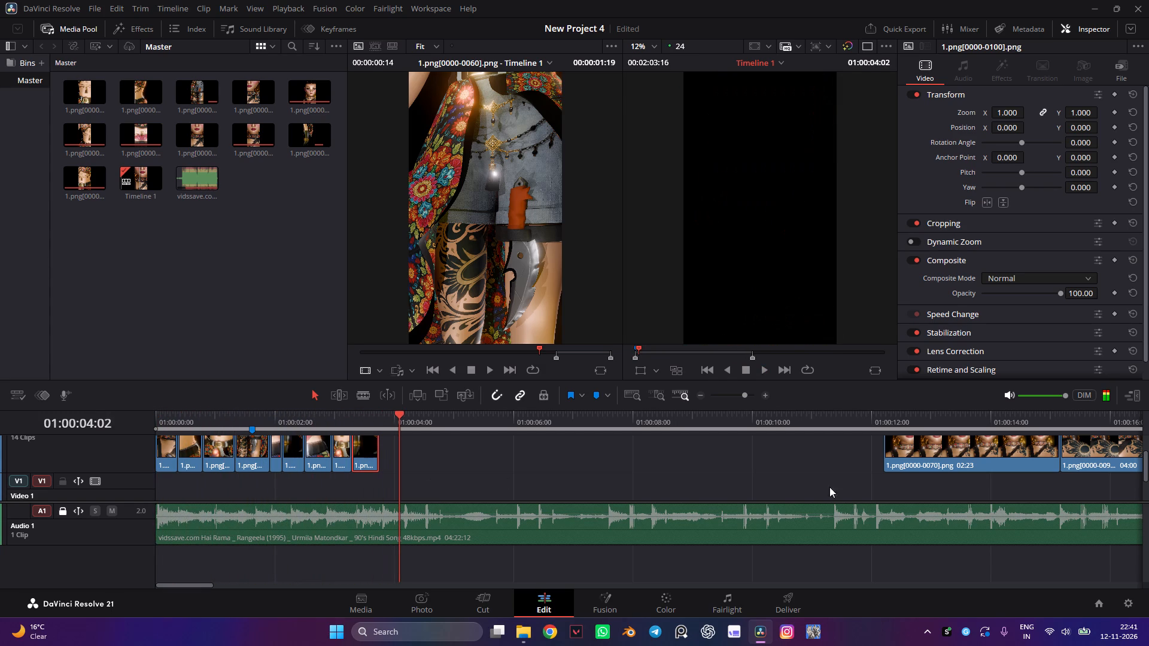
Delete the five leftover clips after the opening cuts: the 0070, 0095 and 0120 clips and both 0090 clips.
scroll(684, 463, "down", 3, "alt")
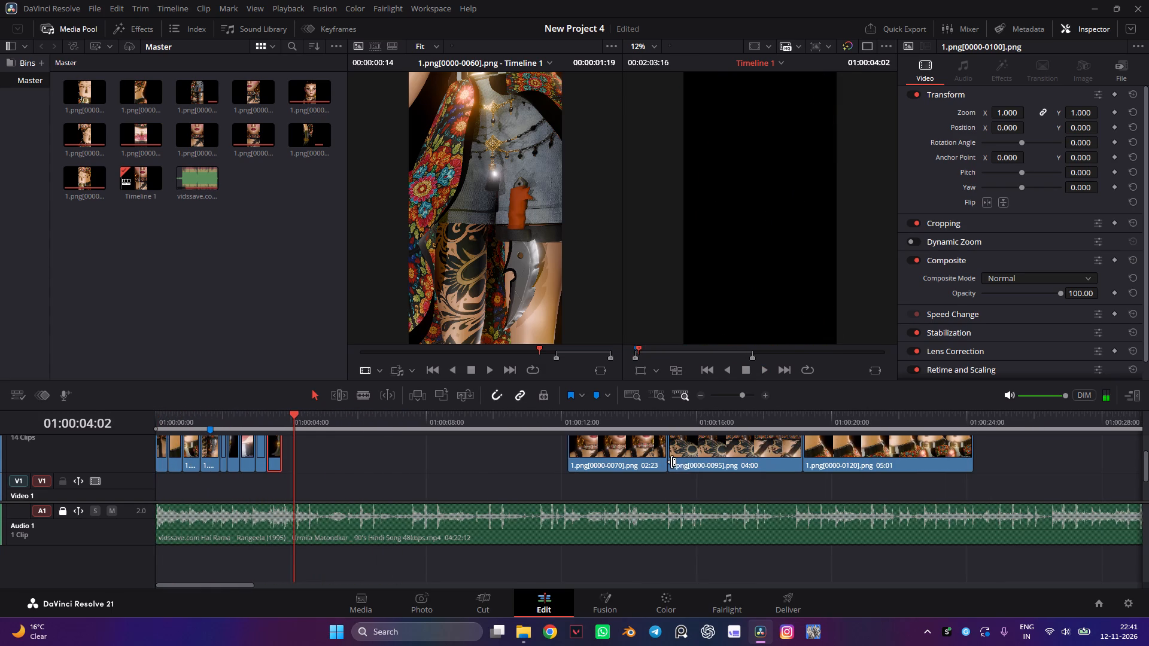
left_click_drag(544, 459, 960, 493)
scroll(807, 484, "down", 3, "alt")
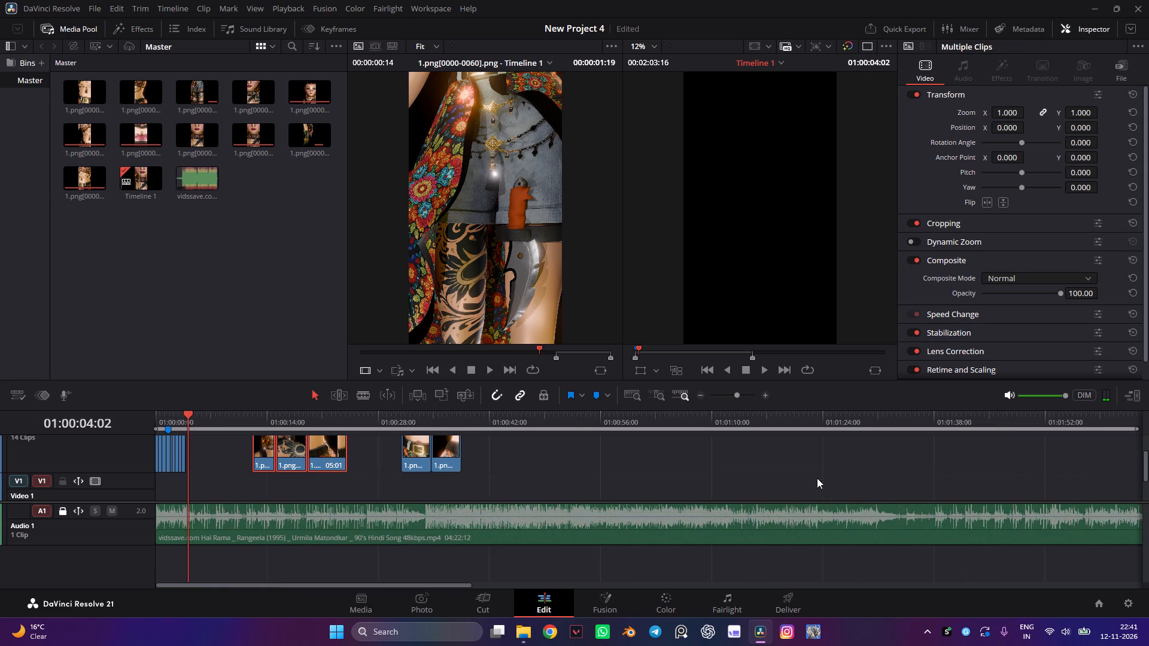
scroll(827, 472, "up", 4, "alt")
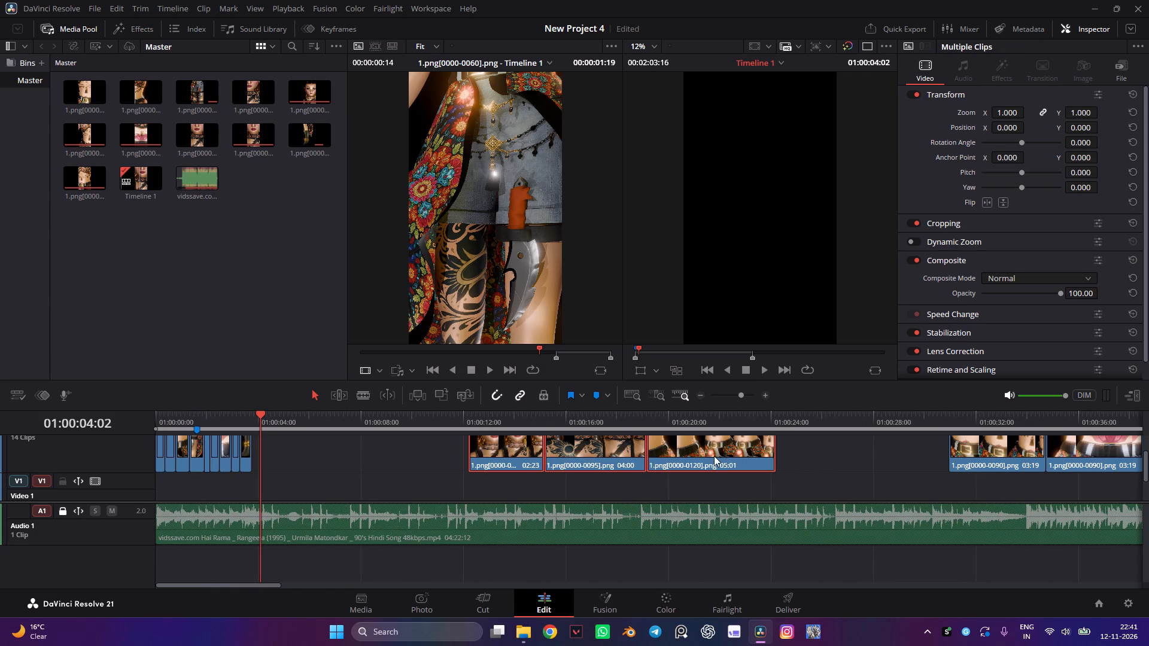
left_click_drag(431, 452, 1148, 480)
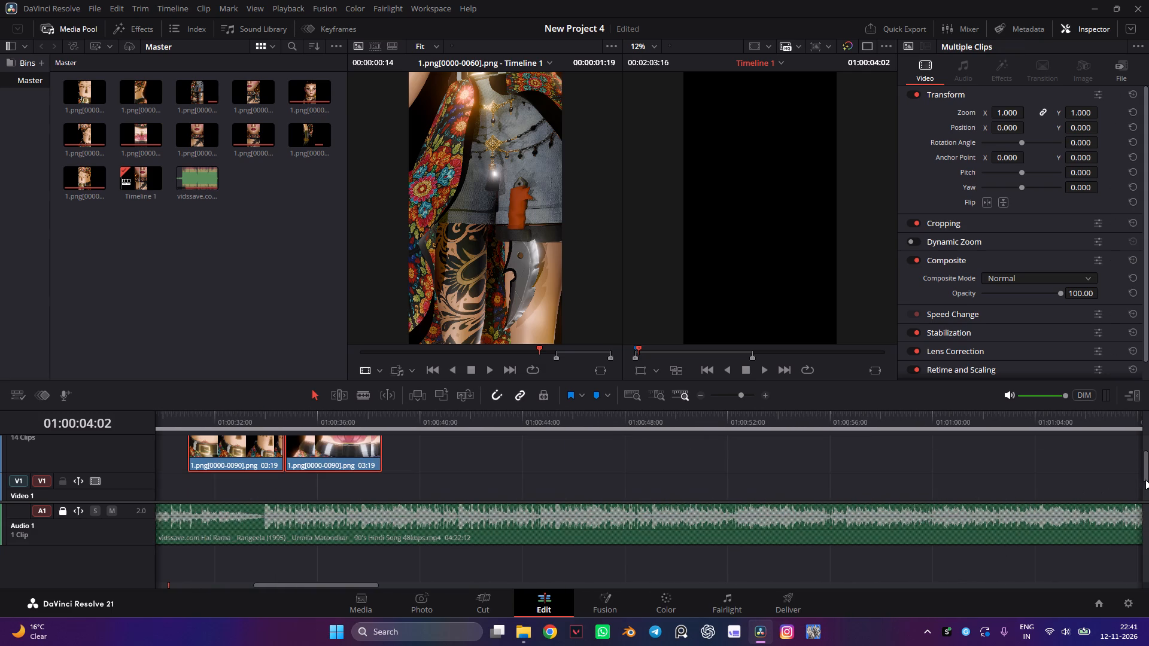
key("Delete")
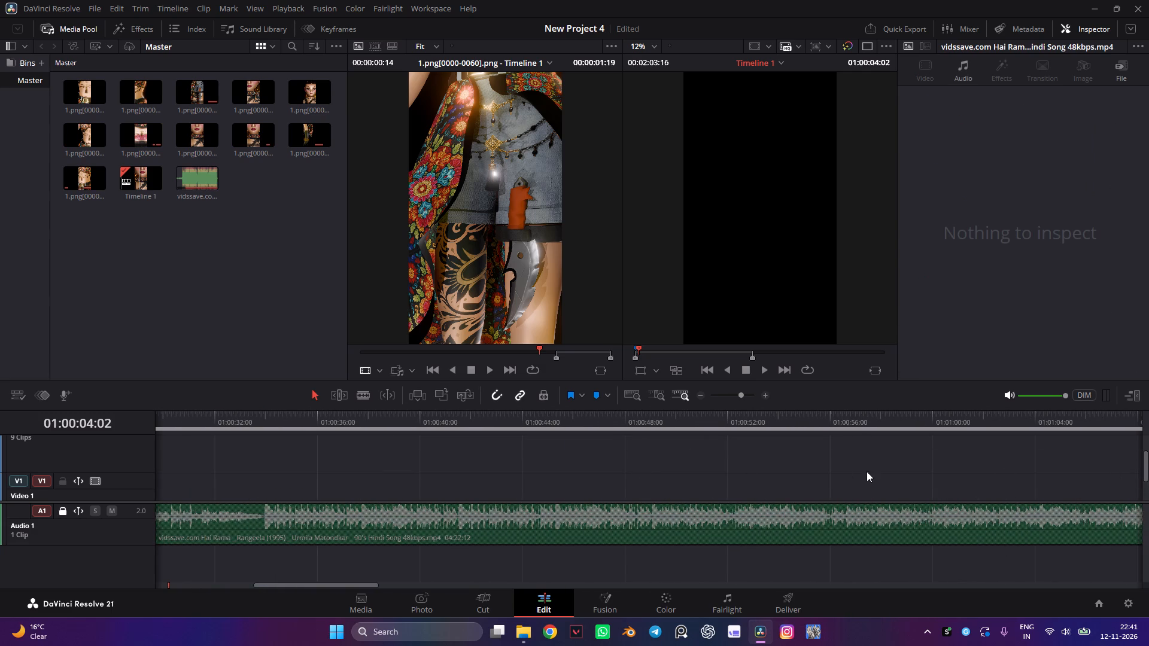
Bring the s1 to s7 folders from File Explorer's showcase render folder onto Video 2, directly after the ninth clip.
scroll(883, 471, "down", 4, "alt")
scroll(132, 459, "up", 2, "alt")
scroll(208, 461, "up", 4, "alt")
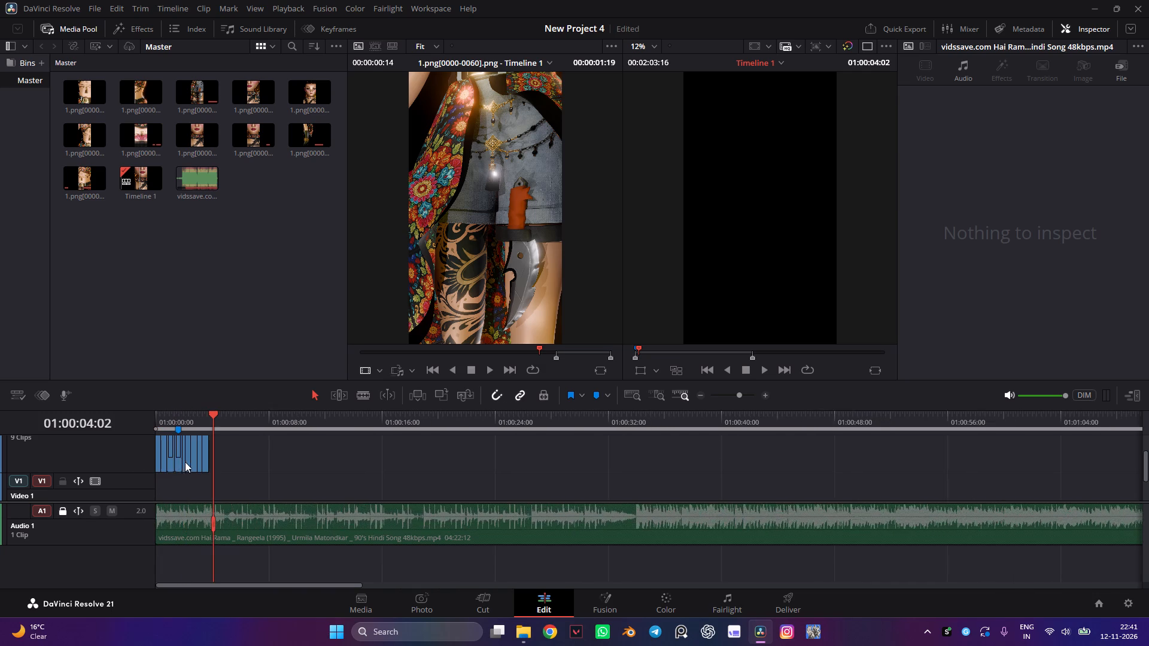
scroll(185, 462, "up", 3, "alt")
left_click(518, 630)
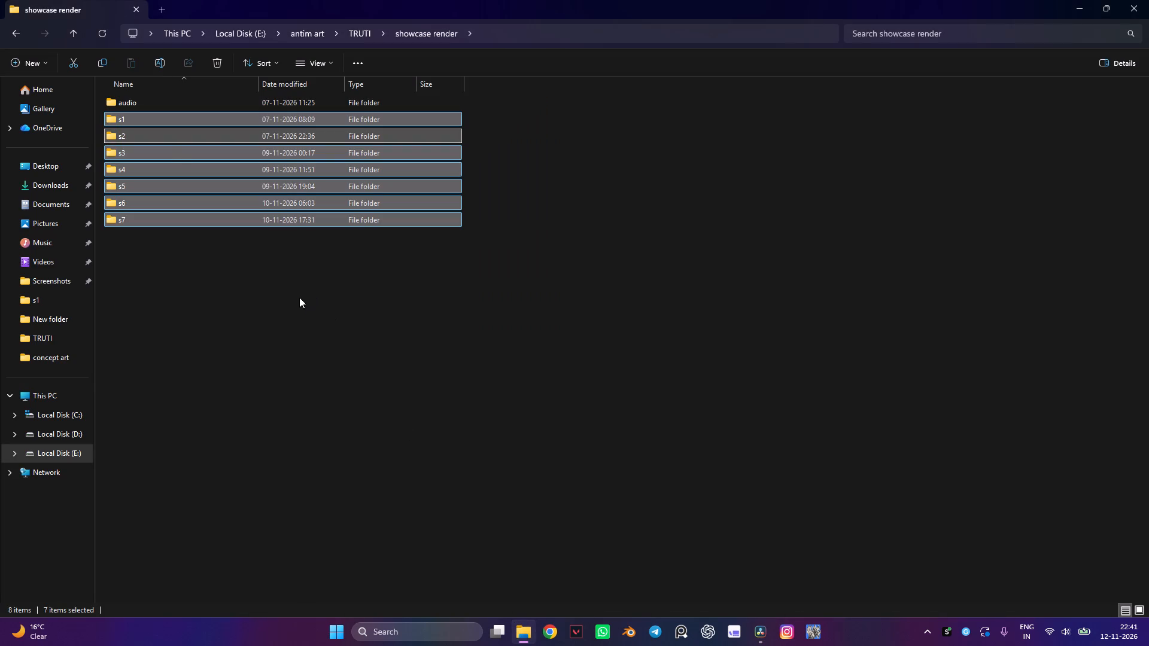
left_click_drag(176, 154, 750, 580)
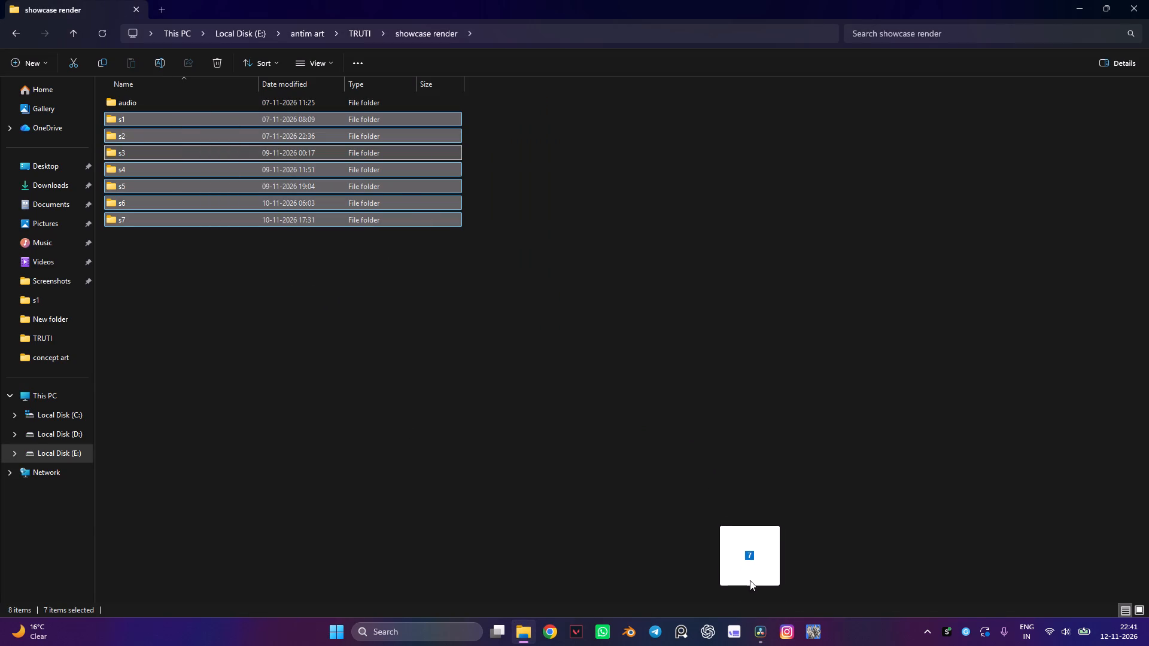
left_click_drag(750, 580, 352, 448)
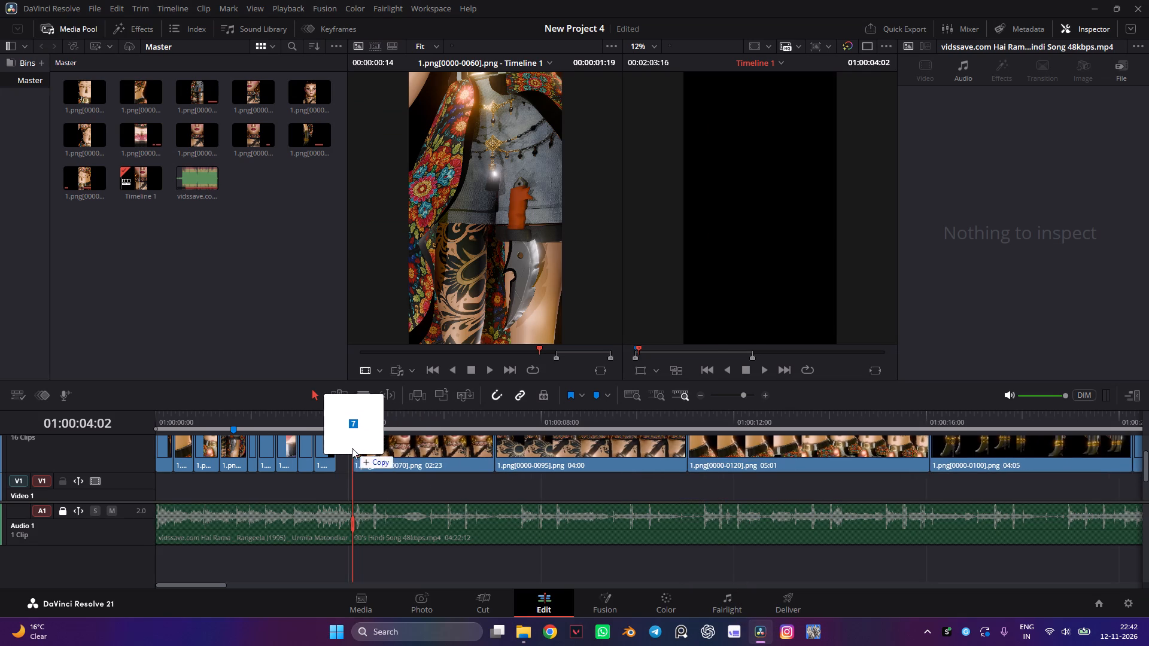
left_click_drag(352, 448, 340, 447)
Play the newly added 1.png[0000-0070].png clip, then move it to the end of the clip row on Video 2.
left_click(344, 417)
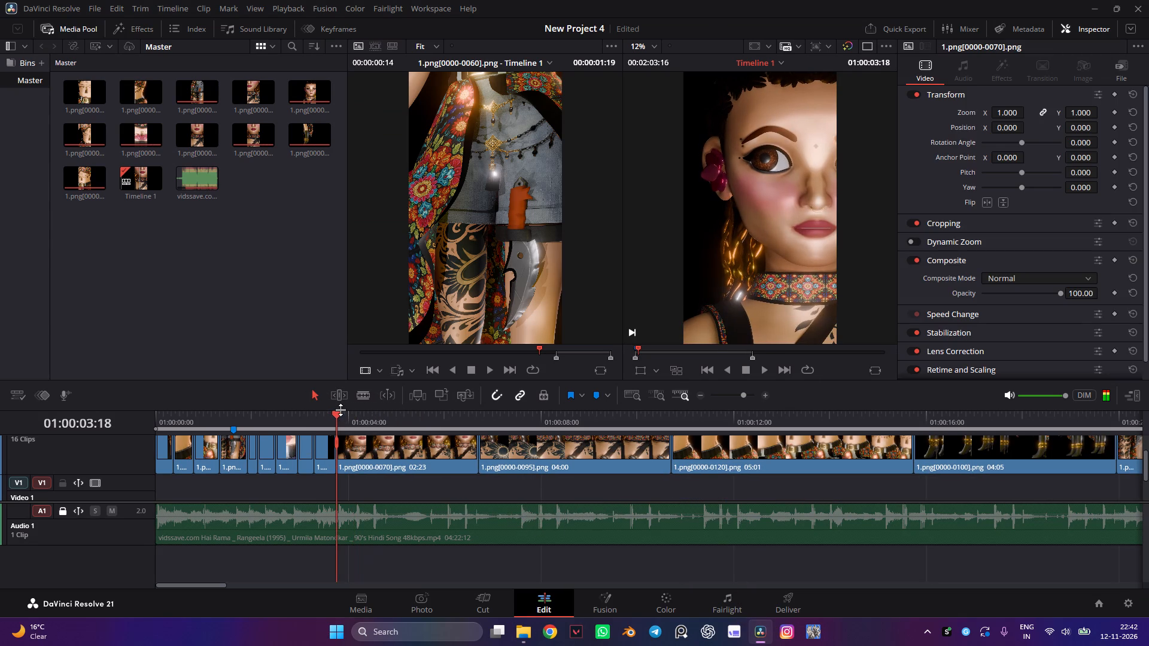
key("space")
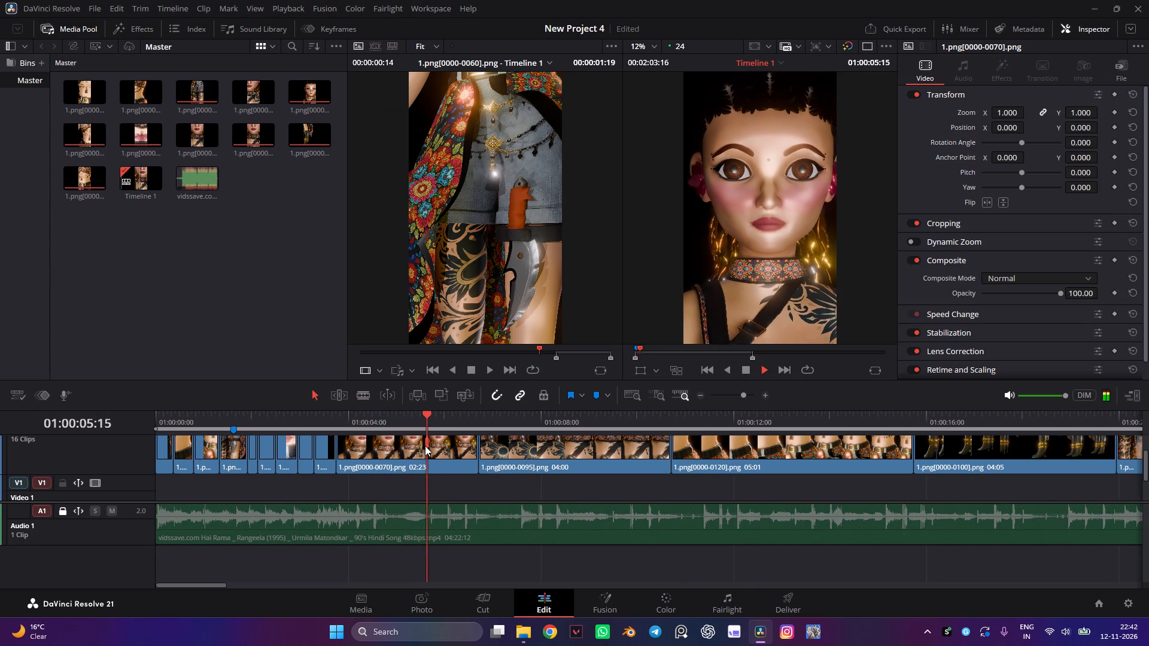
key("space")
left_click(424, 453)
left_click_drag(403, 449, 724, 495)
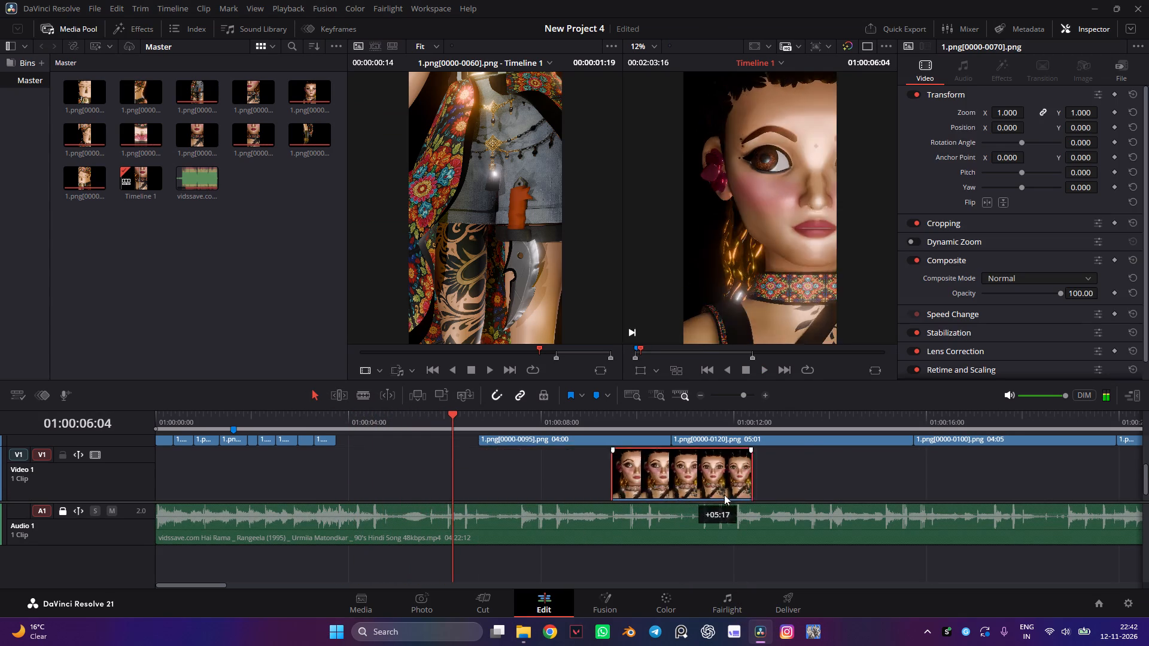
left_click_drag(724, 495, 1104, 495)
scroll(870, 480, "down", 3, "alt")
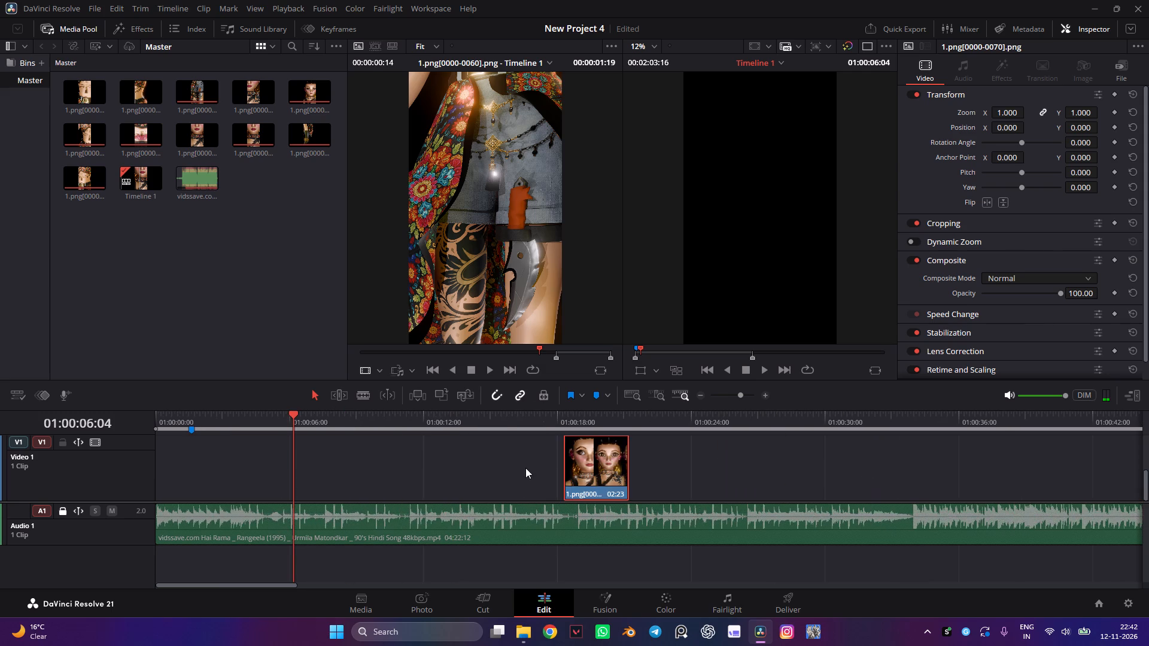
scroll(525, 468, "up", 2, "alt")
scroll(525, 464, "up", 2)
scroll(536, 467, "down", 1)
left_click_drag(932, 486, 1099, 450)
scroll(738, 470, "down", 5, "alt")
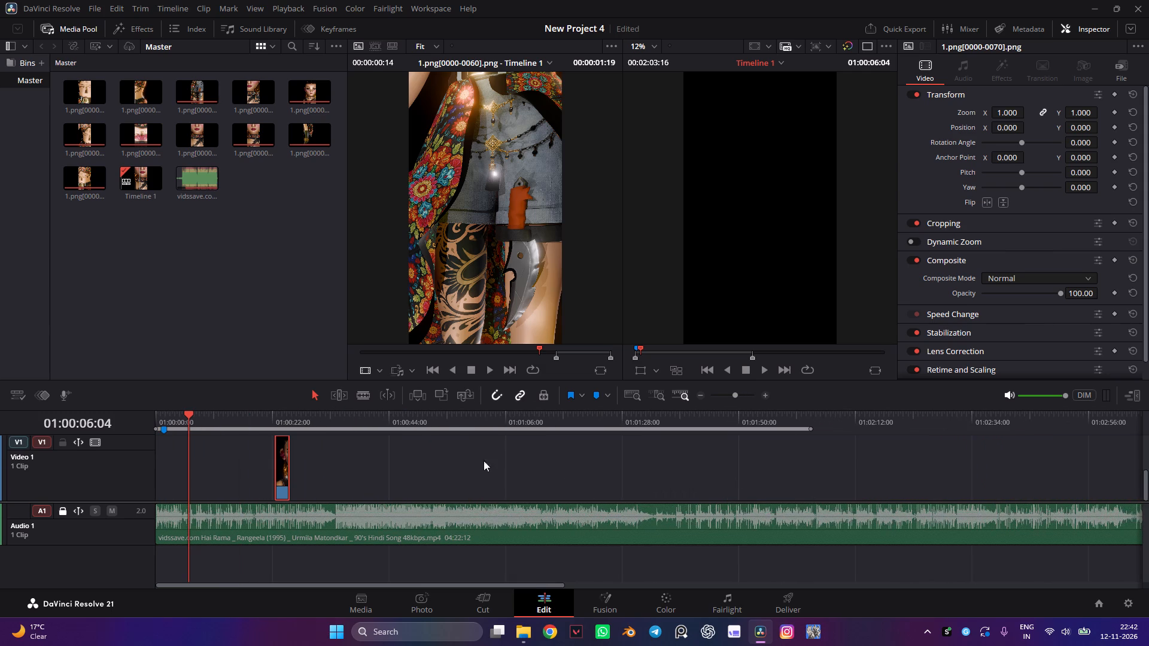
scroll(222, 455, "up", 1)
scroll(305, 471, "down", 1)
left_click_drag(279, 476, 321, 438)
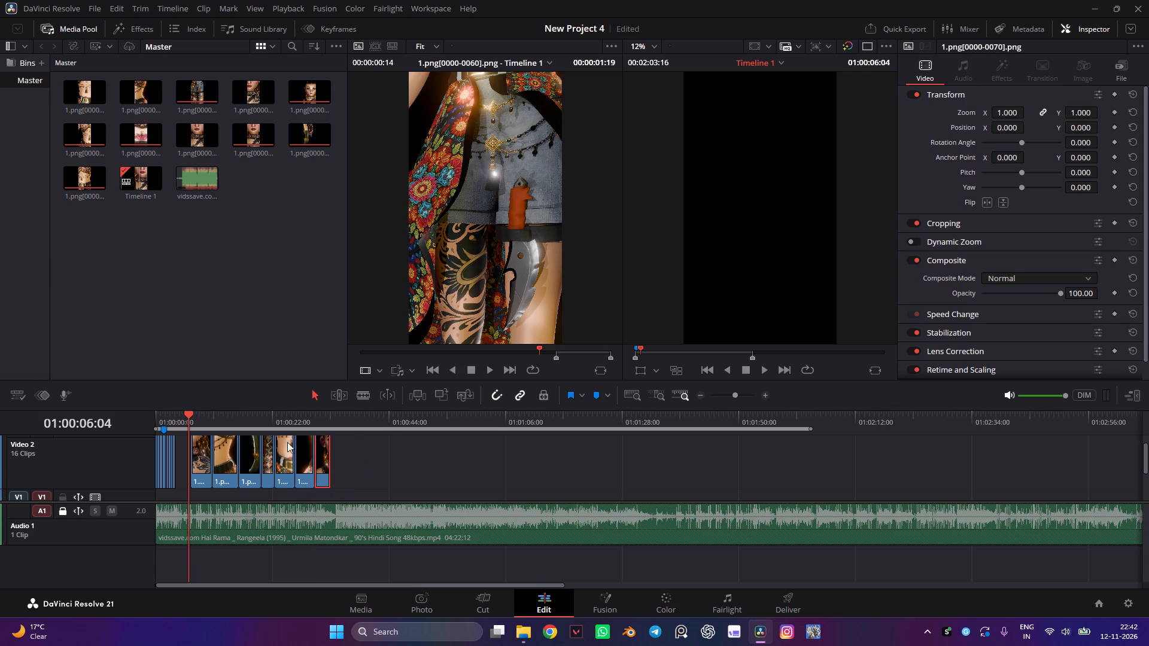
Close the gap between the ninth clip and the 1.png[0000-0095].png clip with Ripple Cut.
left_click(185, 461)
right_click(185, 461)
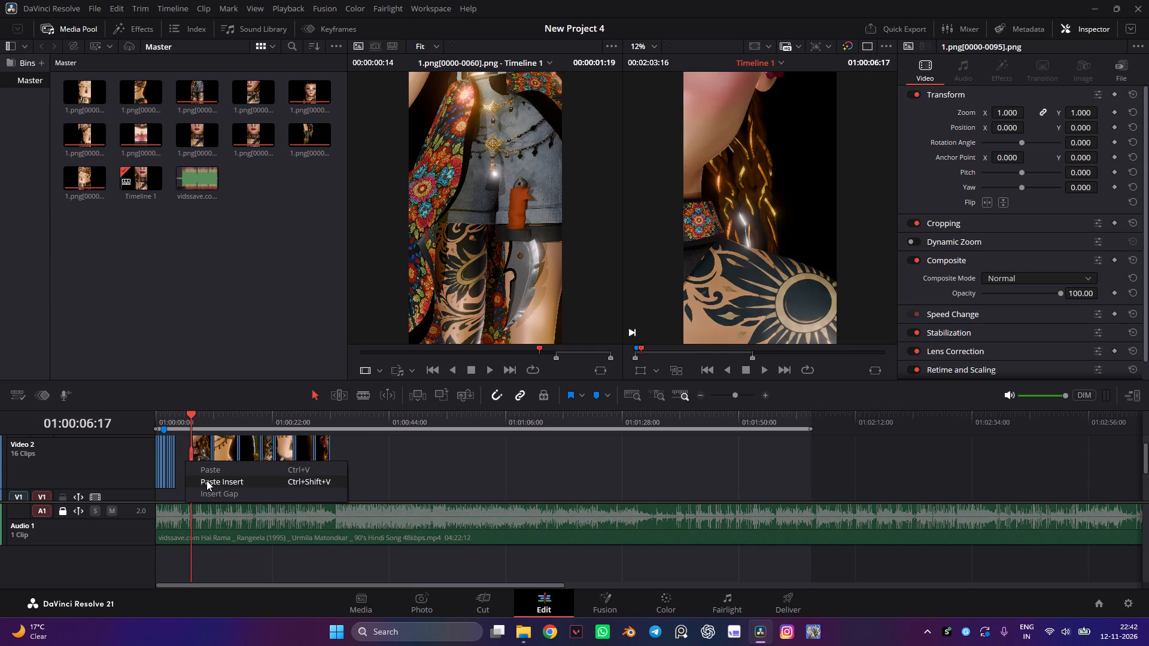
left_click(180, 469)
right_click(180, 468)
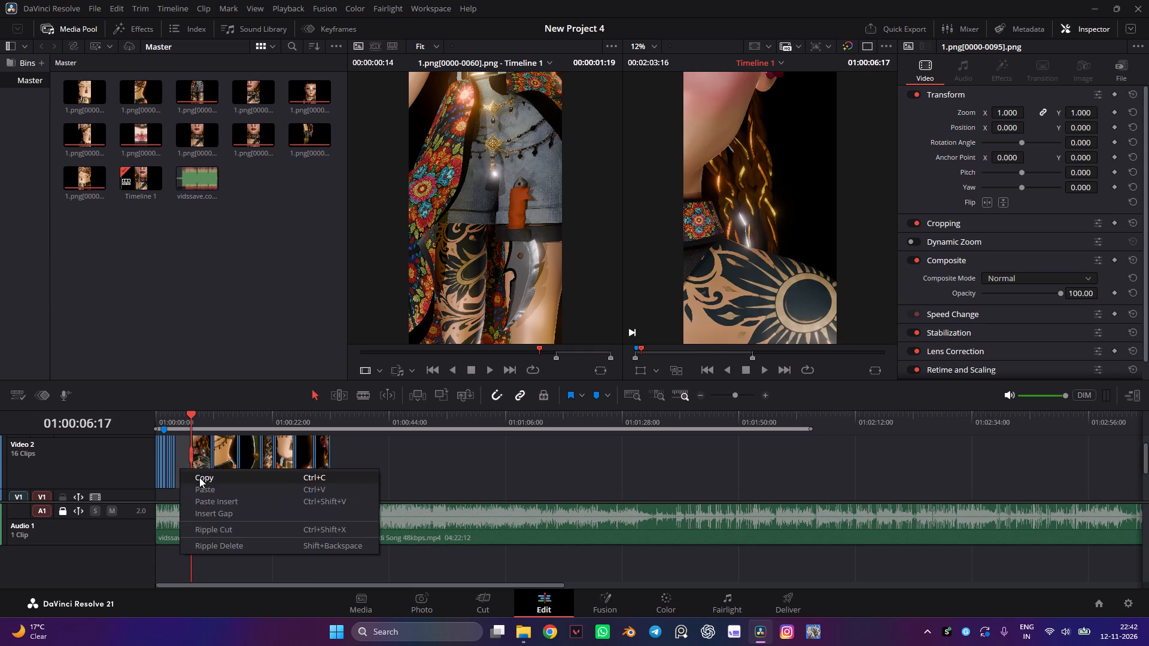
left_click(226, 529)
Play the 1.png[0000-0095].png and 1.png[0000-0120].png clips against the song, listening for beats to cut on.
scroll(178, 456, "up", 3, "alt")
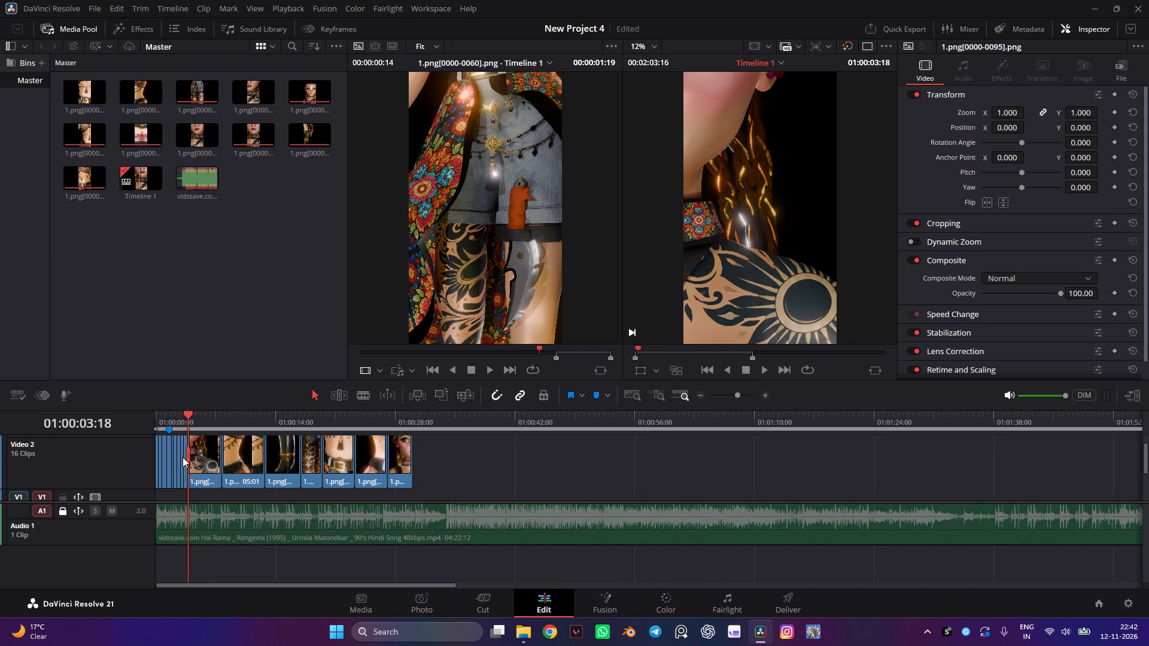
scroll(193, 456, "up", 8, "alt")
key("space")
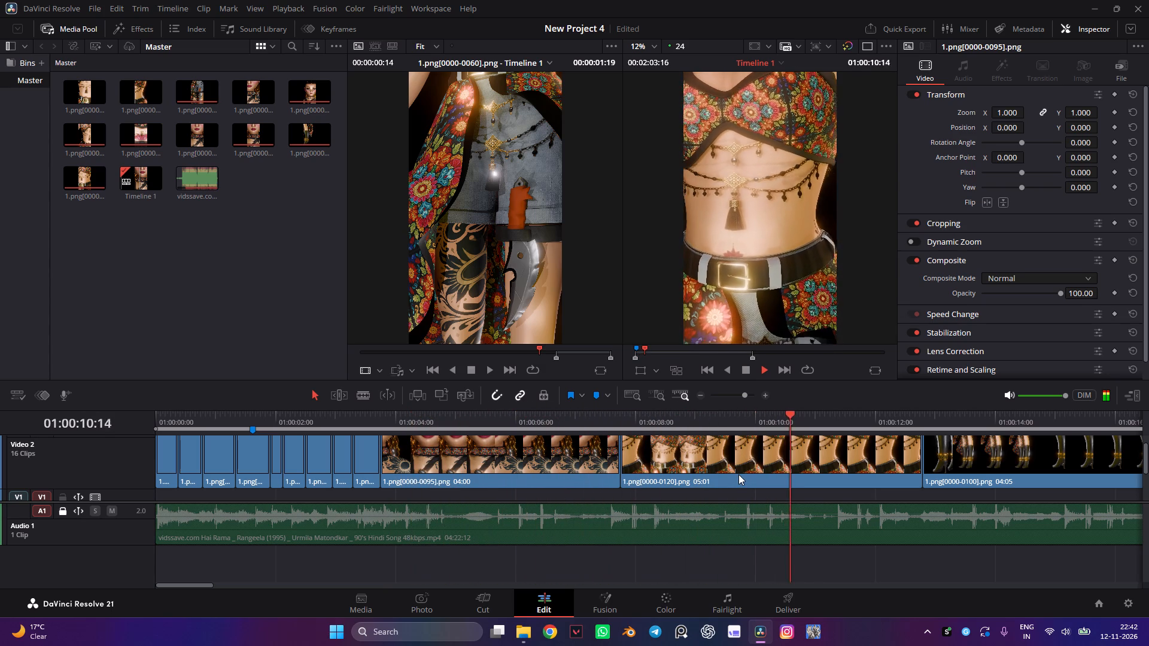
key("space")
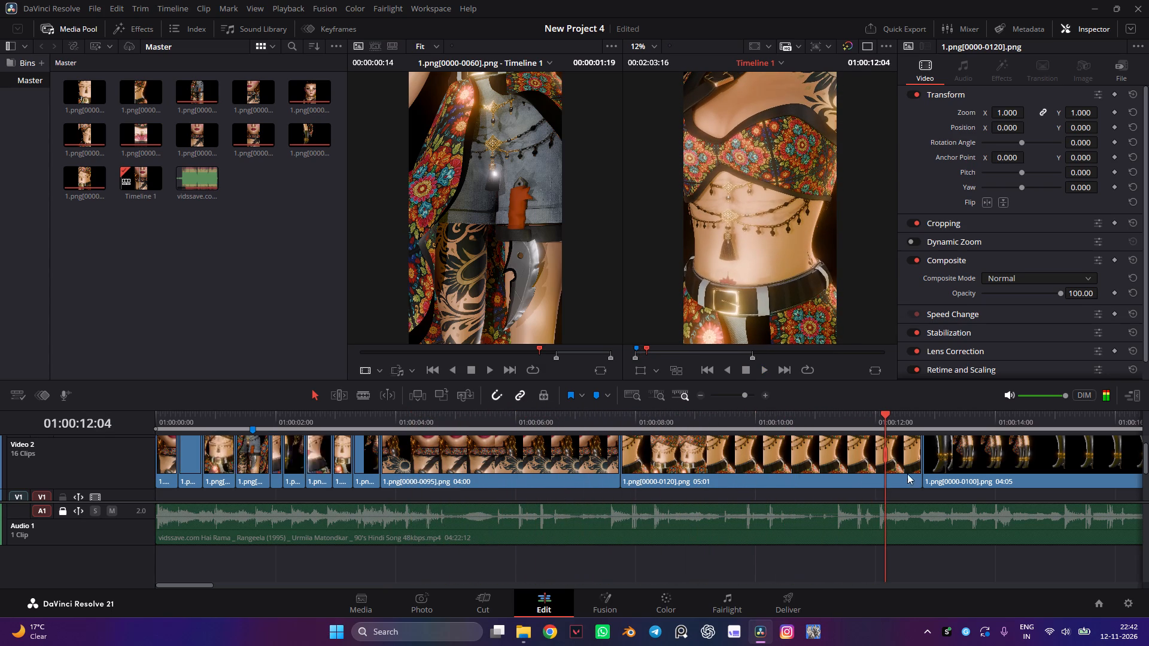
left_click_drag(870, 412, 415, 422)
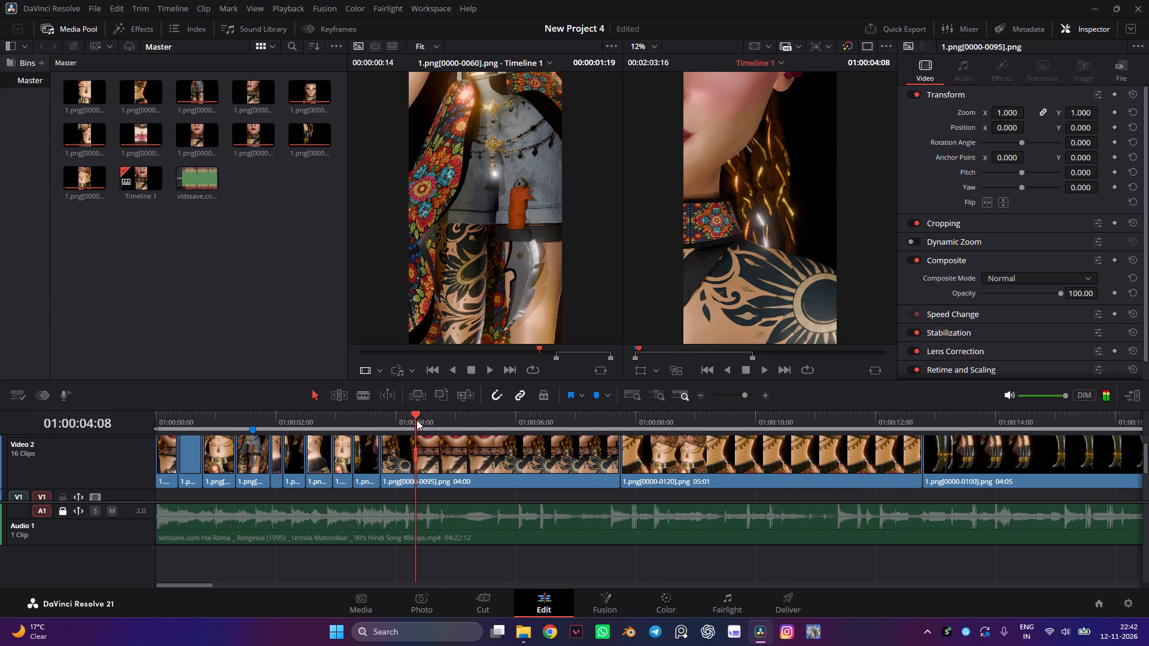
key("space")
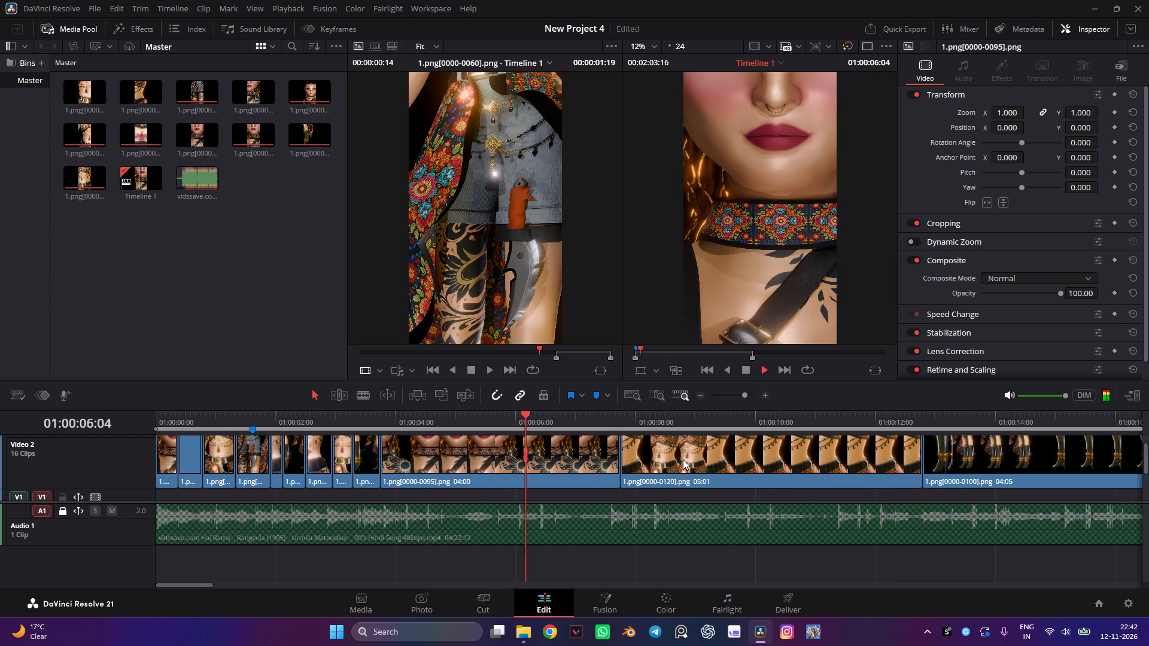
key("space")
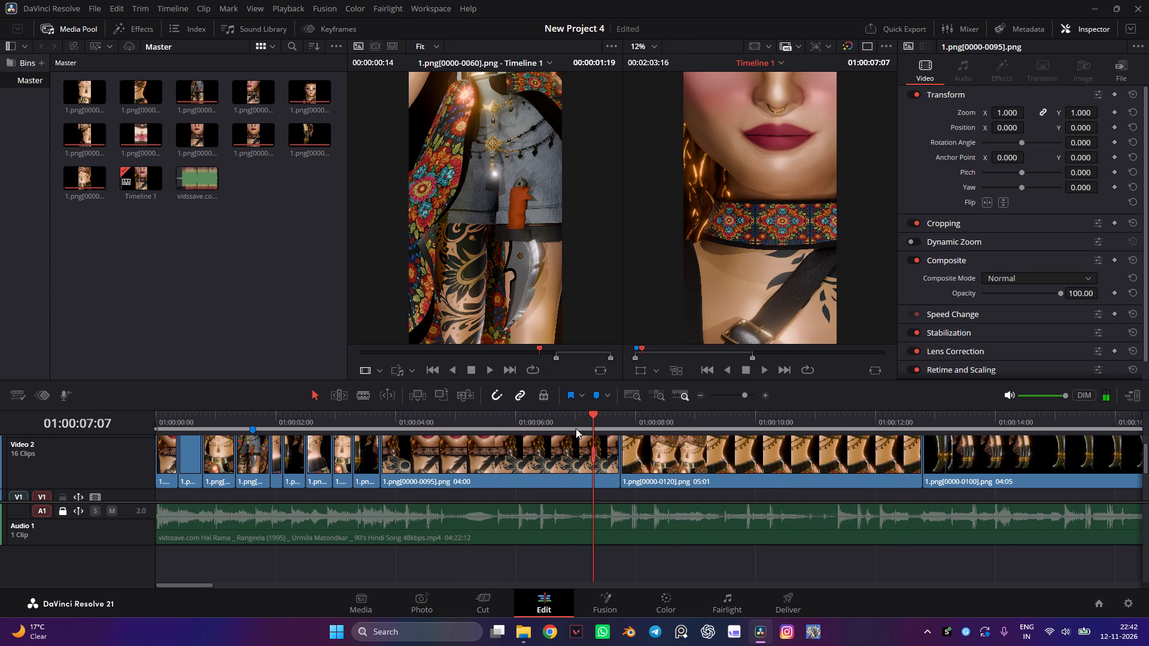
key("space")
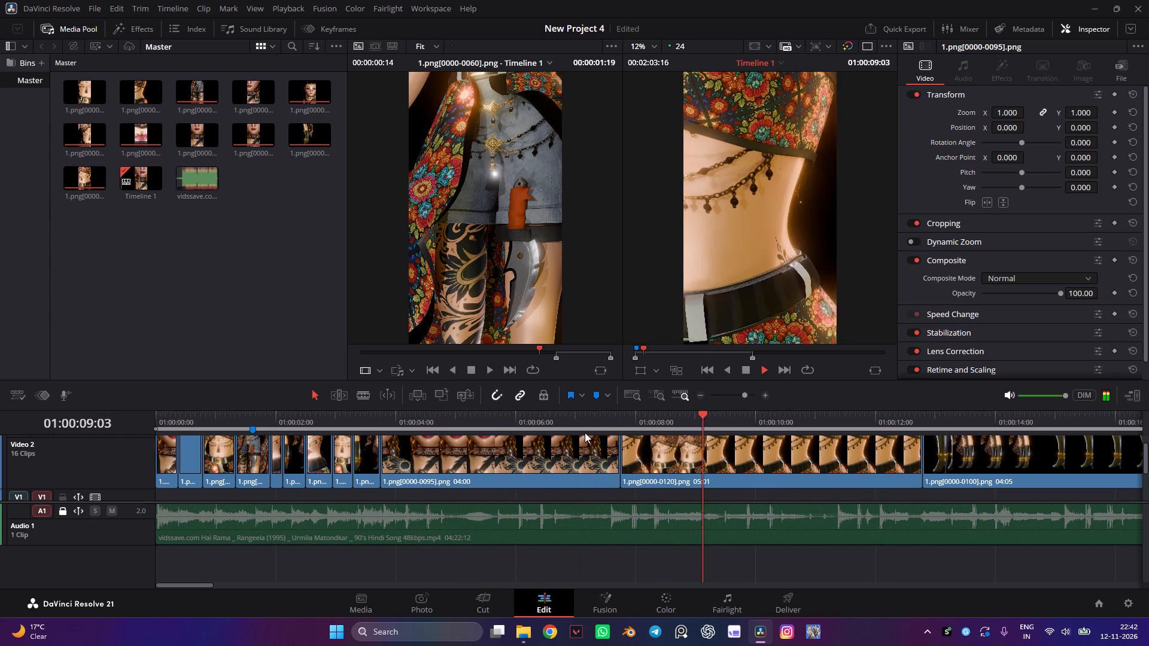
key("space")
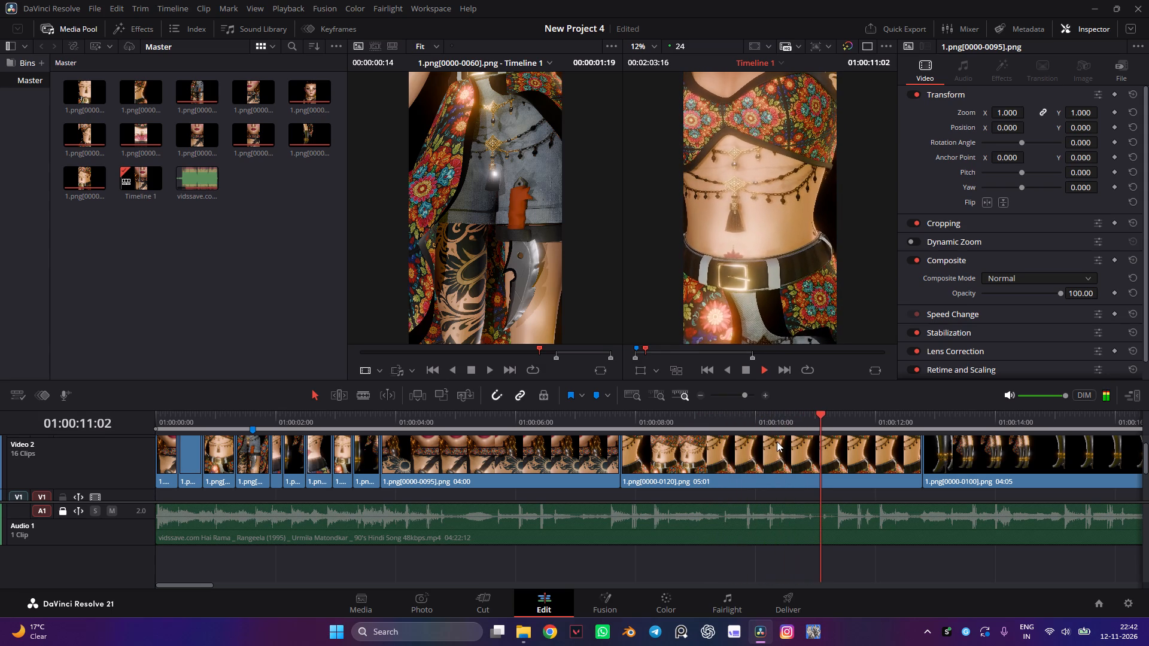
key("space")
key("space")
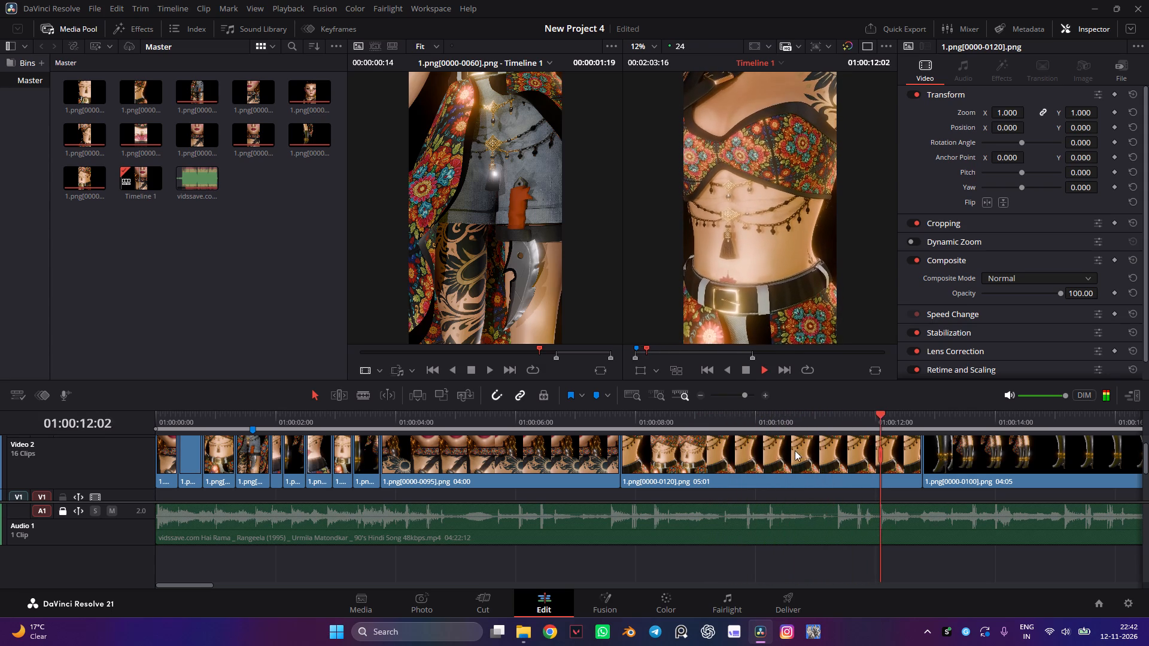
Replay from the start of the 1.png[0000-0095].png clip and recheck the song's beats within the 1.png[0000-0120].png clip.
left_click_drag(826, 412, 569, 435)
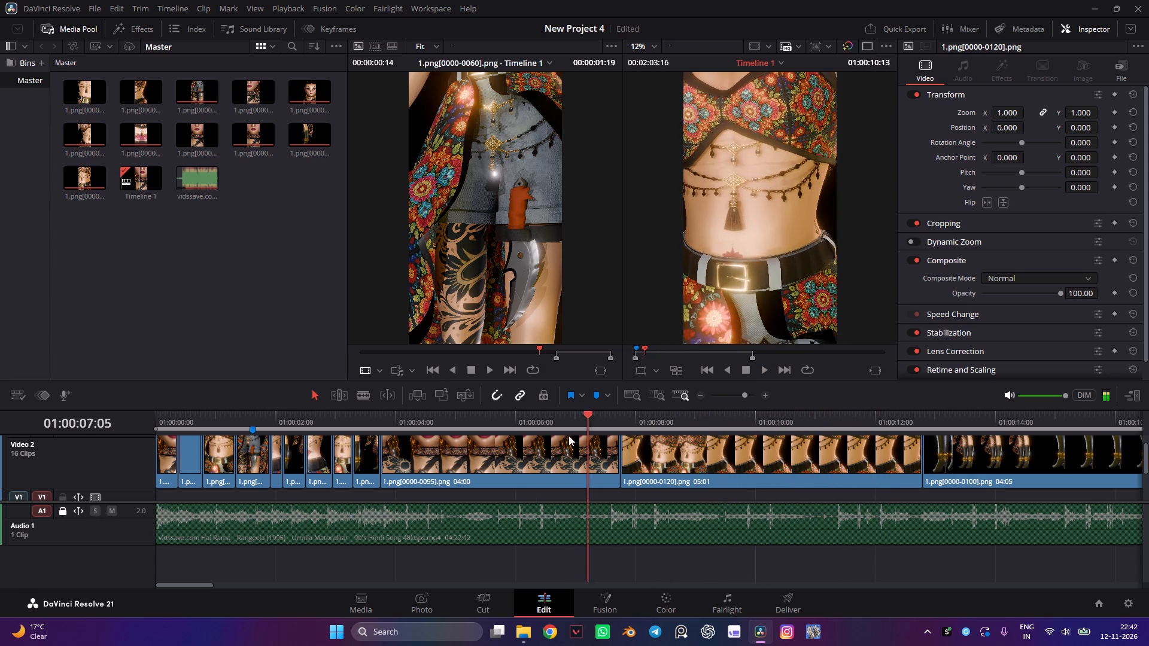
left_click_drag(569, 435, 381, 444)
key("space")
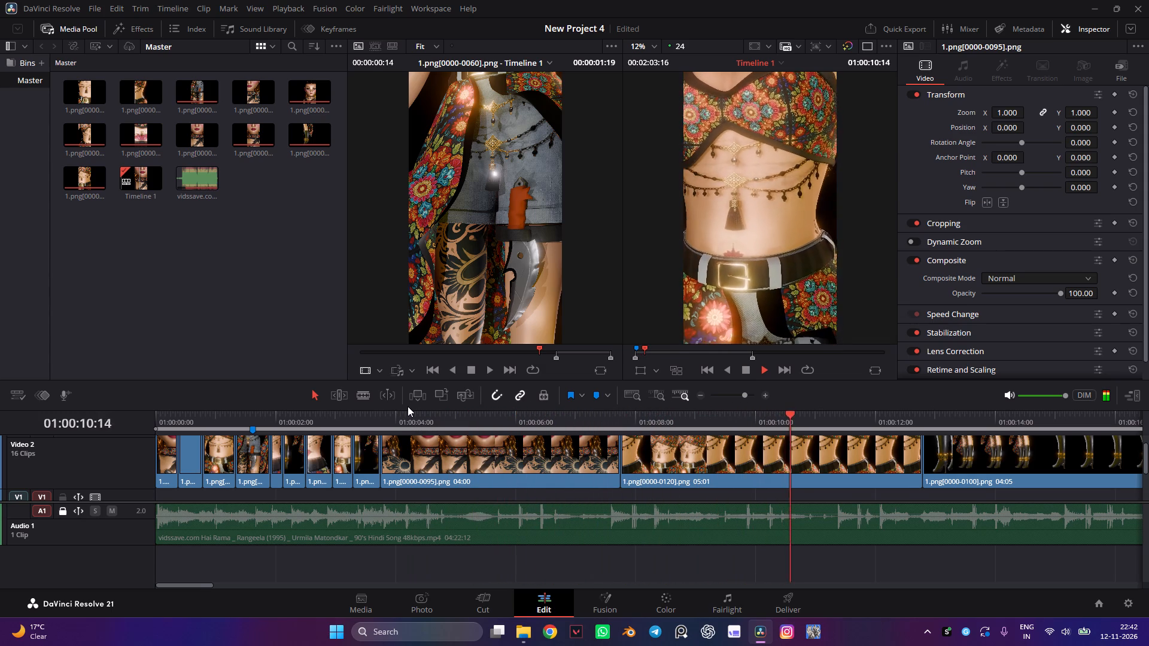
key("space")
left_click_drag(836, 410, 789, 418)
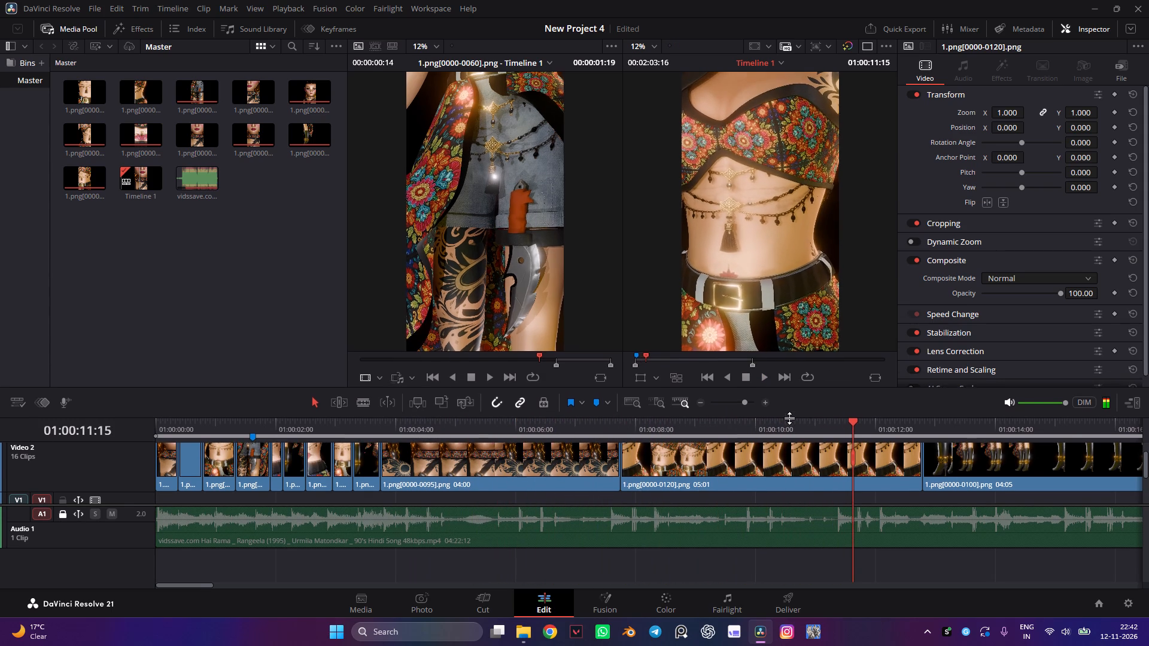
left_click_drag(819, 421, 782, 431)
key("space")
key("space")
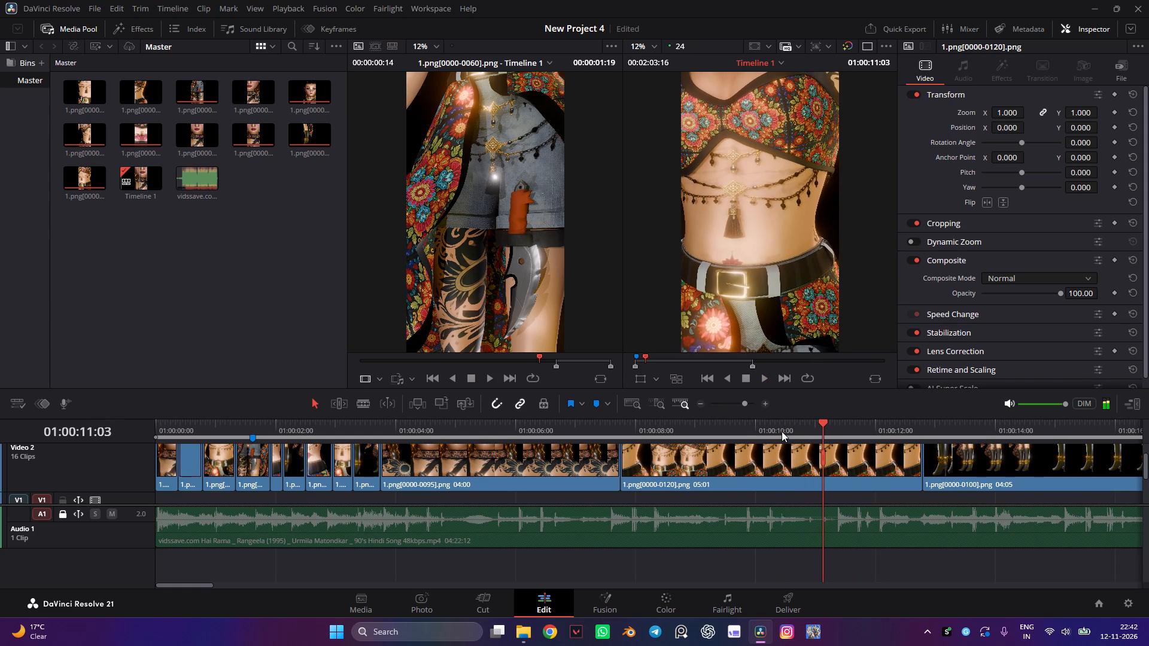
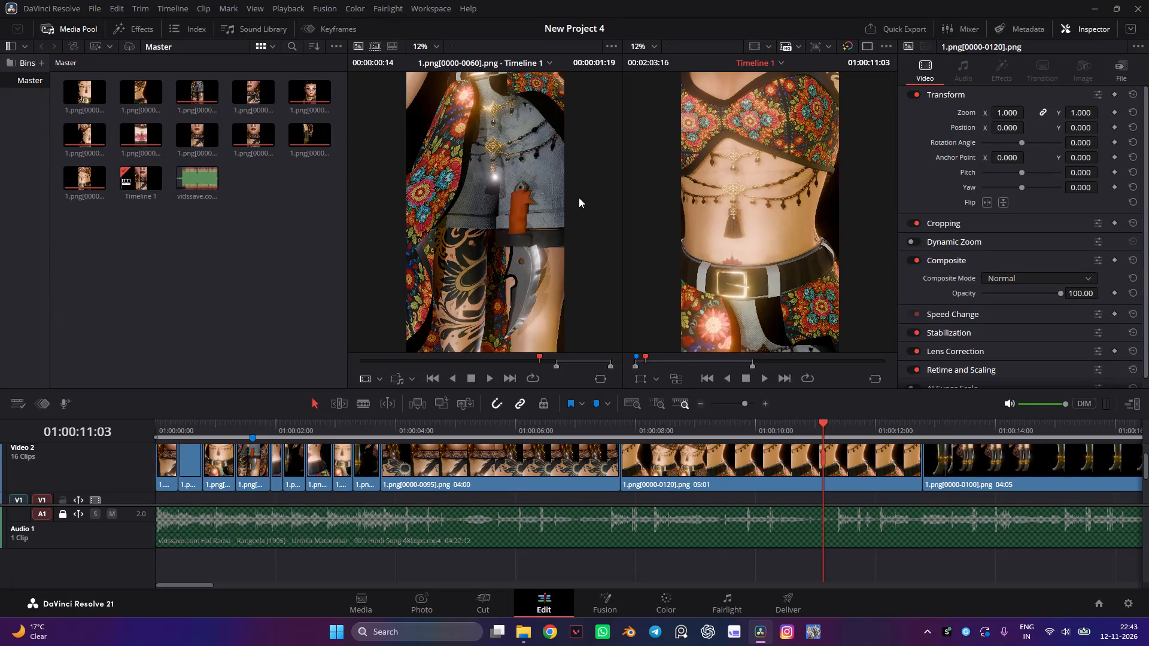
Play the sequence against the song from just before the 1.png[0000-0095].png clip past the last clip, and review the whole row.
left_click_drag(507, 418, 383, 425)
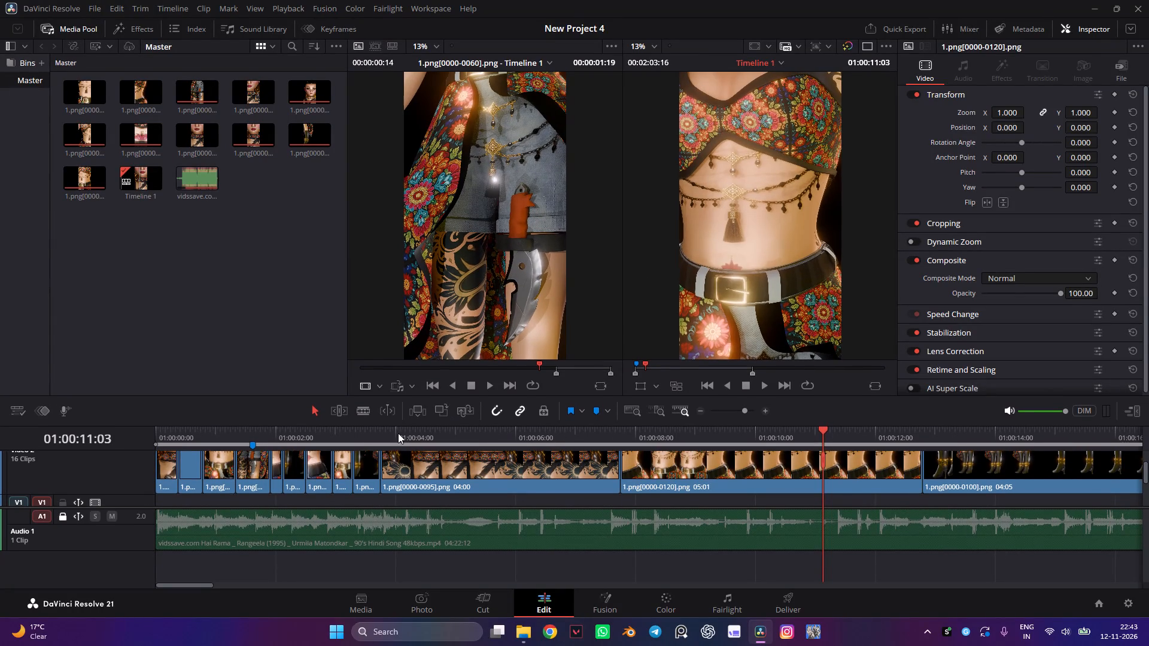
left_click_drag(398, 433, 372, 434)
key("space")
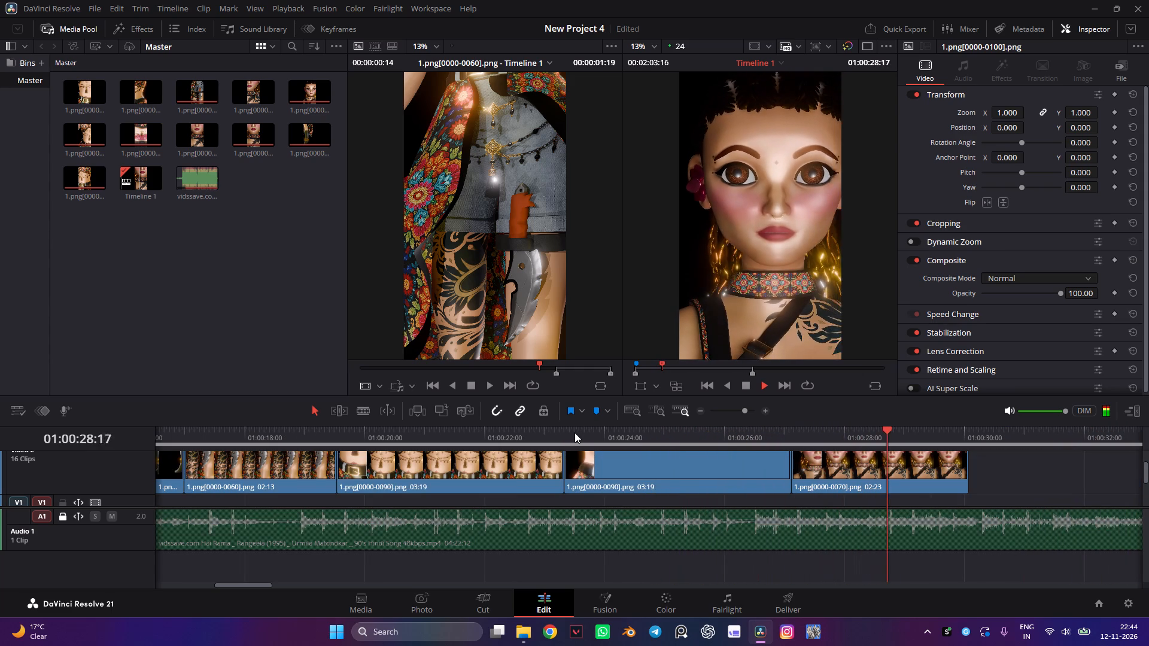
left_click(576, 429)
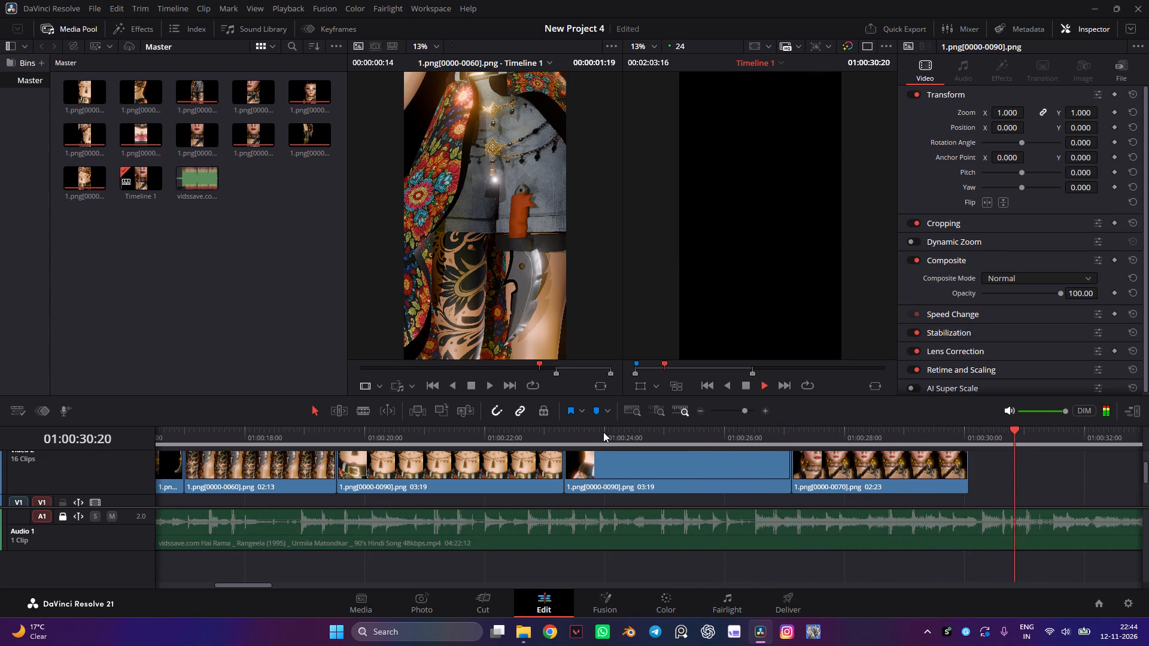
key("space")
scroll(816, 466, "down", 3, "alt")
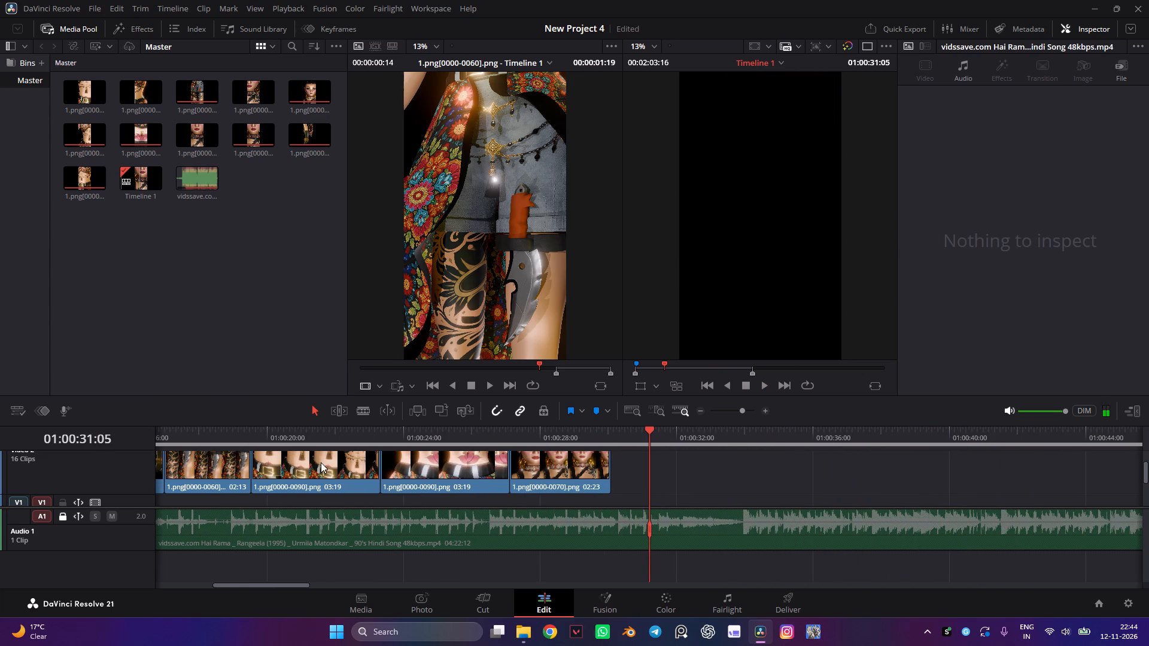
scroll(297, 460, "up", 4, "alt")
scroll(968, 486, "down", 9, "alt")
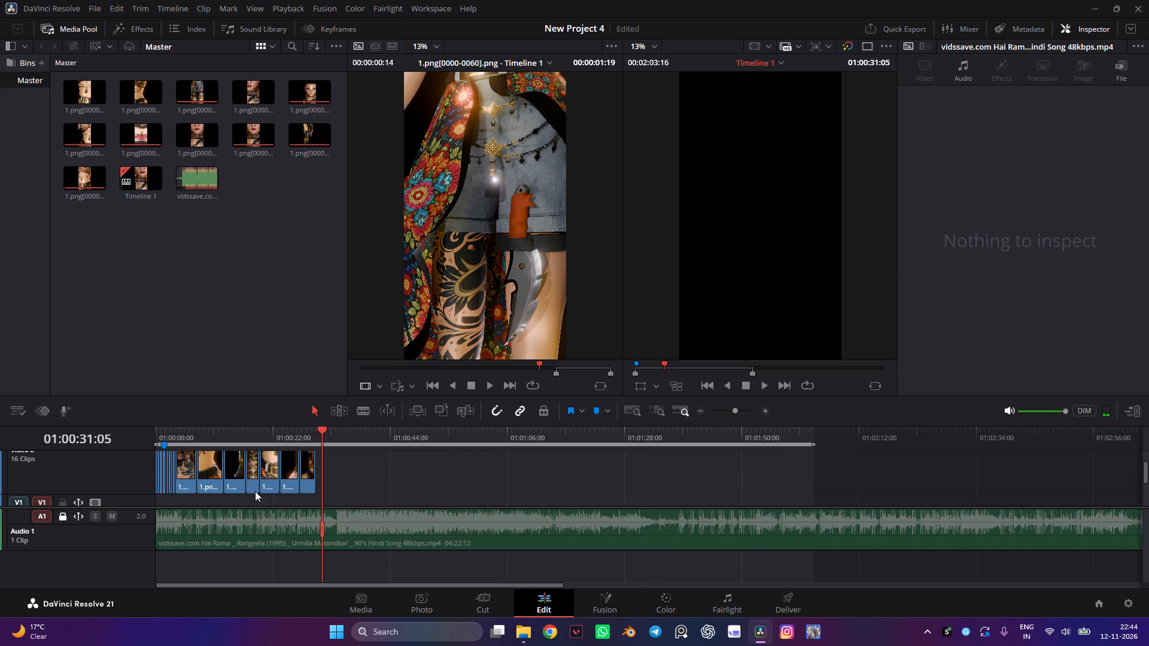
scroll(178, 472, "up", 7, "alt")
scroll(577, 499, "down", 3, "alt")
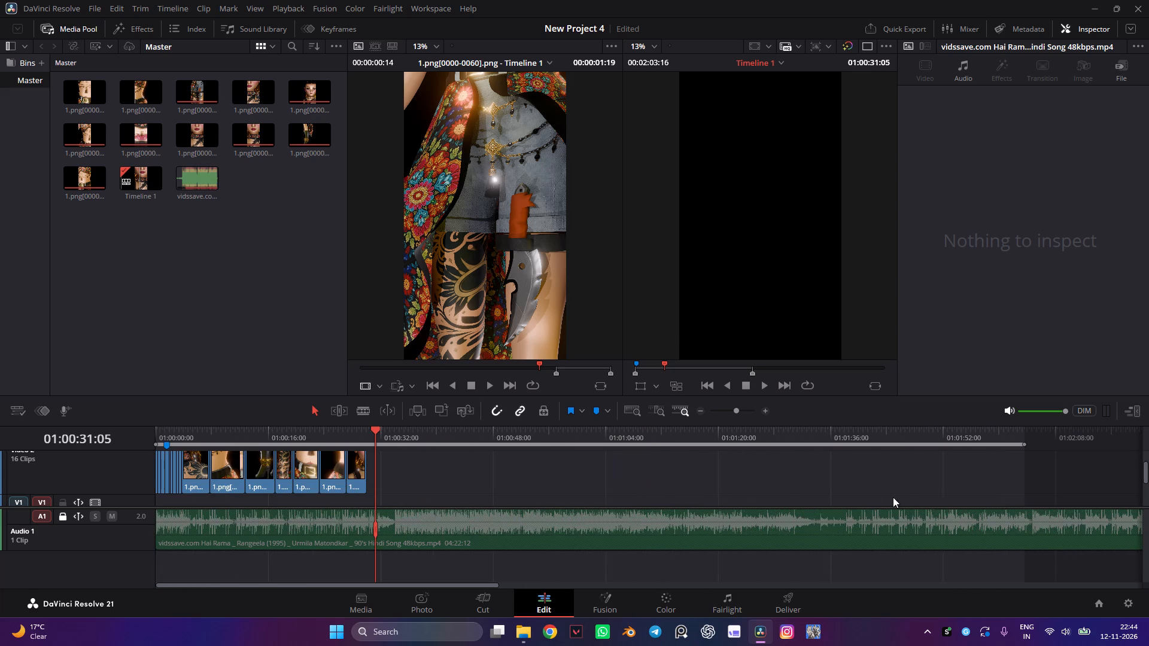
scroll(153, 470, "up", 6, "alt")
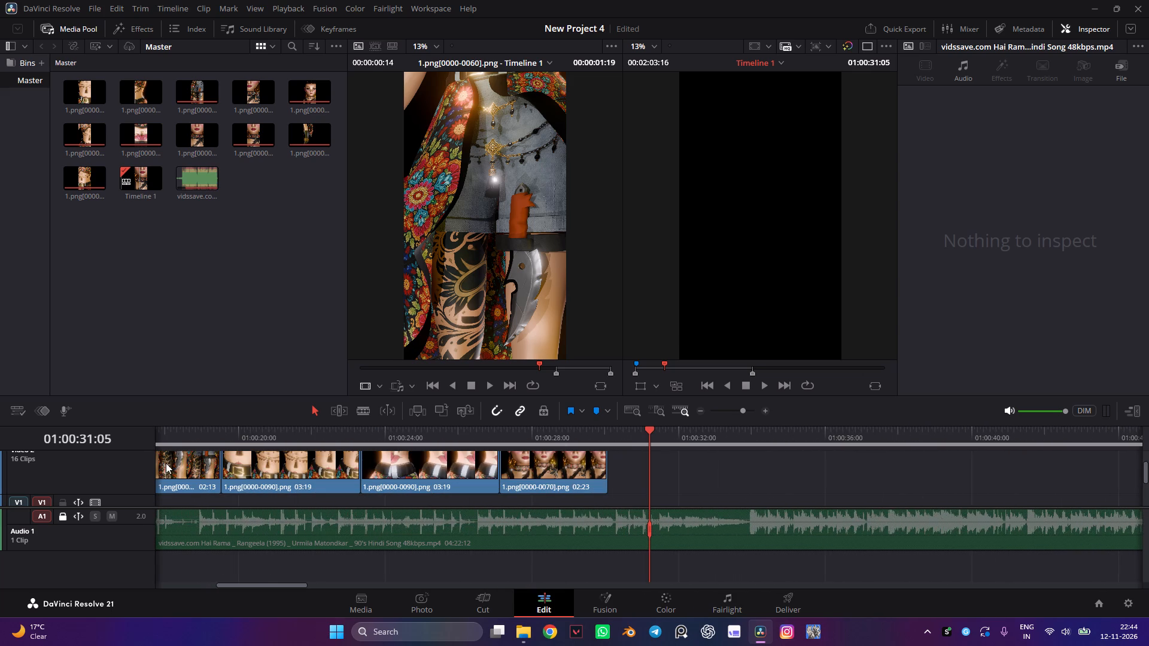
Ripple-delete the nine short clips ahead of the 04:00 1.png[0000-0095].png clip on Video 2.
left_click_drag(311, 435, 150, 430)
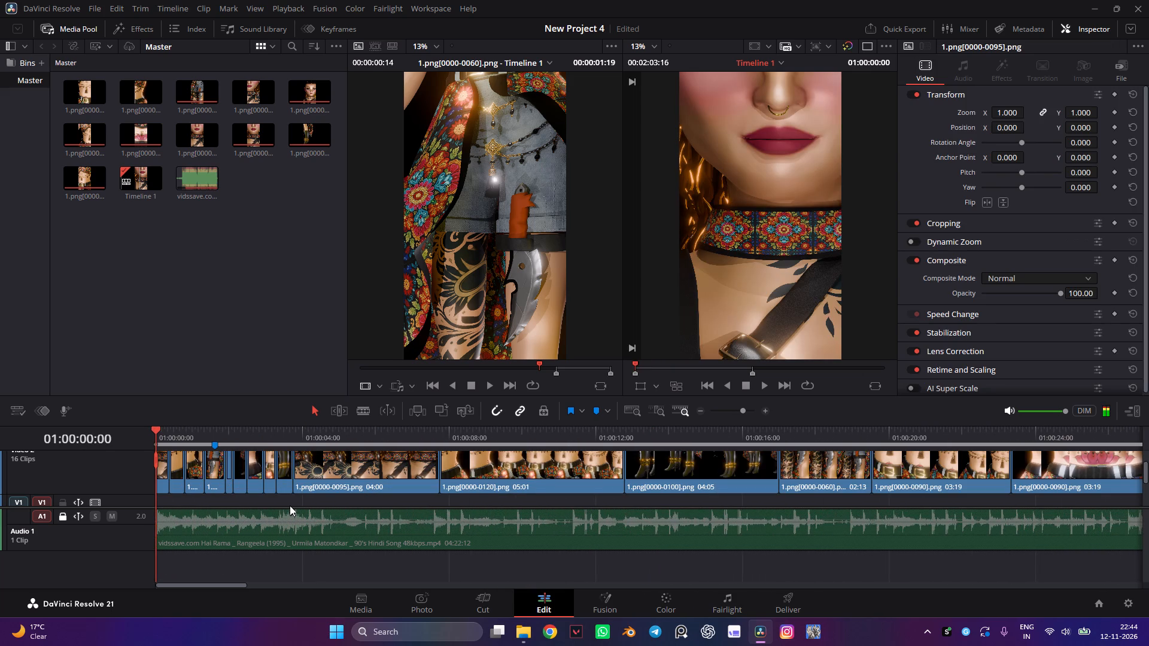
left_click_drag(290, 505, 156, 468)
key("Delete")
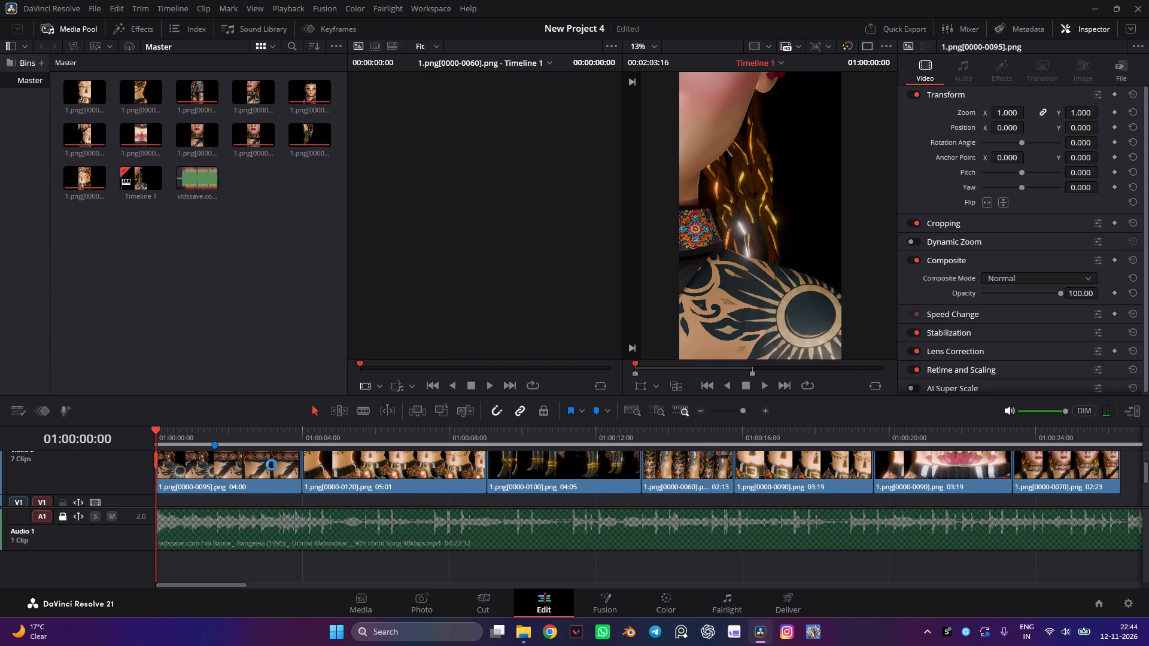
key("a")
Move all the remaining Video 2 clips together so the row starts at about 25 seconds, leaving the start of the timeline empty.
scroll(485, 483, "down", 3, "alt")
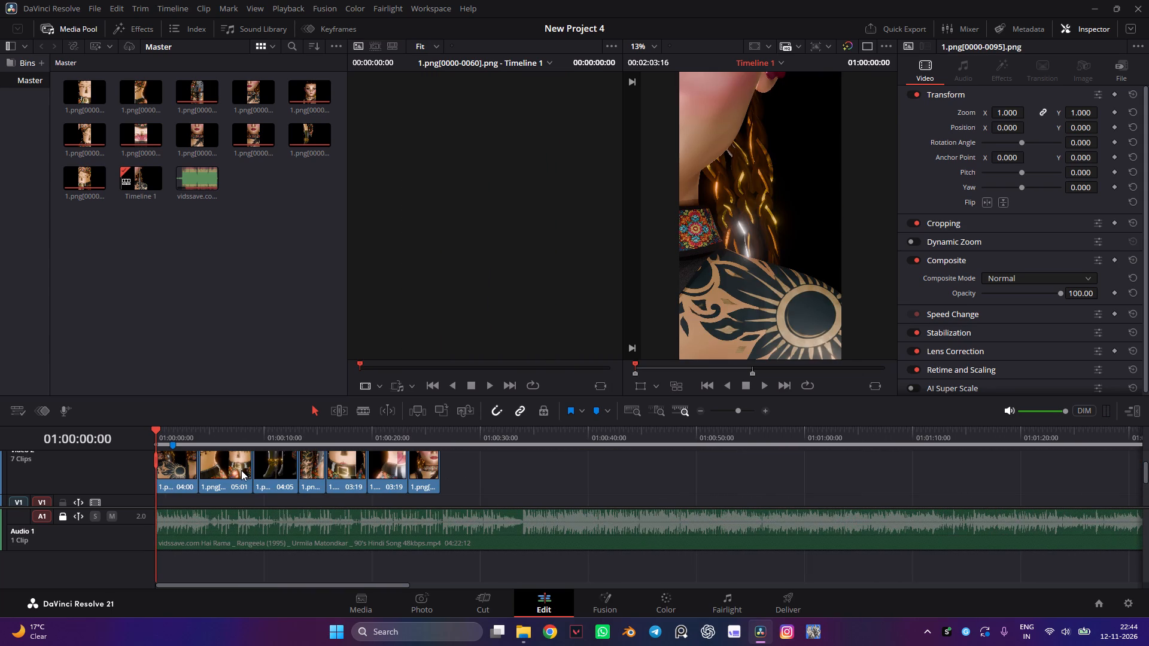
left_click_drag(471, 472, 159, 477)
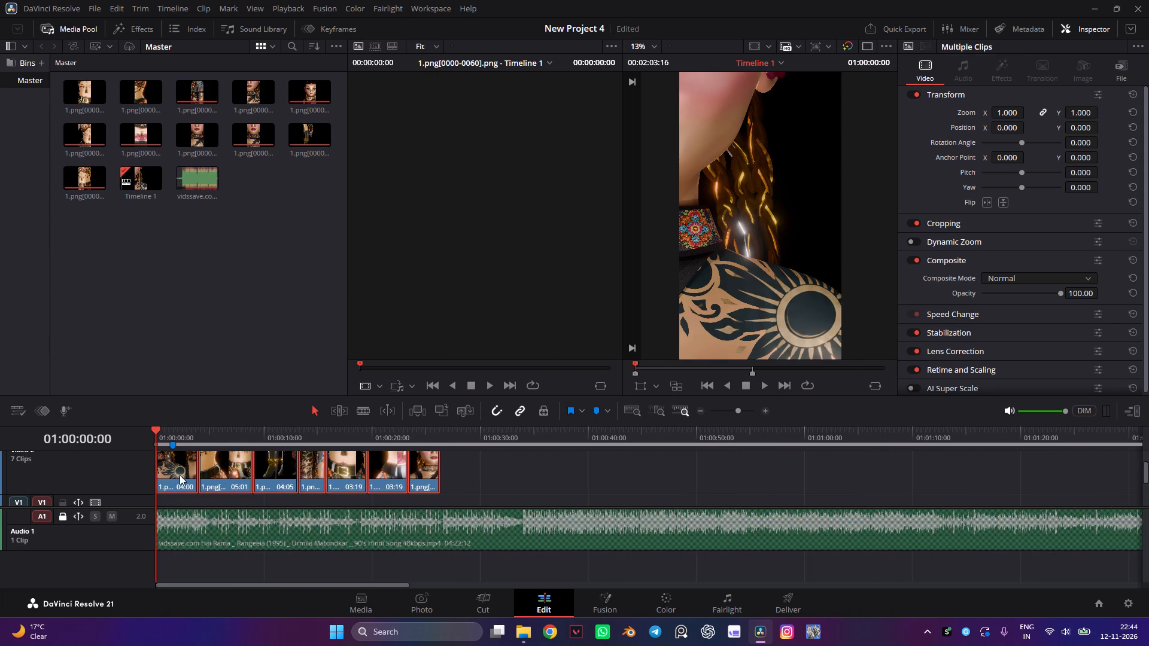
left_click_drag(180, 475, 455, 484)
left_click(876, 481)
Move the 1.png[0000-0100].png boots clip to the very start of Video 2.
left_click(531, 473)
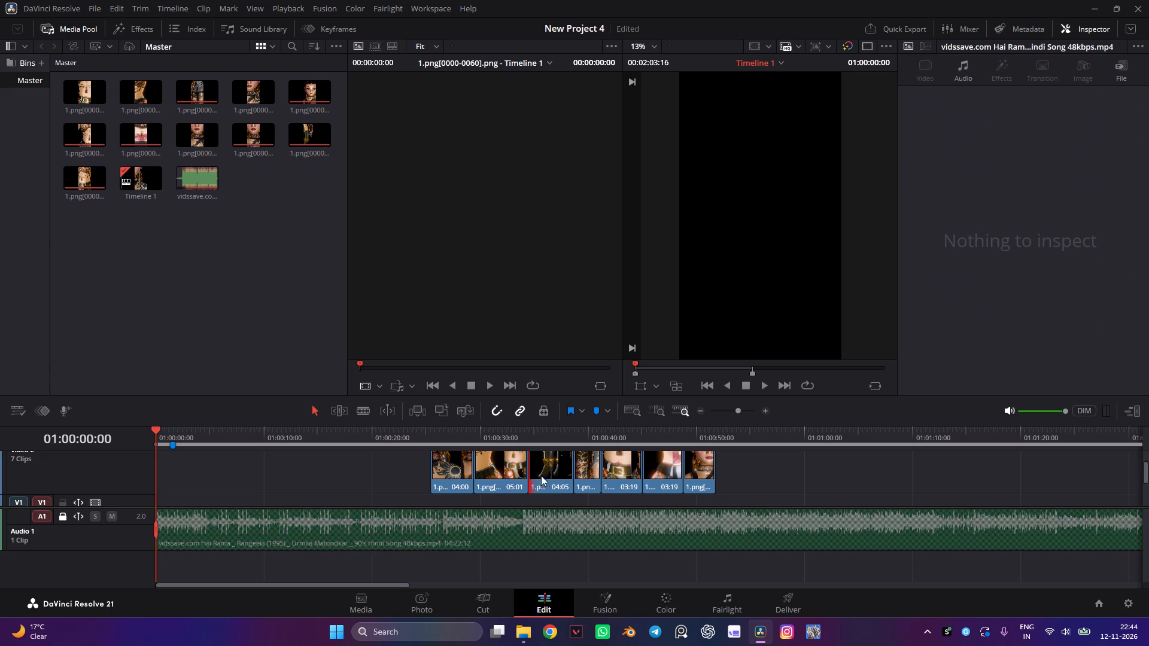
left_click(544, 477)
left_click_drag(555, 477, 178, 490)
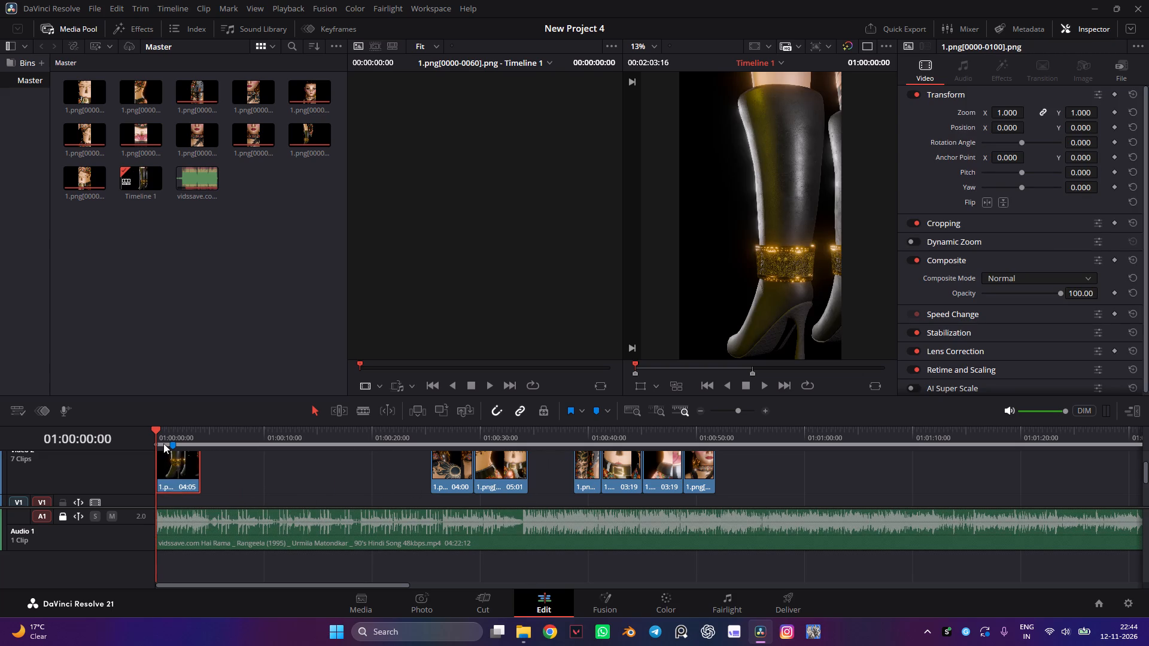
Play the 1.png[0000-0100].png boots clip repeatedly from the timeline start to check how it fits the song.
left_click_drag(160, 427, 154, 427)
key("space")
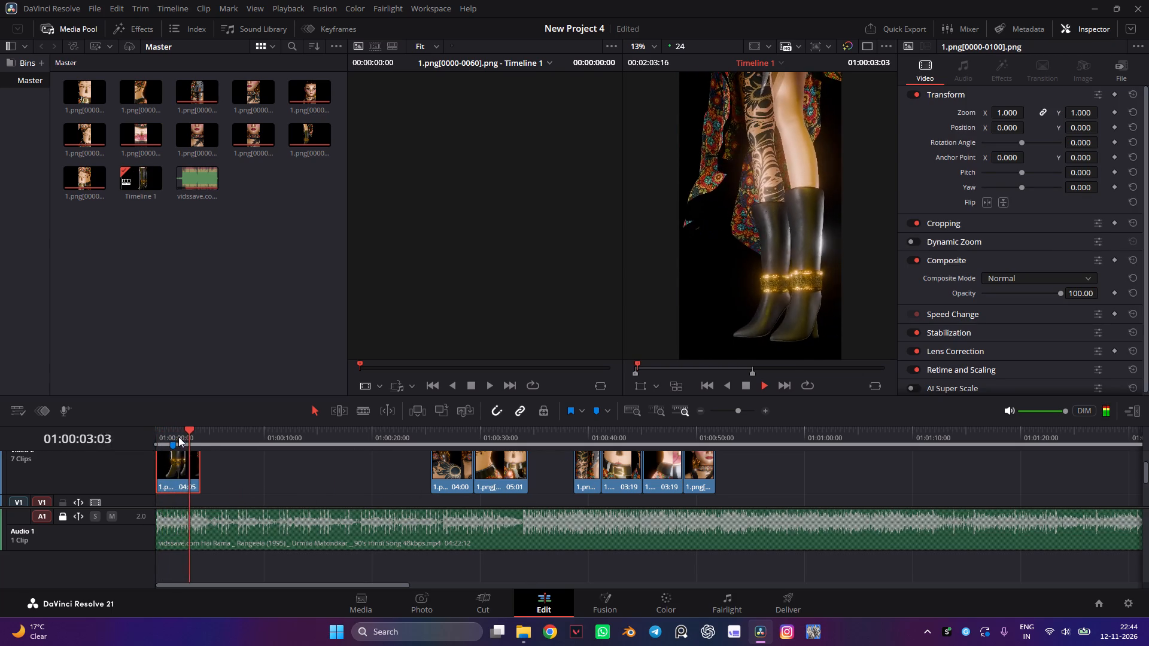
key("space")
left_click_drag(191, 425, 165, 427)
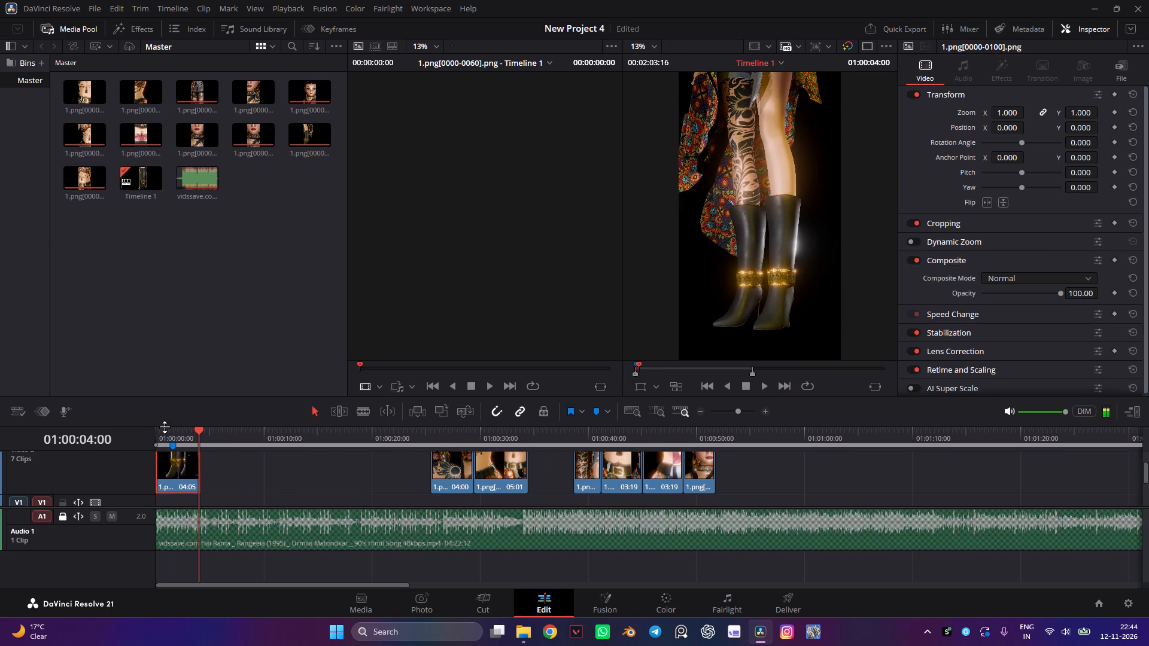
left_click_drag(165, 427, 165, 428)
left_click_drag(196, 438, 123, 437)
key("space")
key("space")
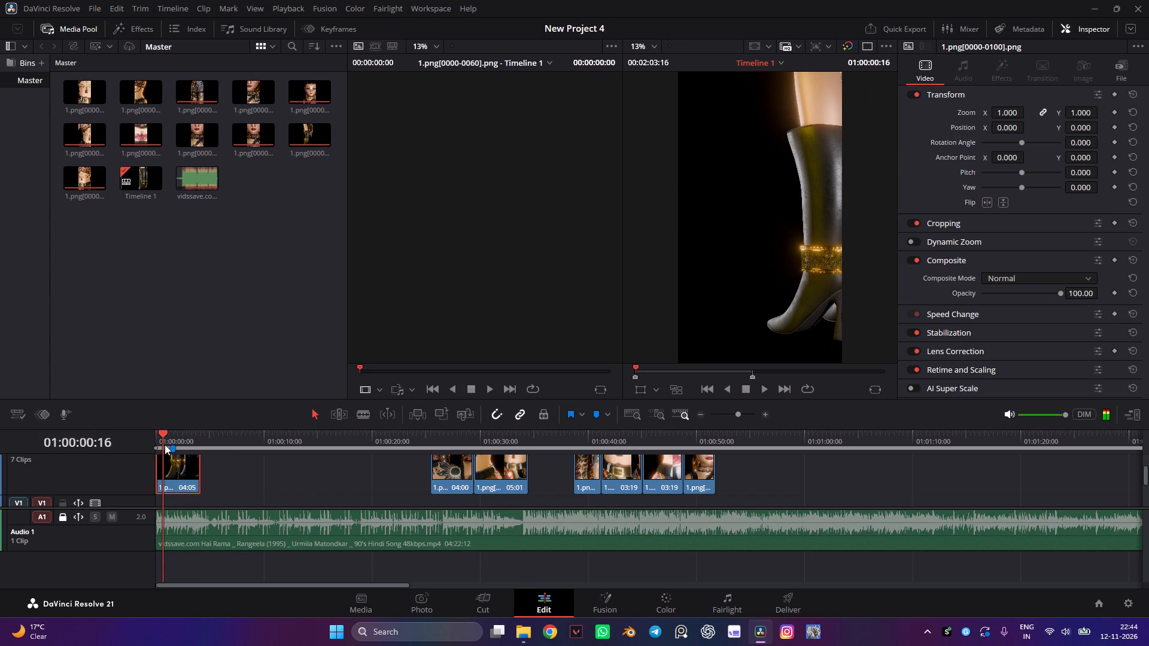
left_click_drag(163, 432, 143, 434)
key("space")
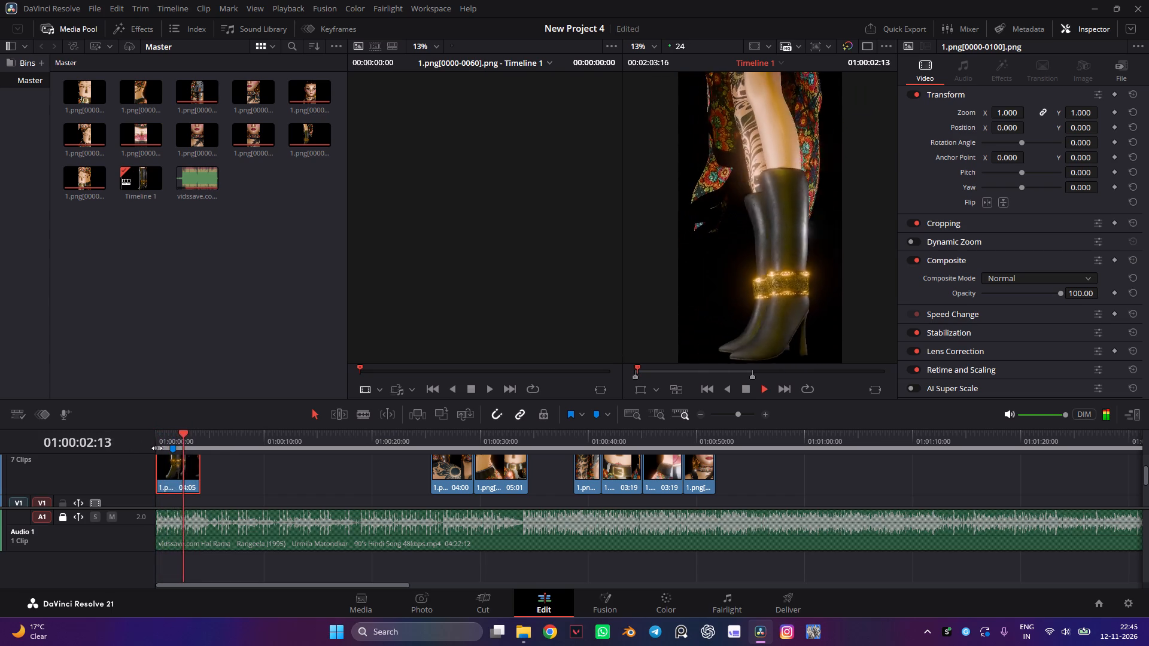
key("space")
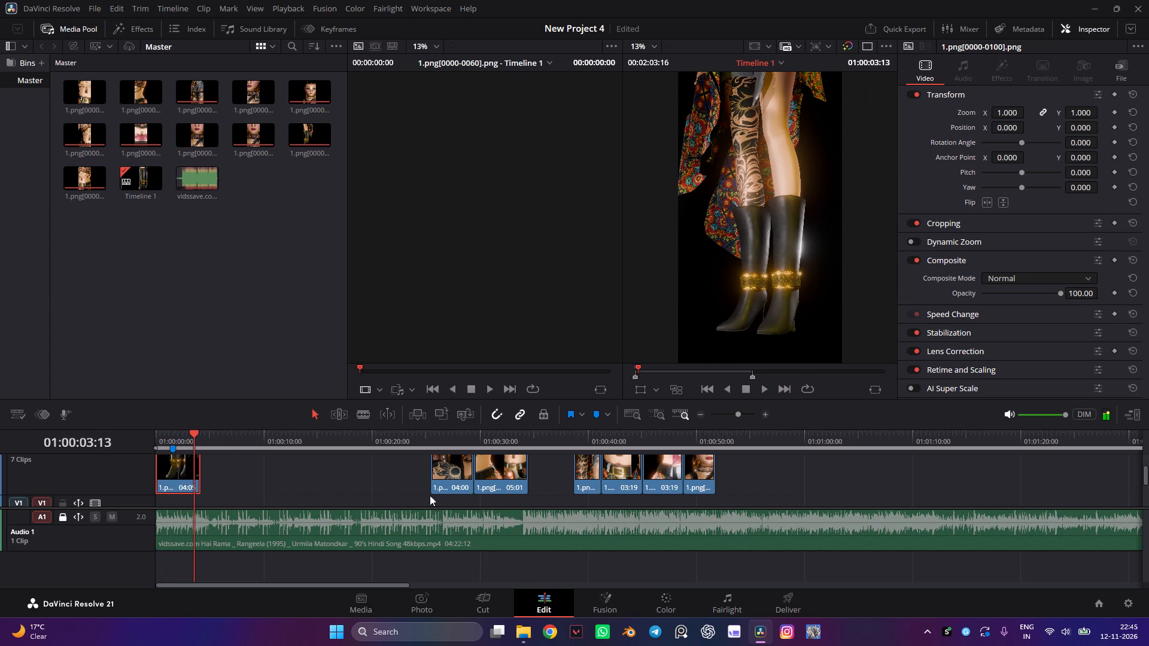
key("space")
key("space")
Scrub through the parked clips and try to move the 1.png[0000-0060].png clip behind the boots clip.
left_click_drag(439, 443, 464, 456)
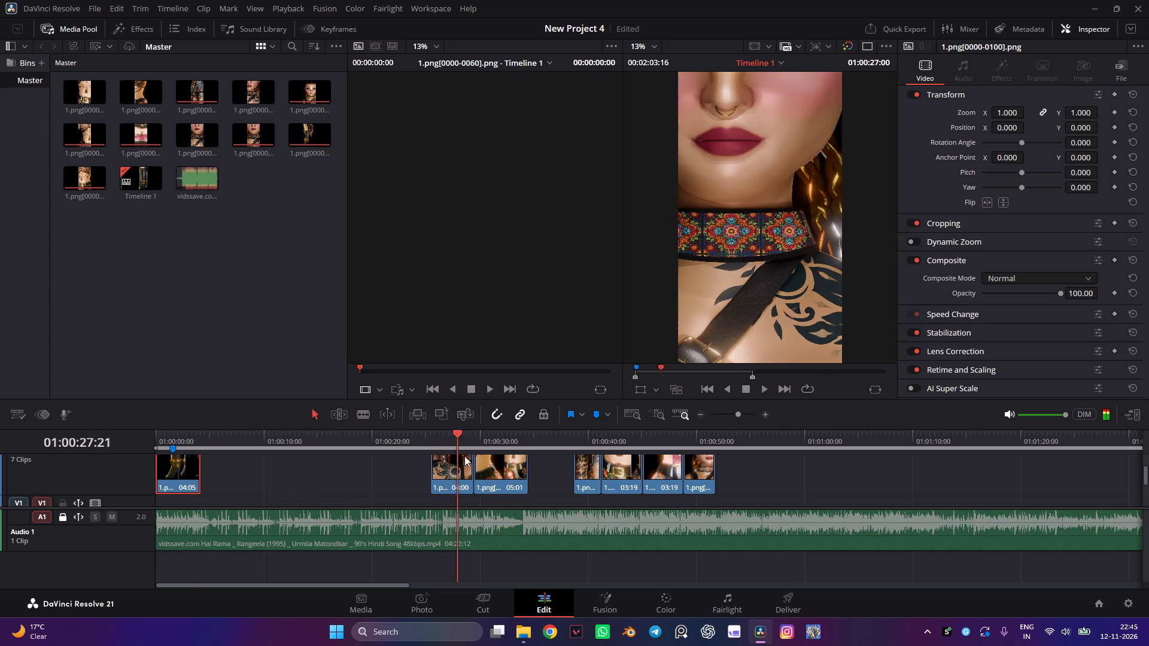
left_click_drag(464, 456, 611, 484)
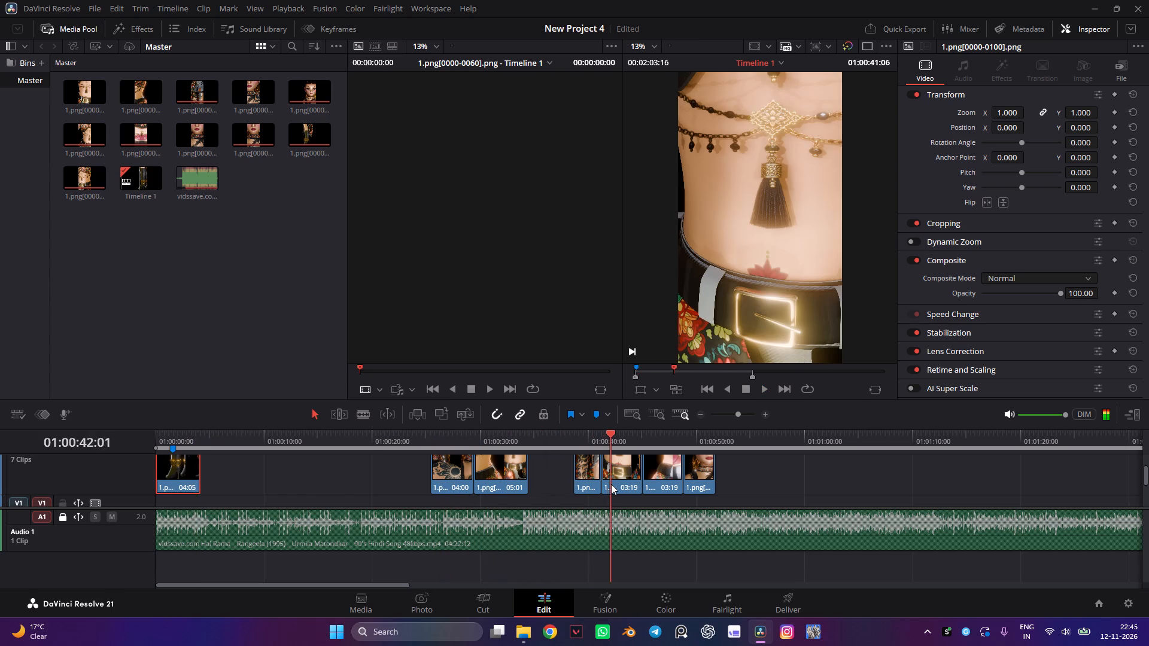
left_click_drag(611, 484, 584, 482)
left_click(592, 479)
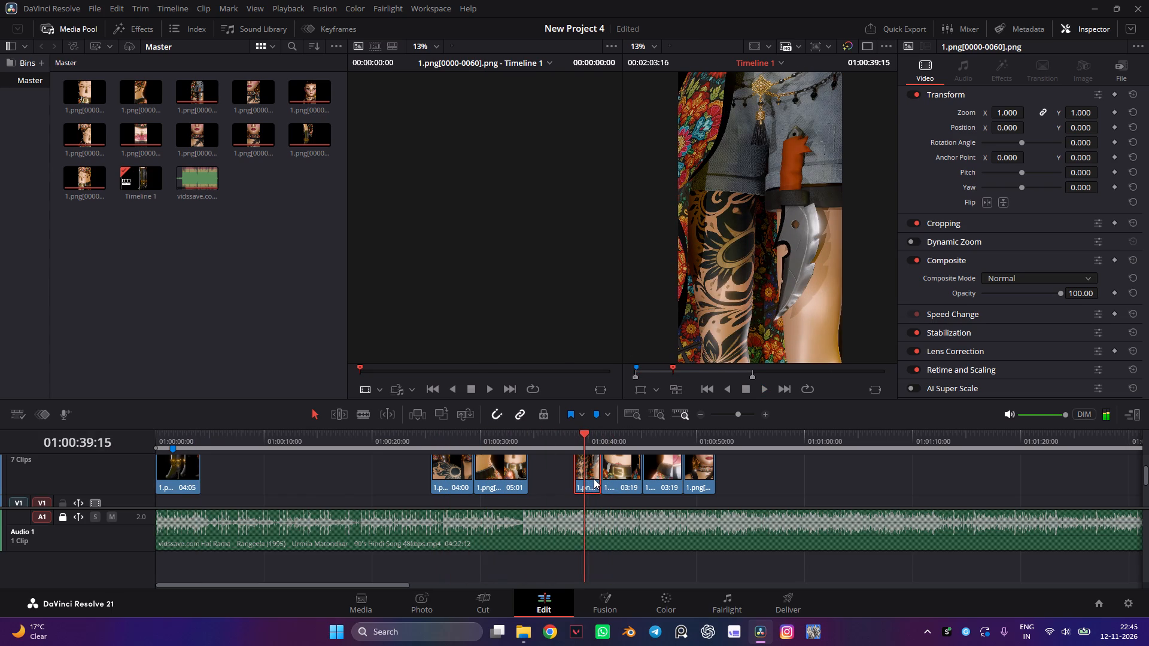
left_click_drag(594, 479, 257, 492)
Replay the boots clip from the start, then place the 1.png[0000-0095].png clip directly after it on Video 2.
left_click_drag(180, 439, 143, 440)
key("space")
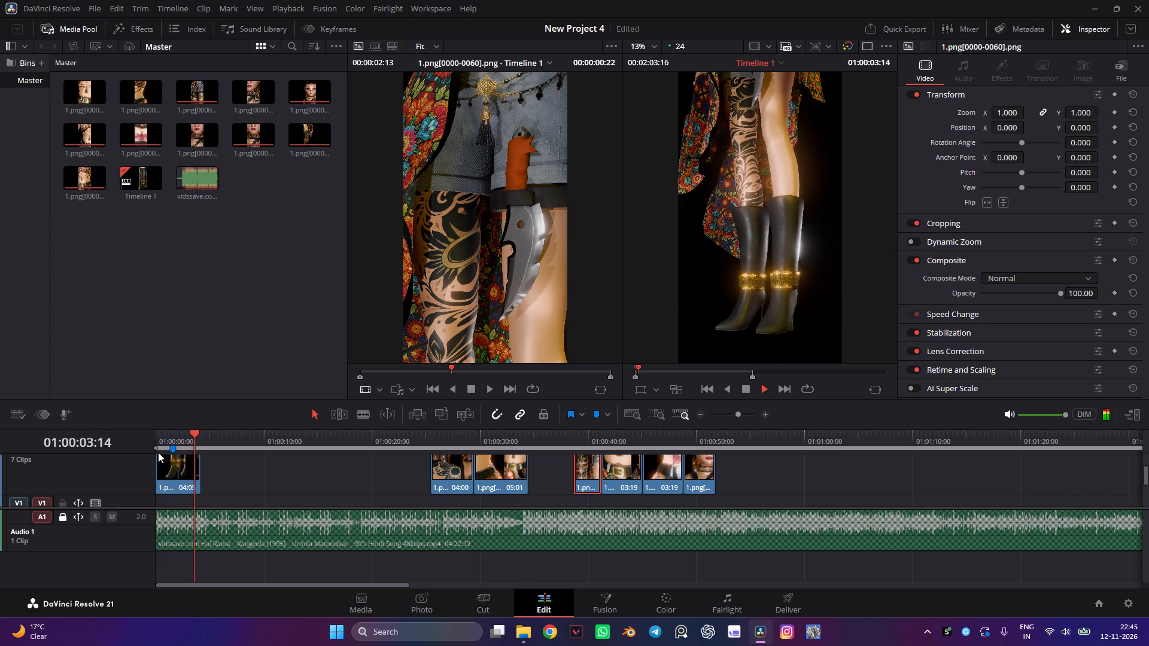
key("space")
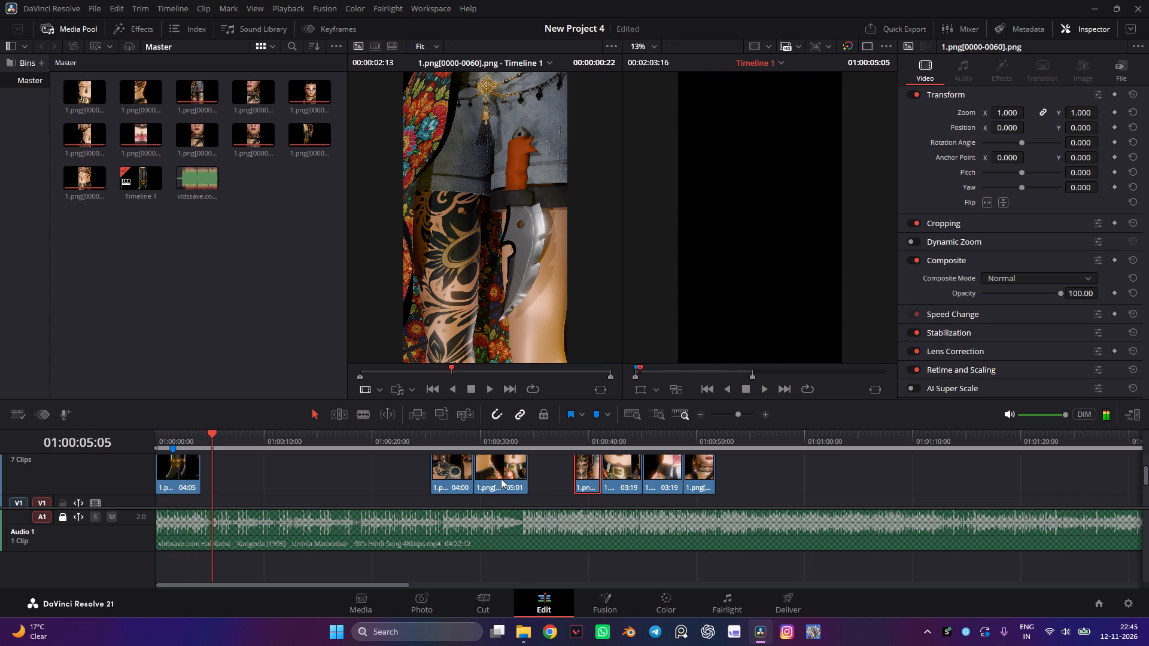
left_click(452, 478)
left_click_drag(452, 470, 180, 480)
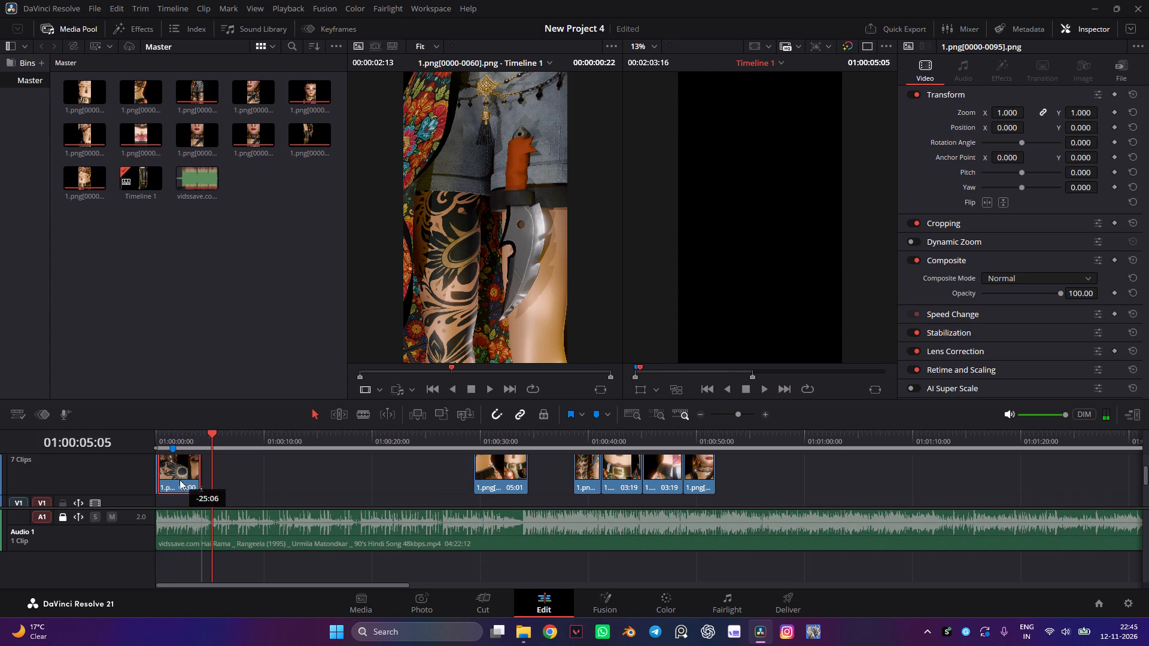
left_click_drag(180, 480, 216, 483)
Play the 1.png[0000-0095].png clip to find its beat, split it at 01:00:06:20, and park the cut-off remainder at about 18 seconds.
left_click(199, 437)
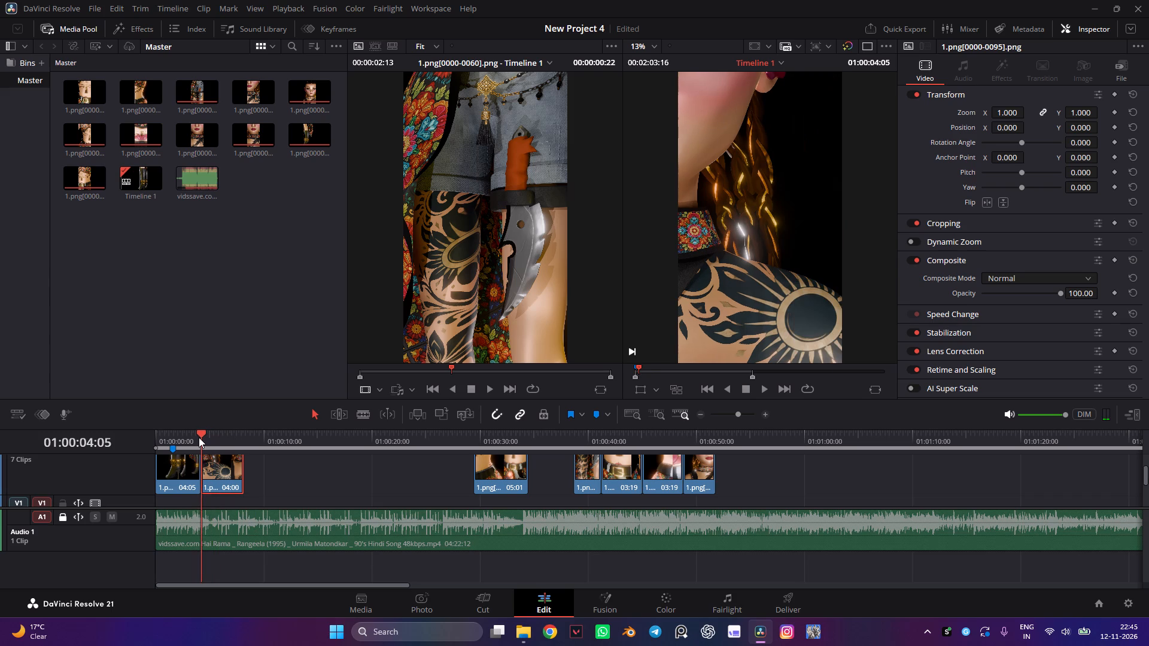
key("space")
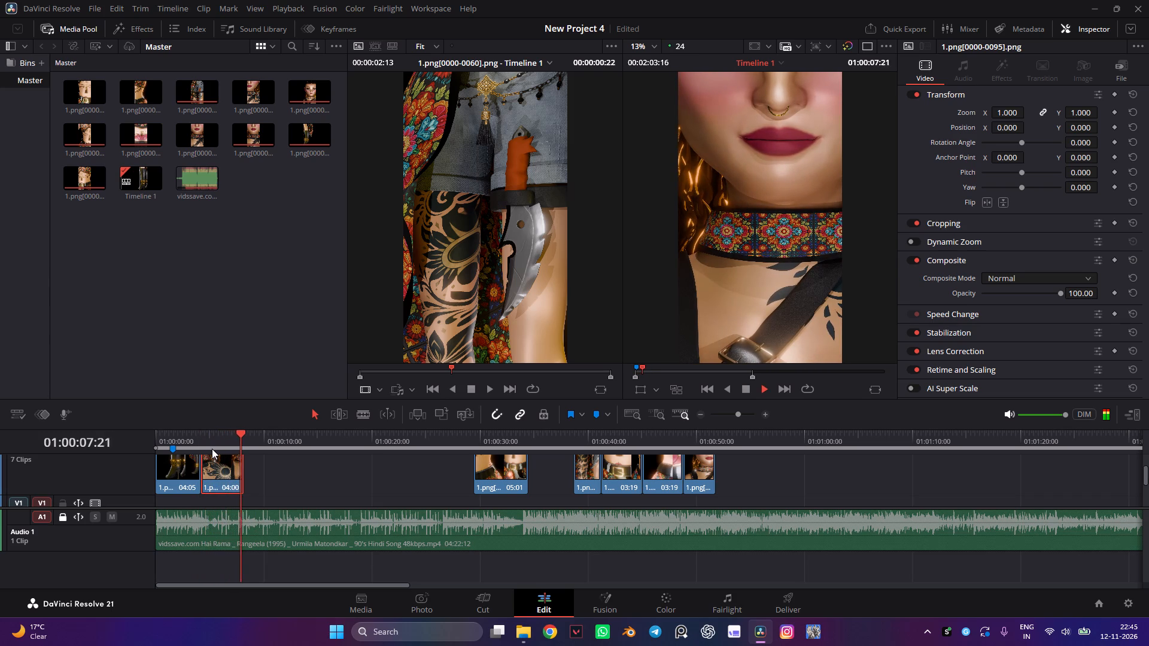
key("space")
left_click_drag(245, 440, 218, 439)
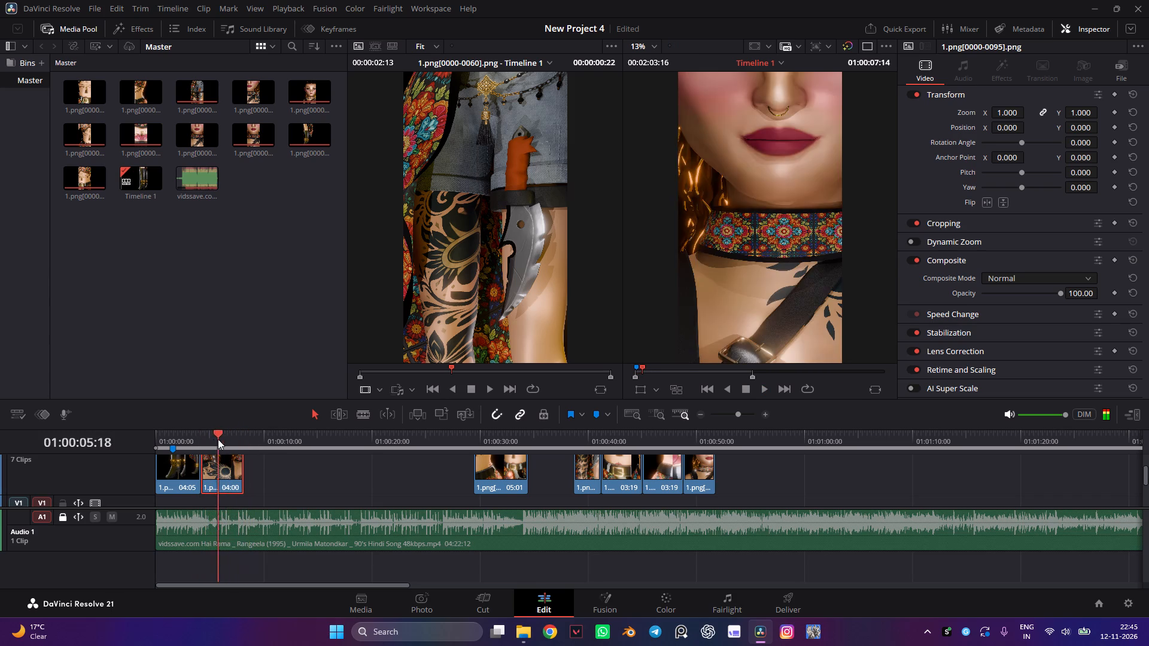
left_click_drag(218, 439, 200, 444)
key("space")
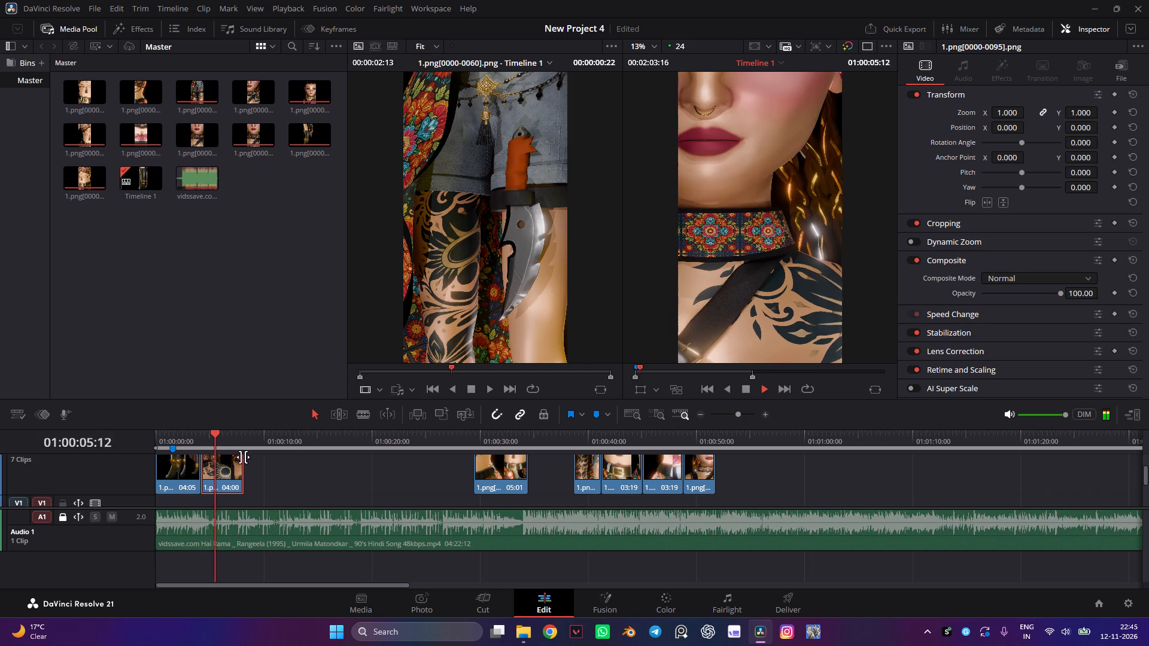
key("space")
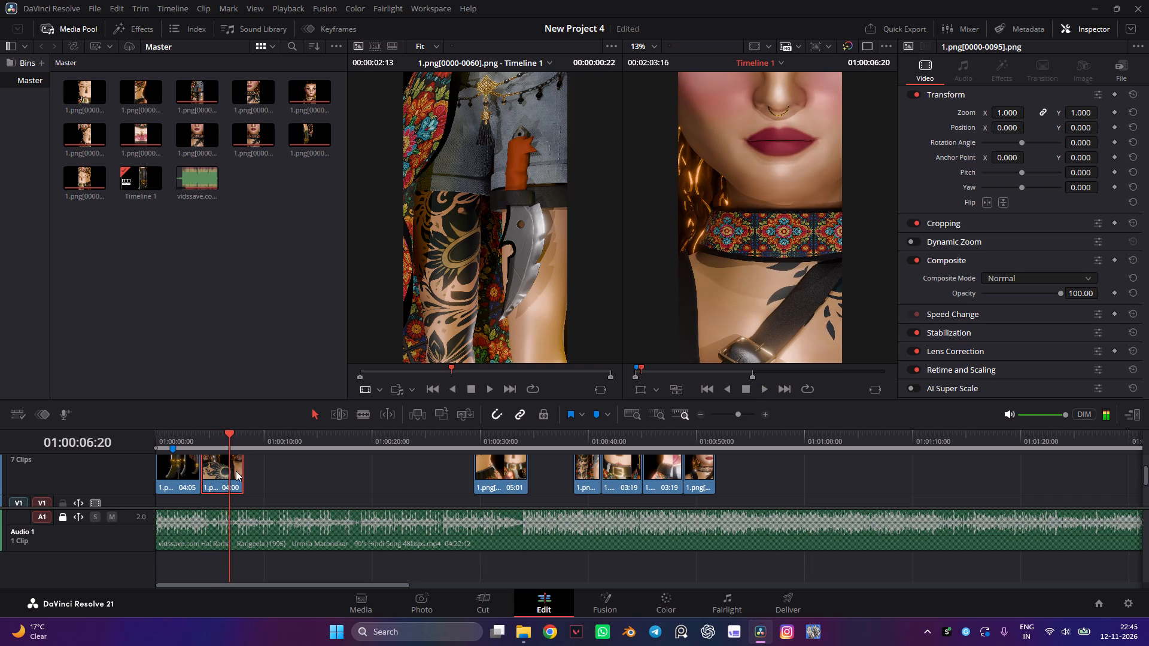
key("b")
left_click(232, 471)
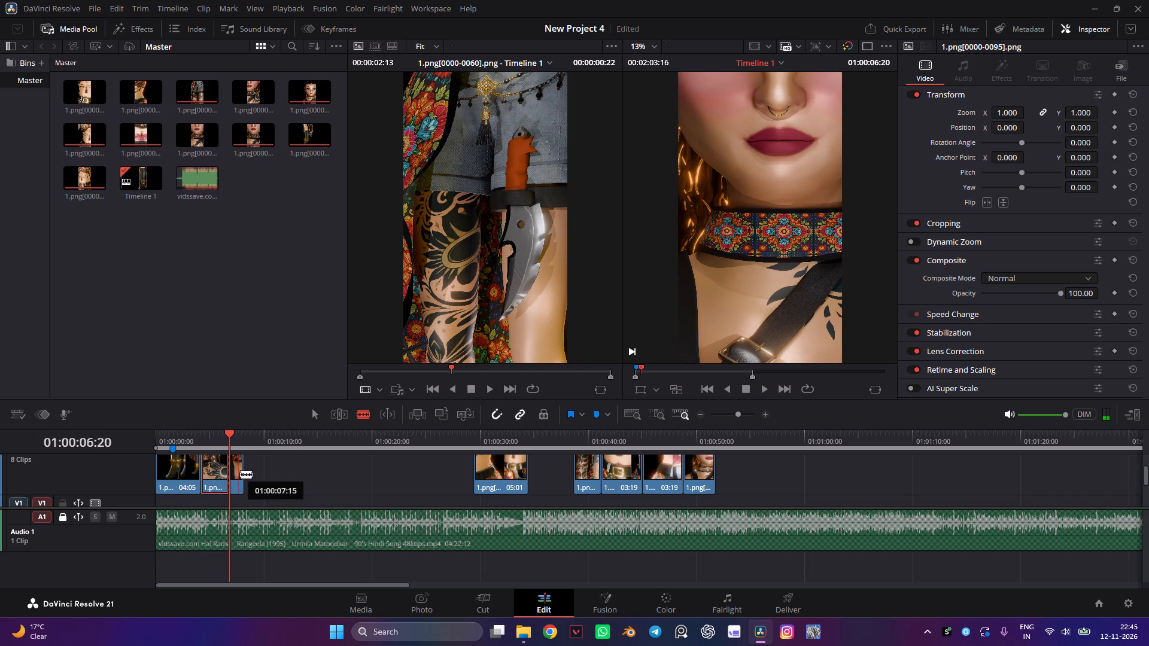
key("a")
left_click_drag(238, 477, 367, 492)
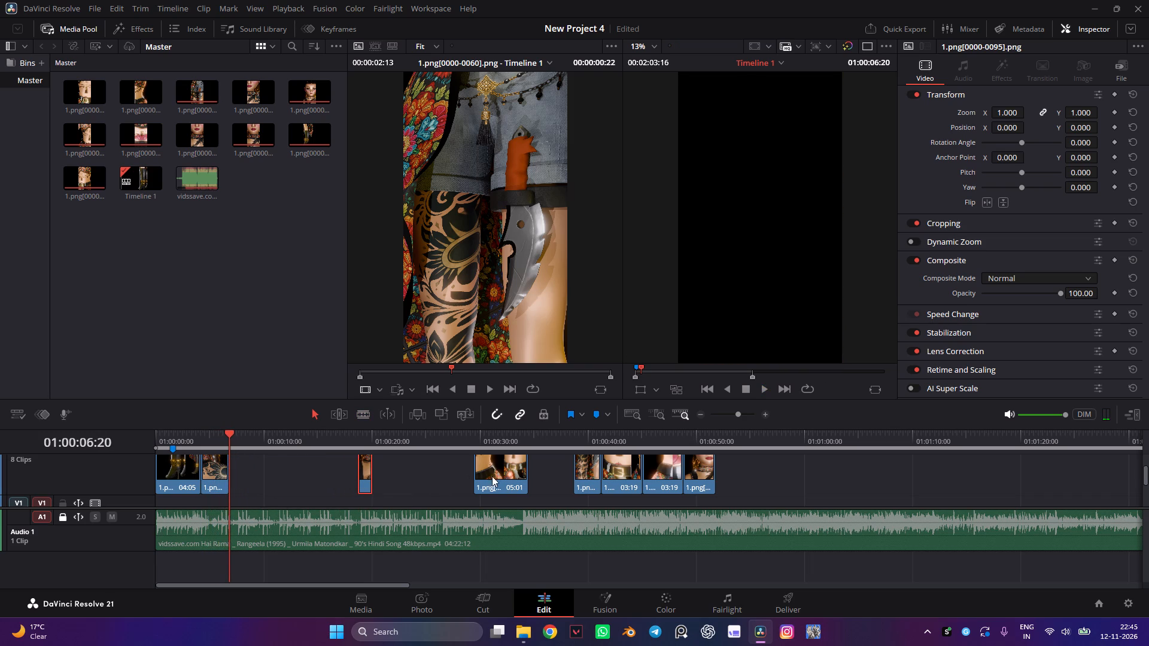
Move the 1.png[0000-0060].png clip directly behind the shortened 1.png[0000-0095].png clip on Video 2.
left_click(589, 478)
left_click_drag(584, 473, 323, 491)
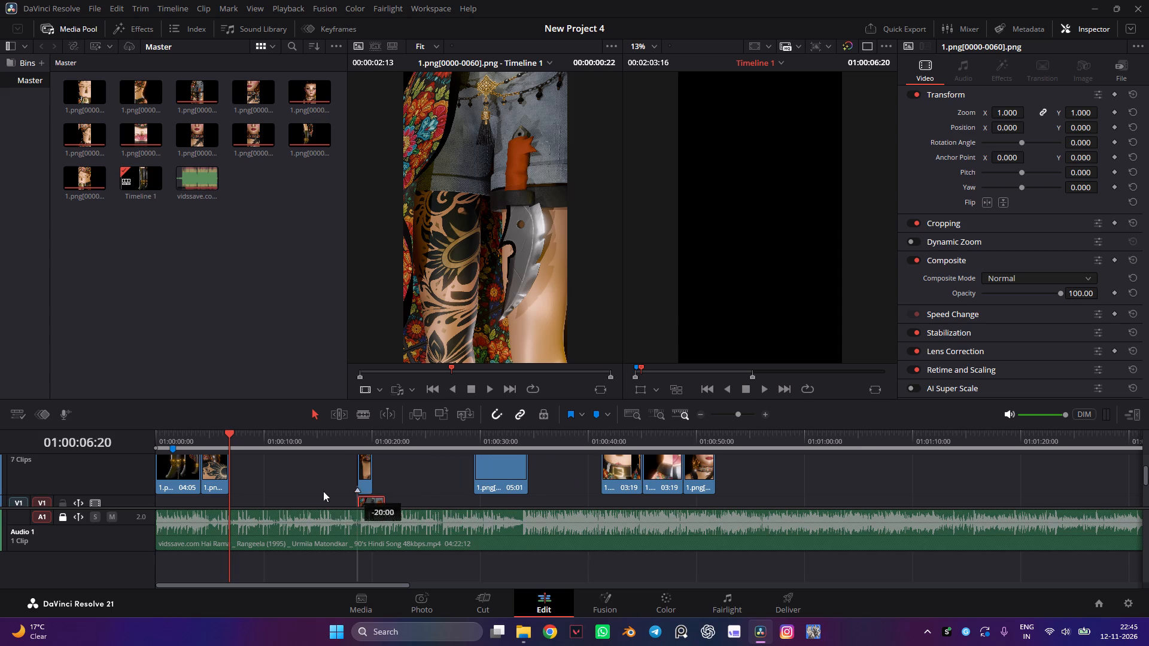
left_click_drag(323, 491, 237, 482)
Play the 1.png[0000-0060].png clip twice against the song to check its timing.
key("space")
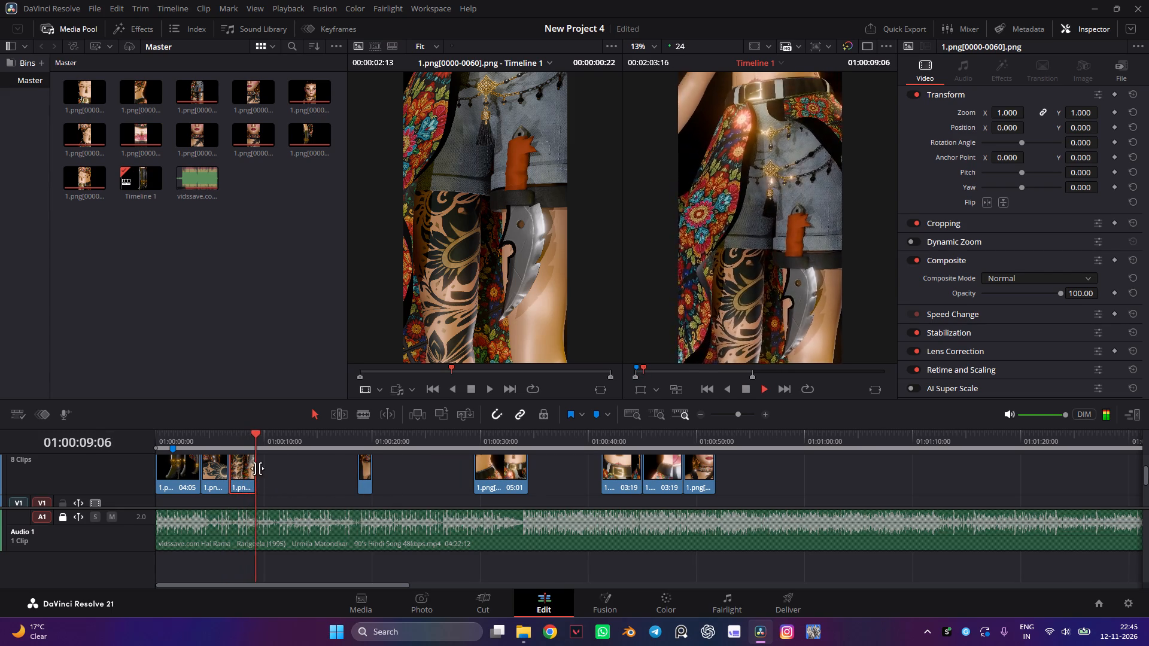
key("space")
left_click_drag(247, 432, 231, 435)
key("space")
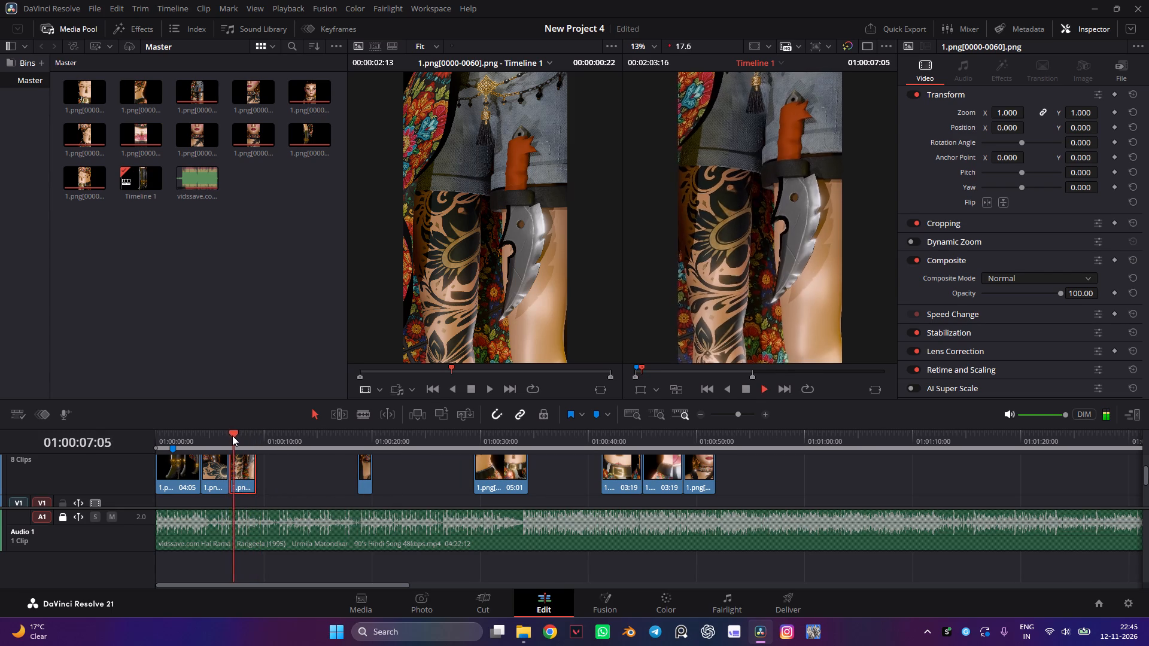
key("space")
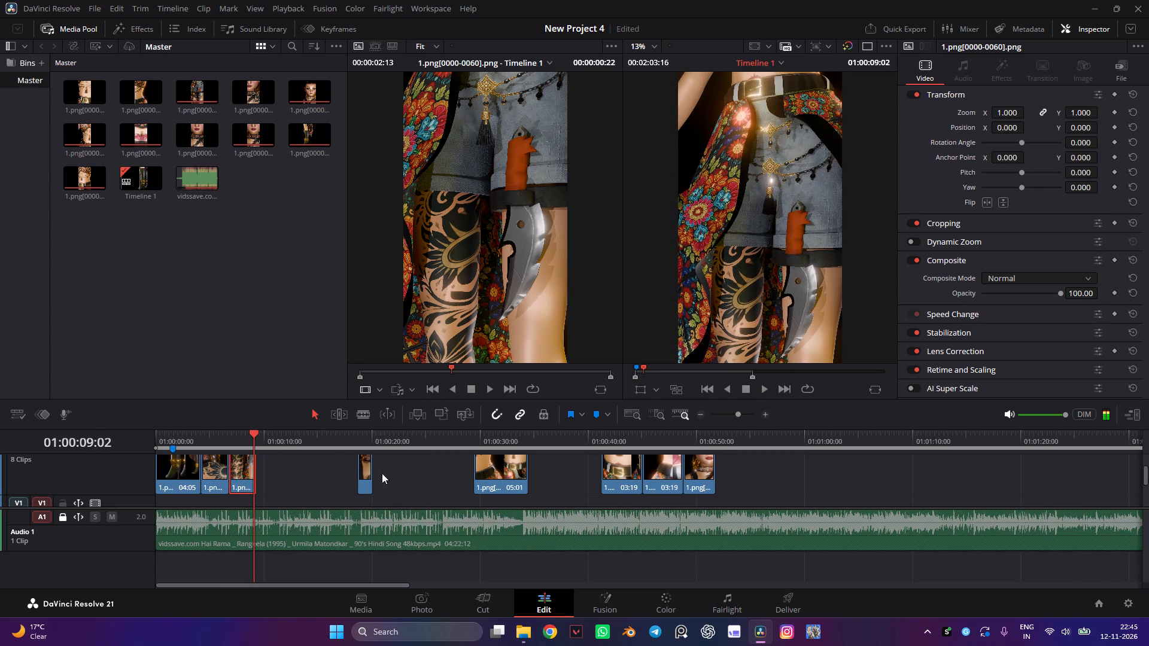
Move the cut-off 1.png[0000-0095].png remainder directly behind the 1.png[0000-0060].png clip on Video 2 and play it against the song.
left_click_drag(370, 480, 349, 481)
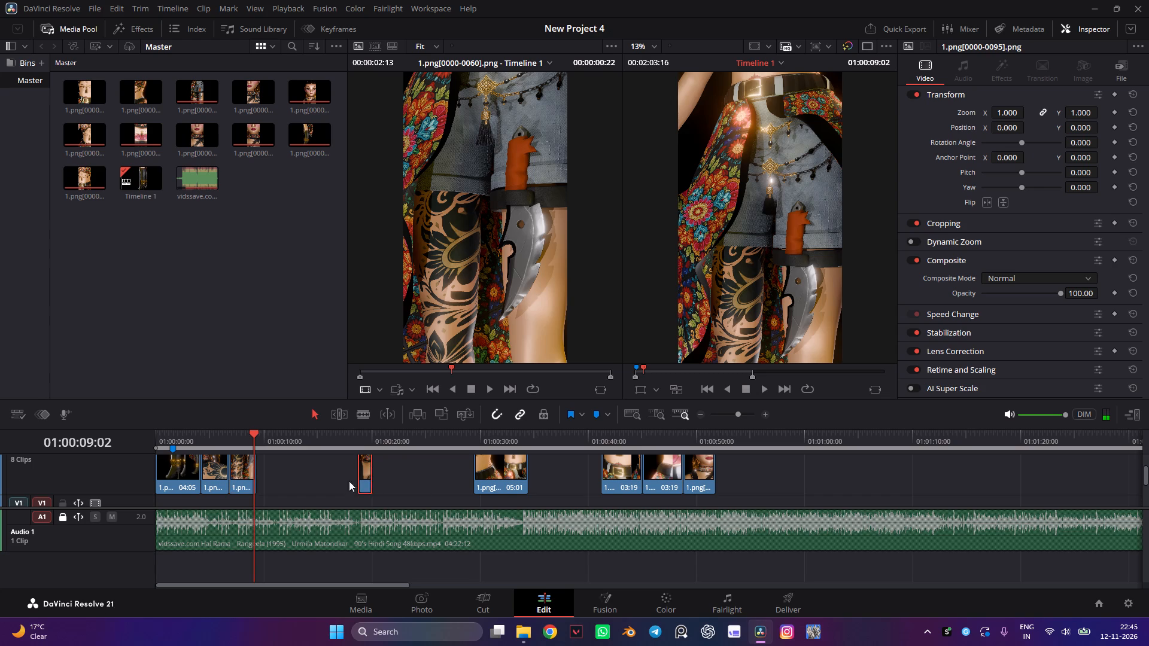
left_click_drag(349, 481, 265, 484)
key("space")
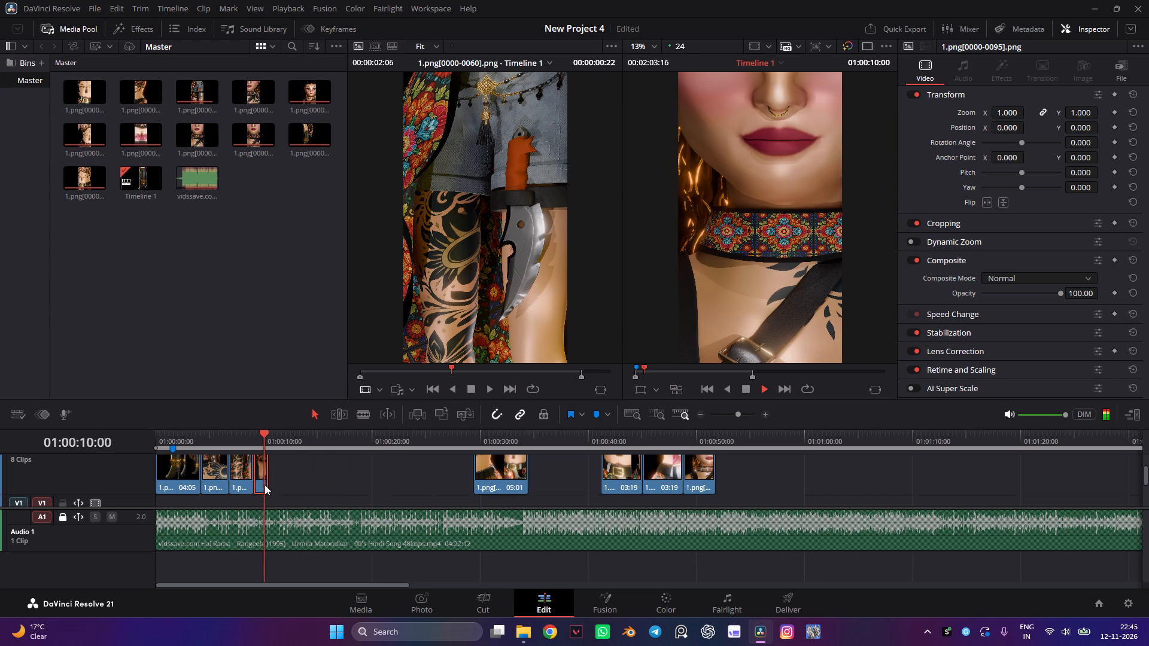
key("space")
key("space")
key("space")
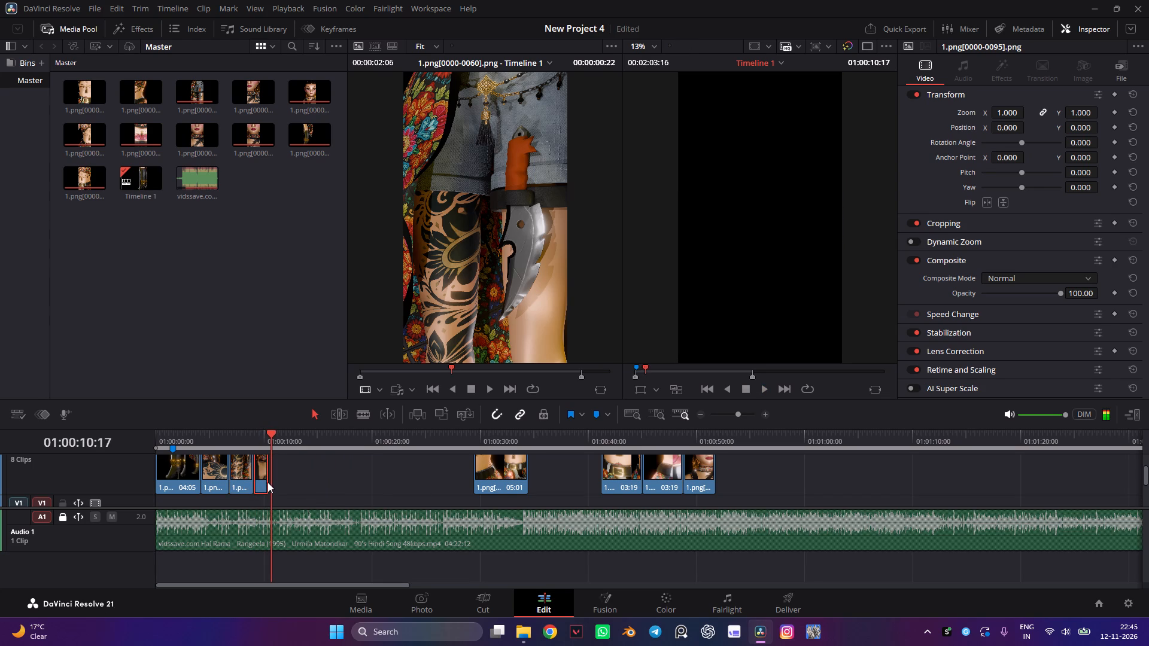
Set the clip speed of the moved 1.png[0000-0095].png remainder to 80%.
left_click(263, 473)
right_click(263, 473)
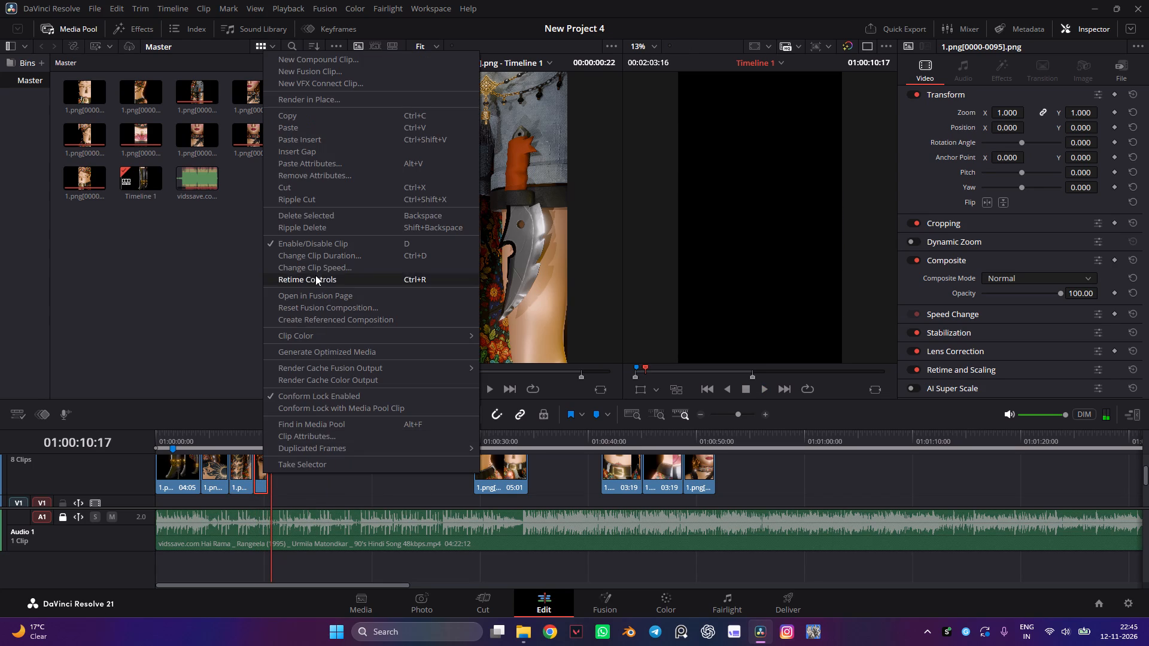
left_click(314, 273)
left_click(236, 280)
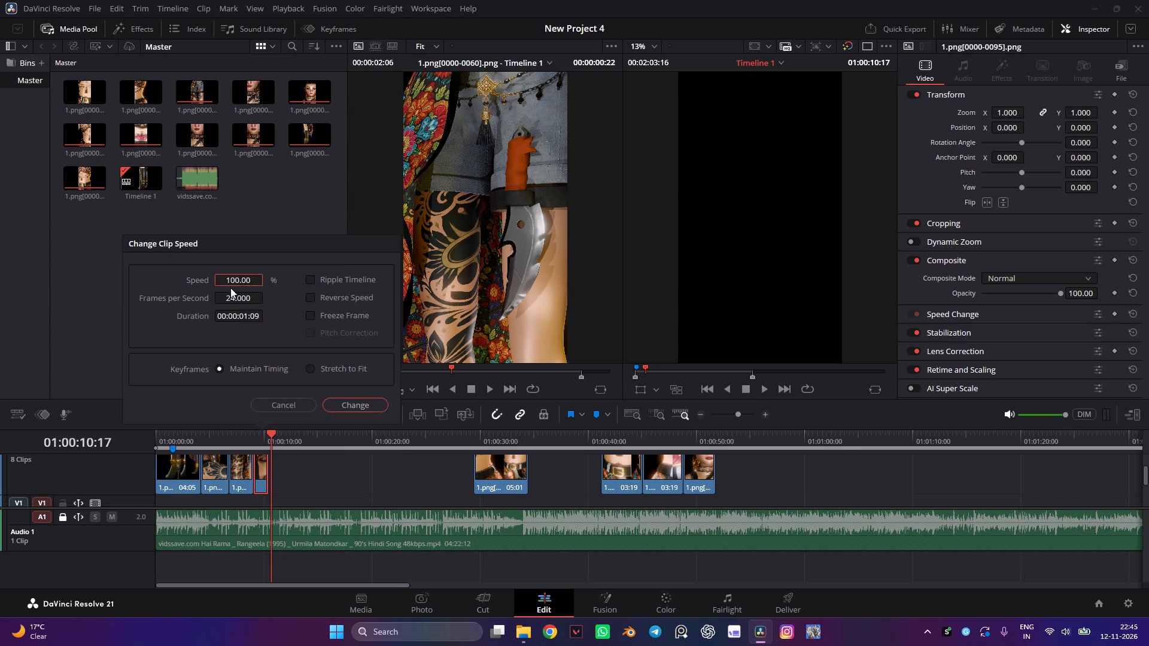
type("80")
key("Return")
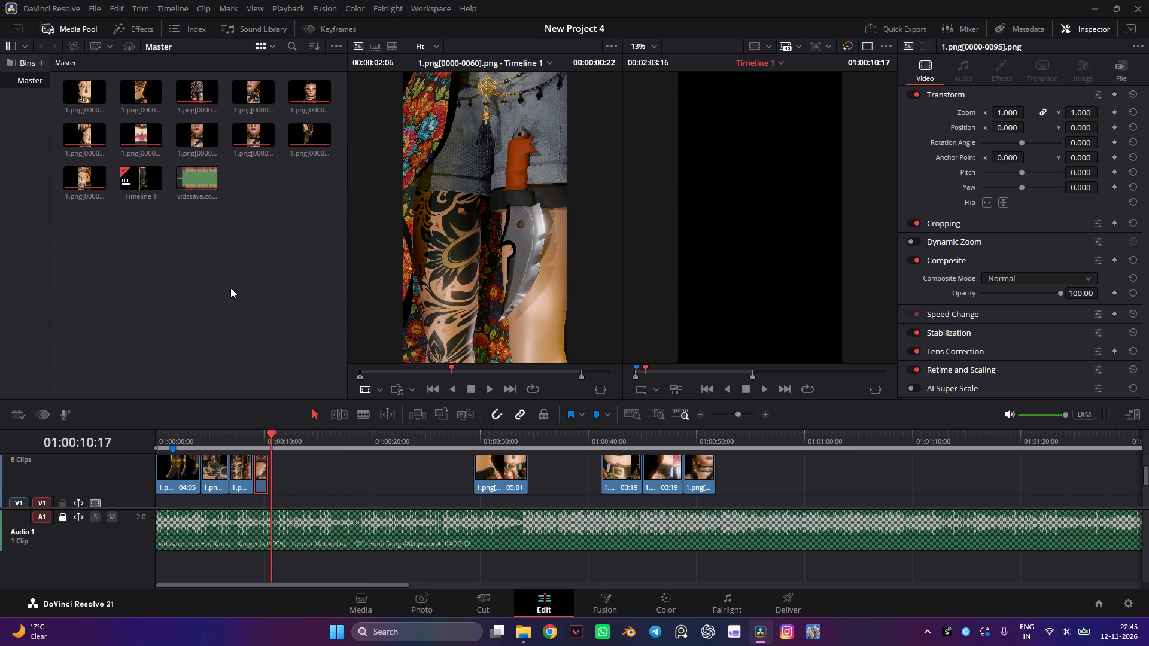
Extend the end of the slowed 1.png[0000-0095].png remainder to about 01:00:10:18, then replay the preceding cuts to check its timing.
left_click(266, 470)
left_click_drag(270, 471, 287, 477)
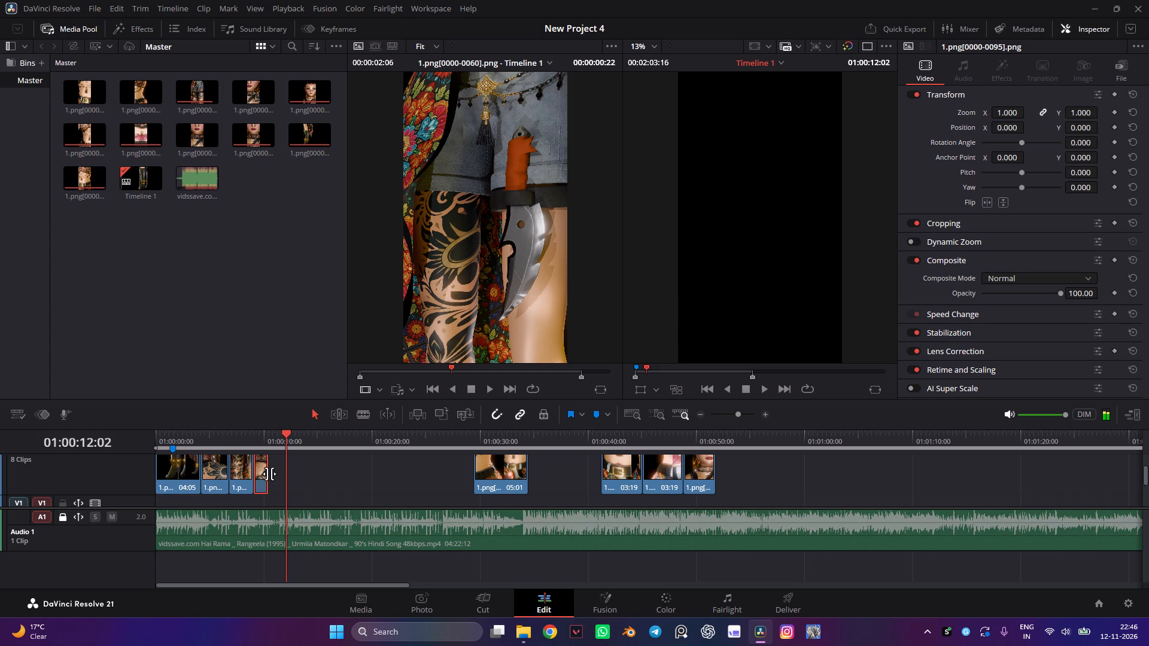
left_click_drag(270, 474, 285, 477)
left_click(252, 439)
key("space")
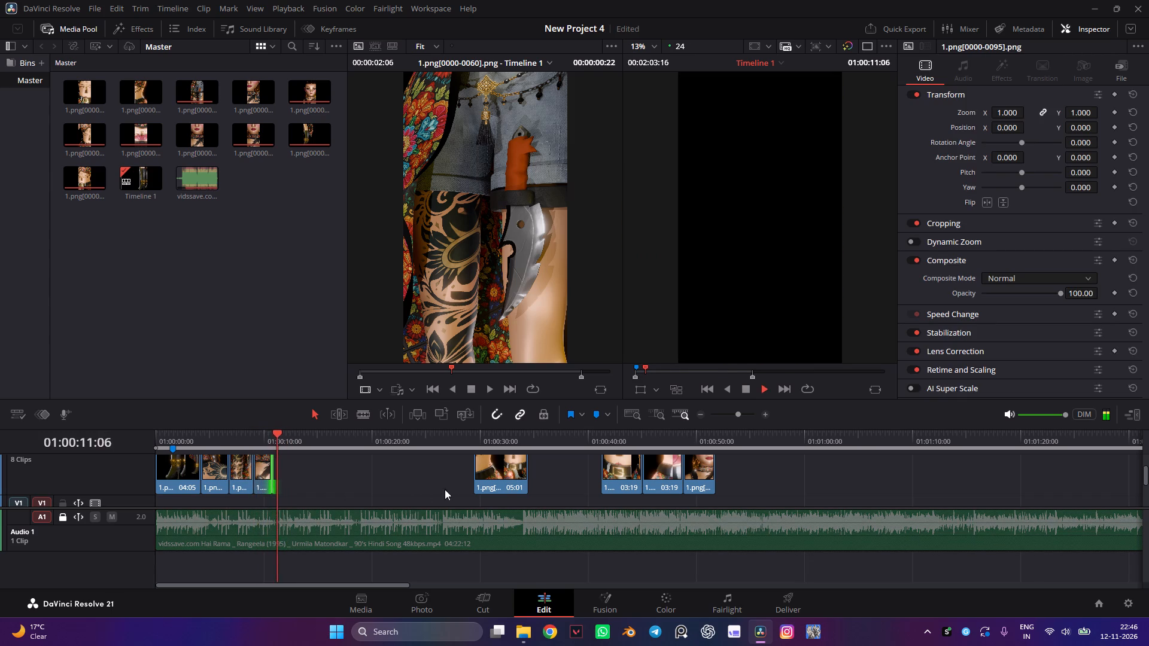
key("space")
left_click_drag(266, 435, 193, 452)
key("space")
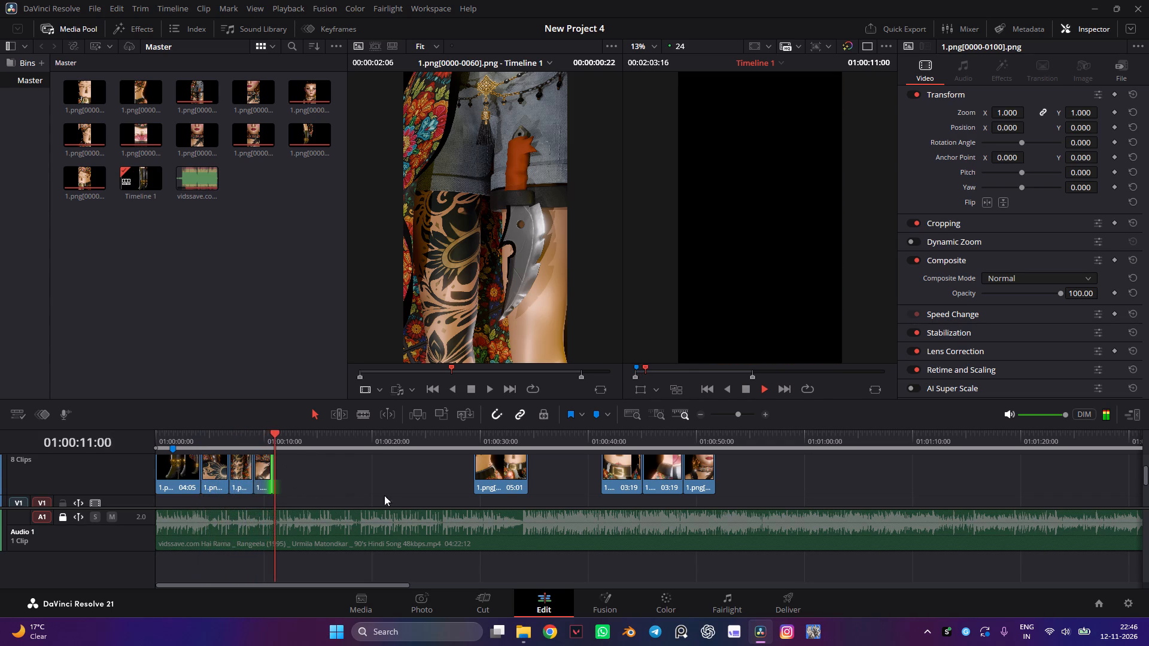
key("space")
Move the 1.png[0000-0120].png clip directly behind the slowed remainder on Video 2 and play it through against the song.
left_click_drag(510, 474, 336, 456)
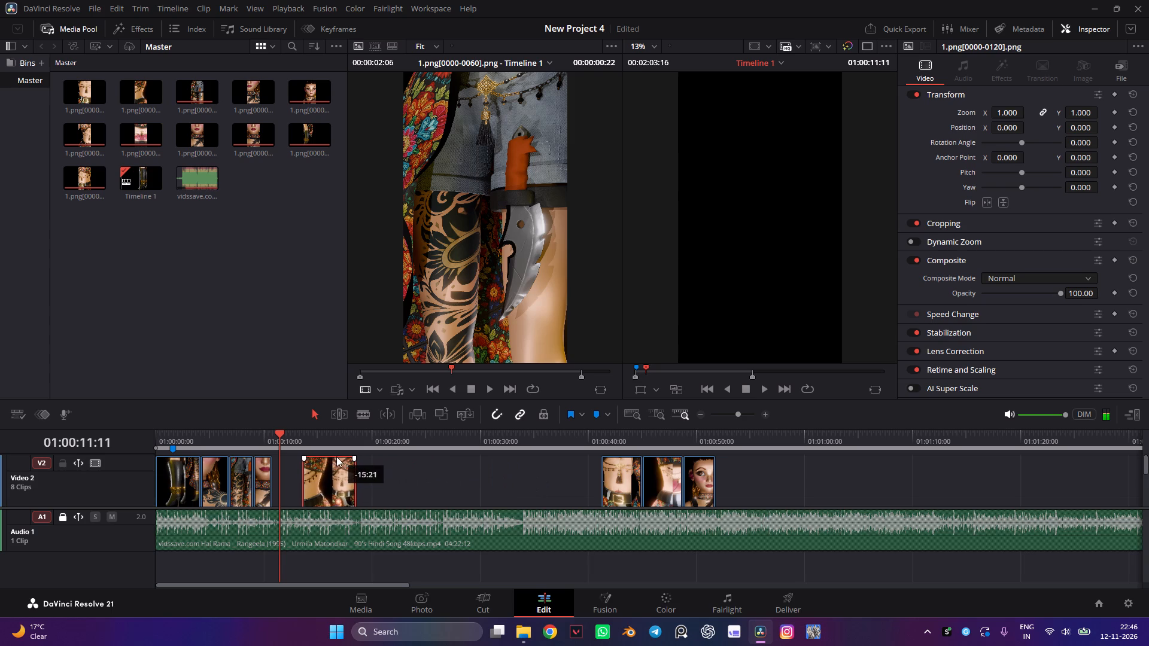
left_click_drag(336, 456, 308, 460)
left_click(272, 436)
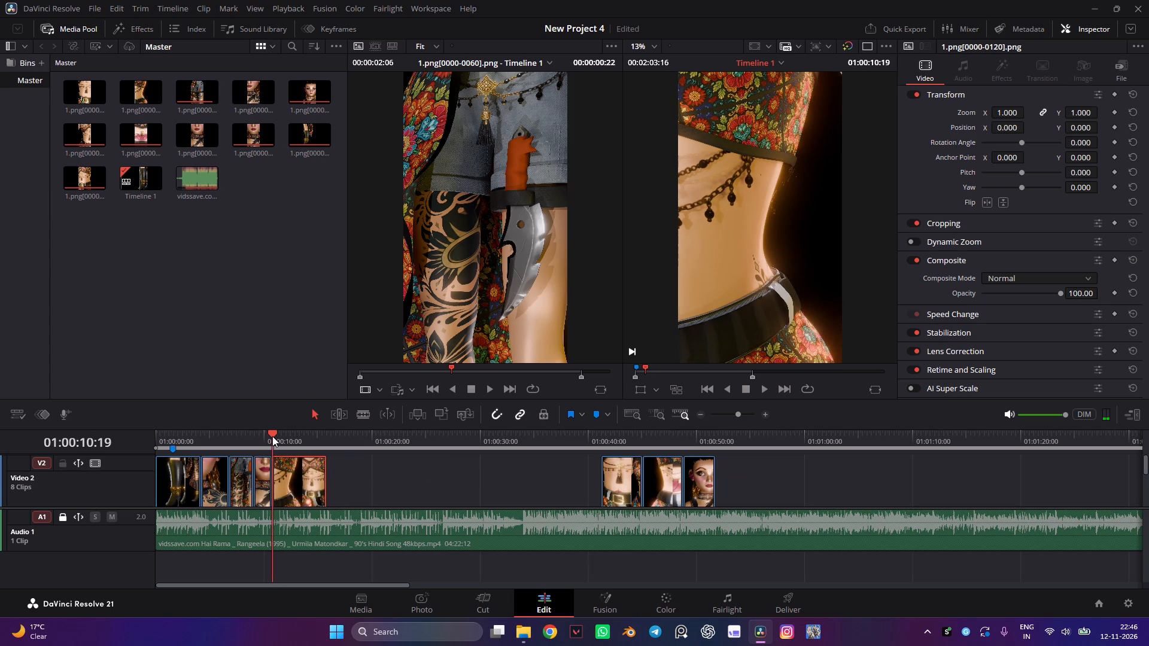
key("space")
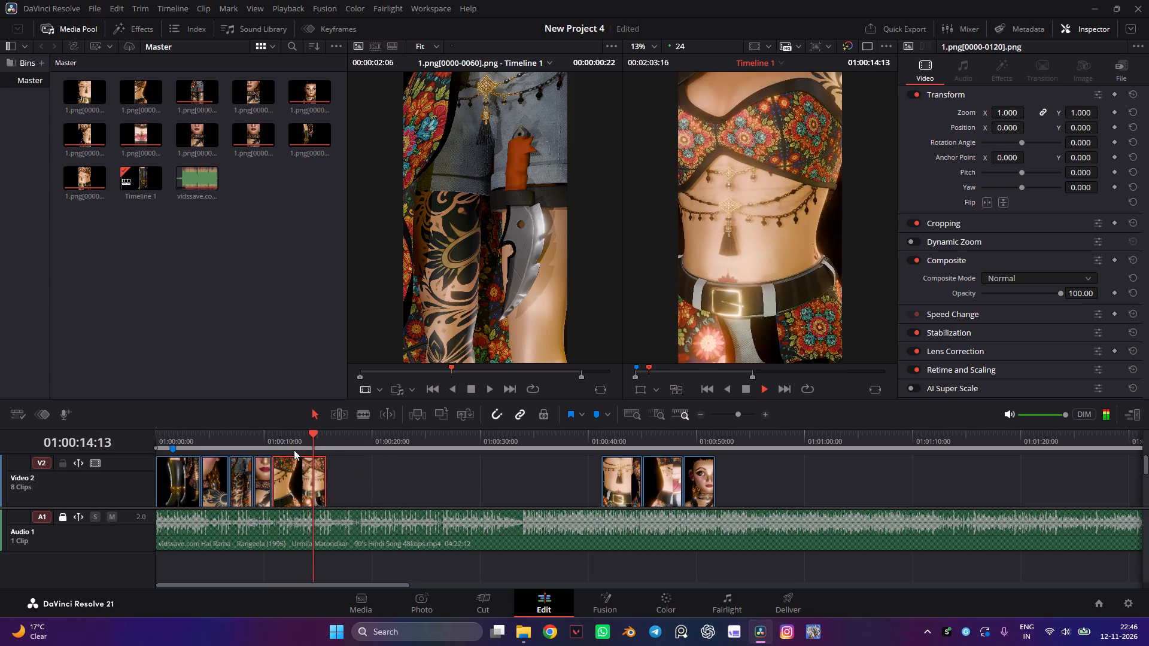
key("space")
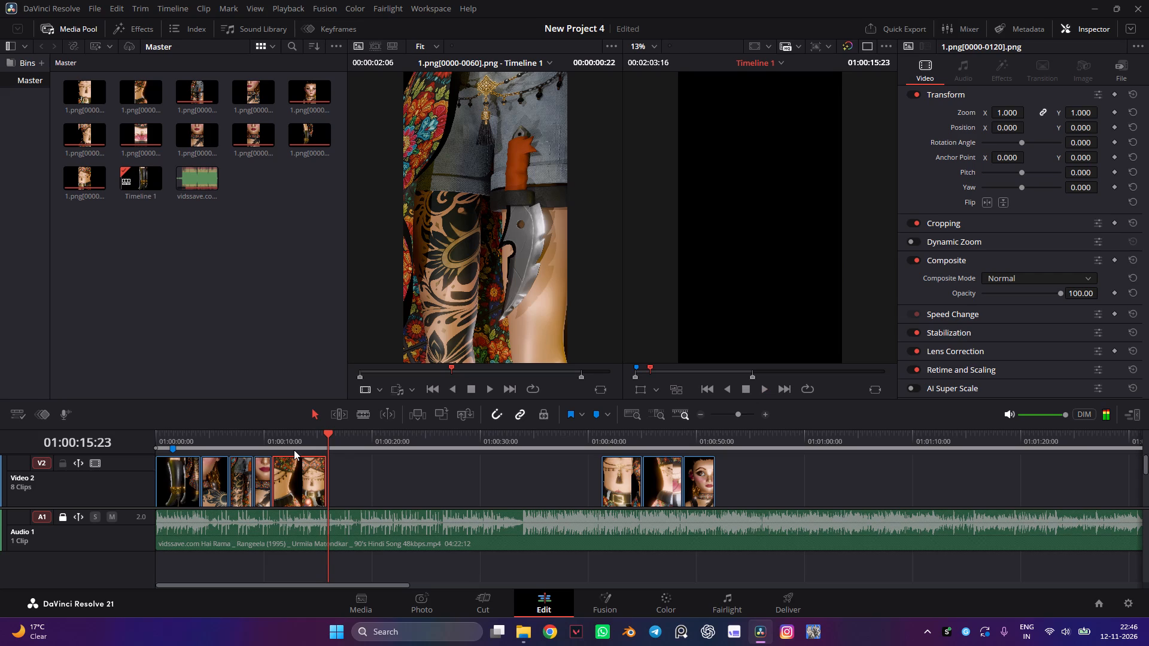
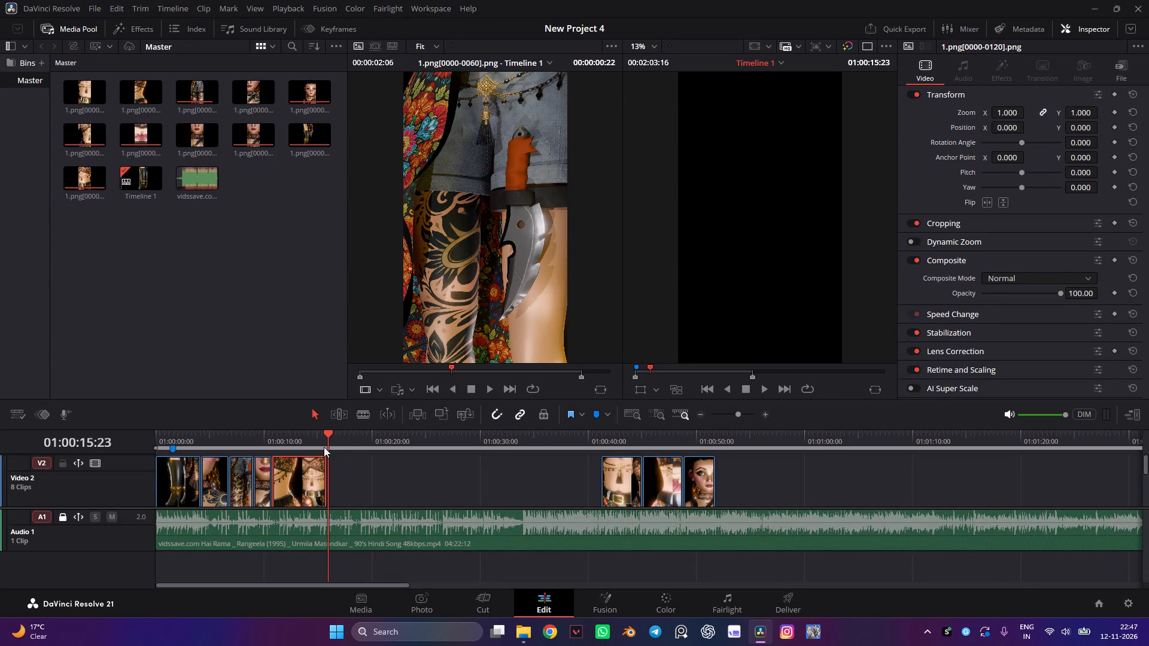
Replay the 1.png[0000-0120].png clip on Video 2 several times against the song to judge its timing.
left_click_drag(299, 435, 256, 444)
key("space")
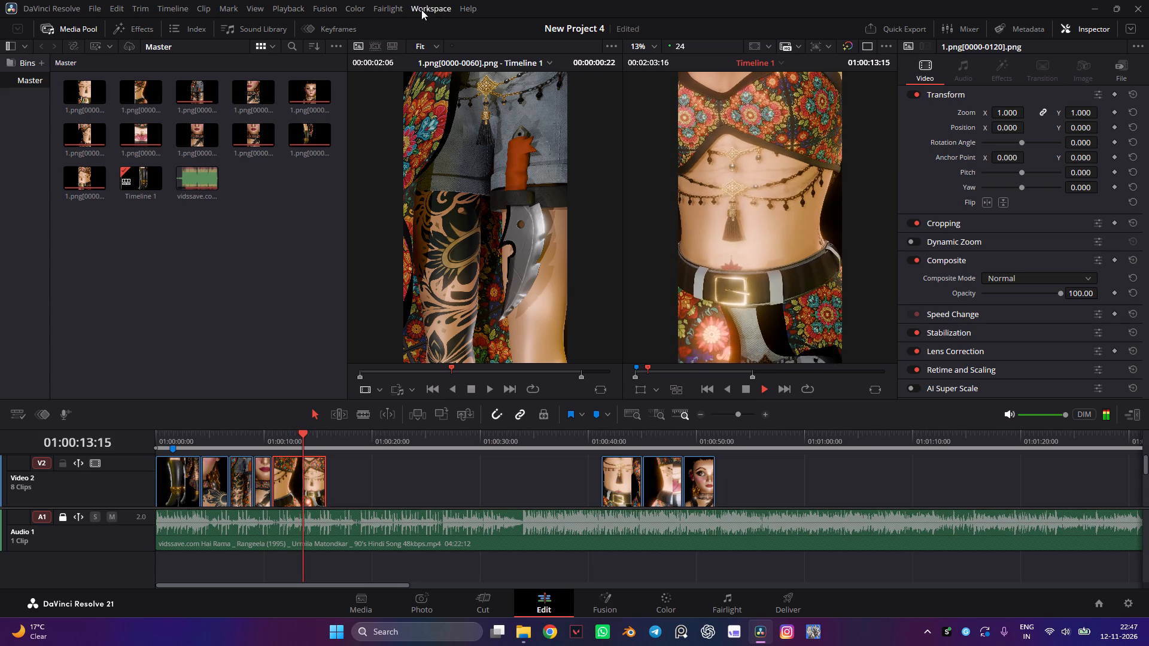
key("space")
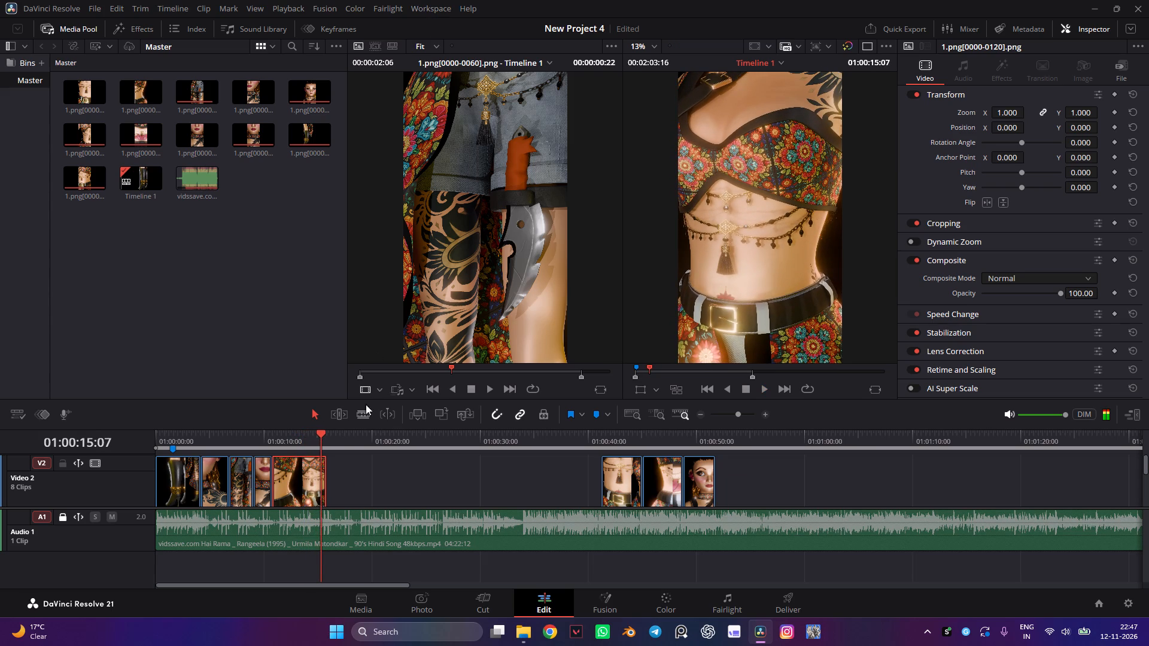
left_click_drag(316, 434, 279, 441)
left_click(276, 441)
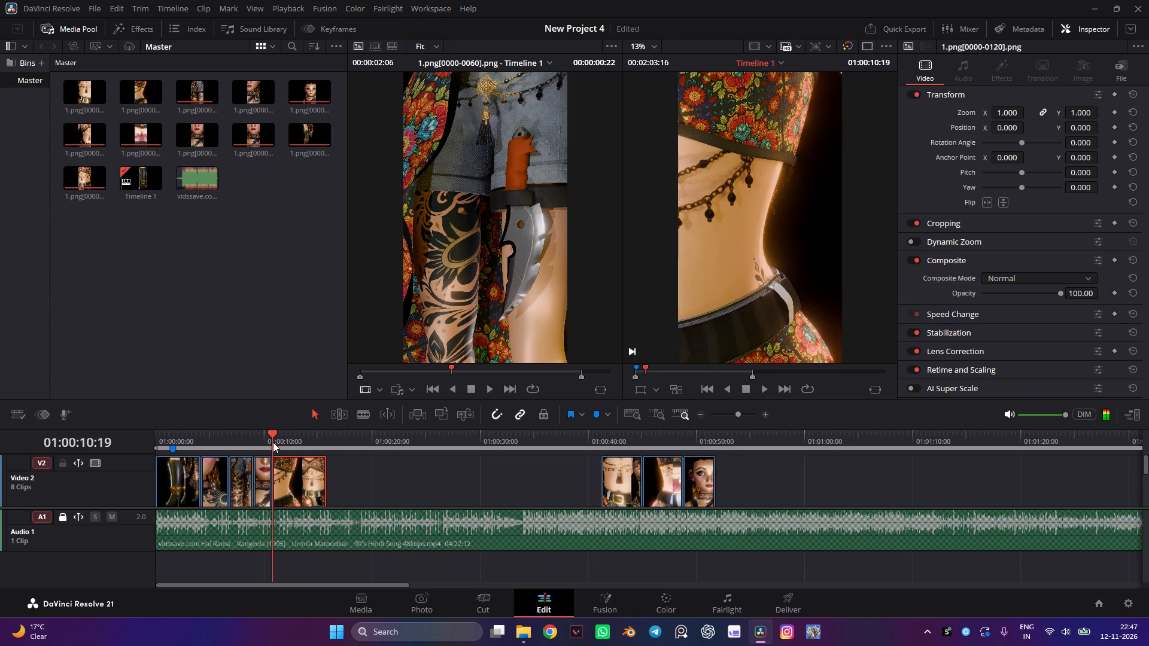
key("space")
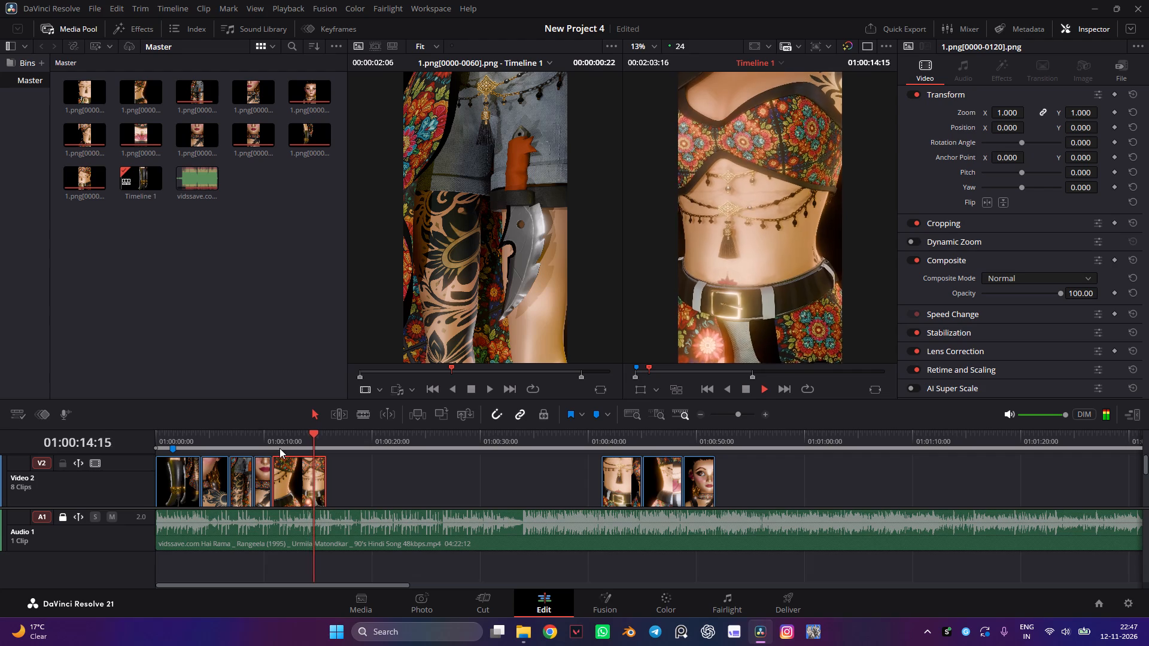
key("space")
key("space")
key("space")
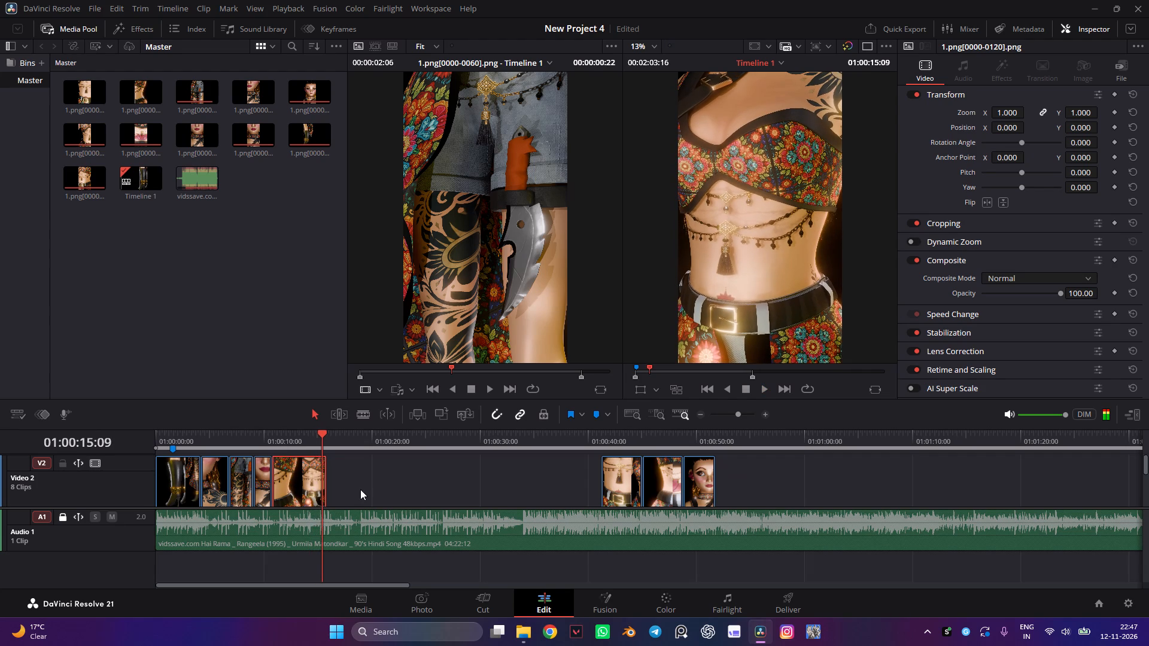
left_click_drag(299, 438, 270, 443)
key("space")
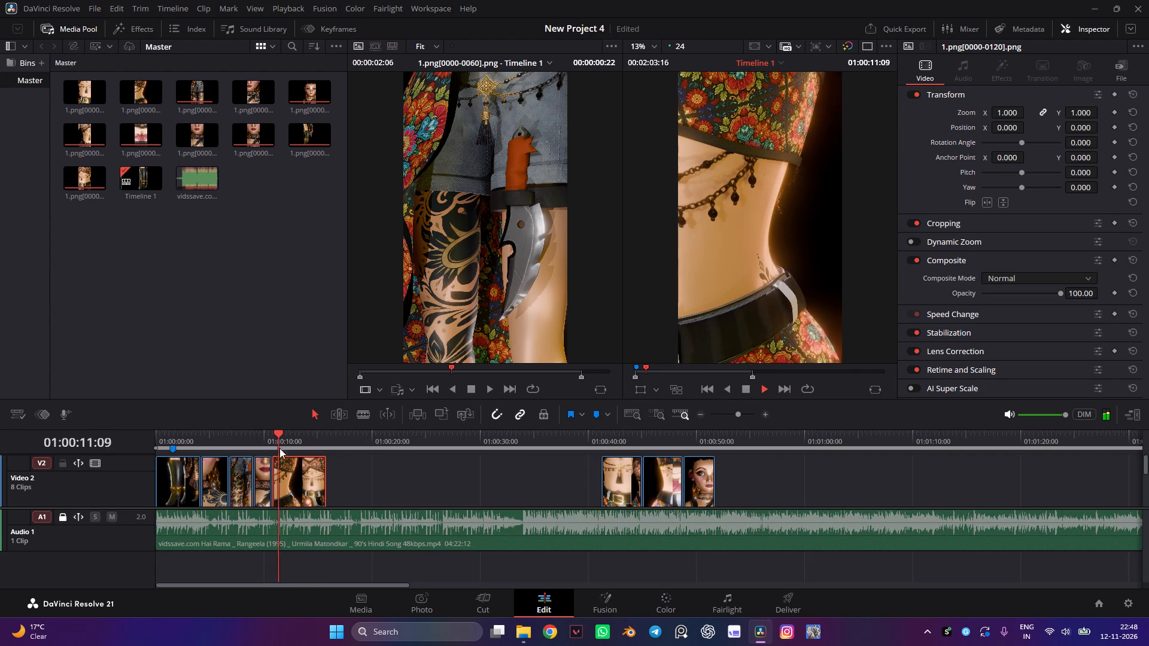
key("space")
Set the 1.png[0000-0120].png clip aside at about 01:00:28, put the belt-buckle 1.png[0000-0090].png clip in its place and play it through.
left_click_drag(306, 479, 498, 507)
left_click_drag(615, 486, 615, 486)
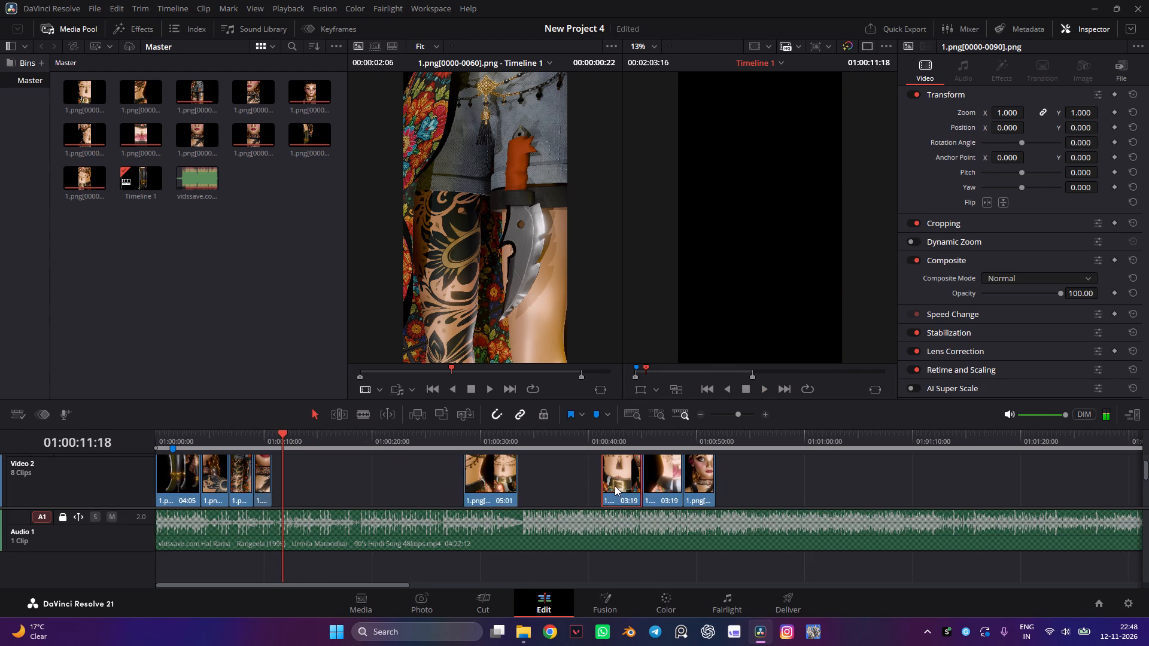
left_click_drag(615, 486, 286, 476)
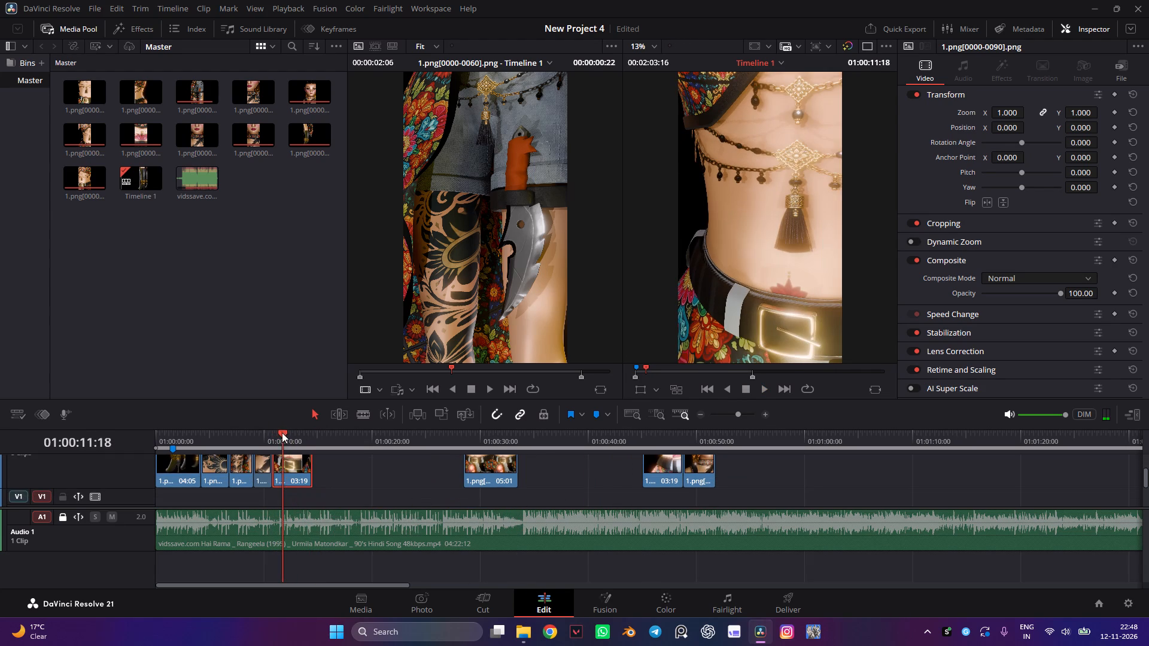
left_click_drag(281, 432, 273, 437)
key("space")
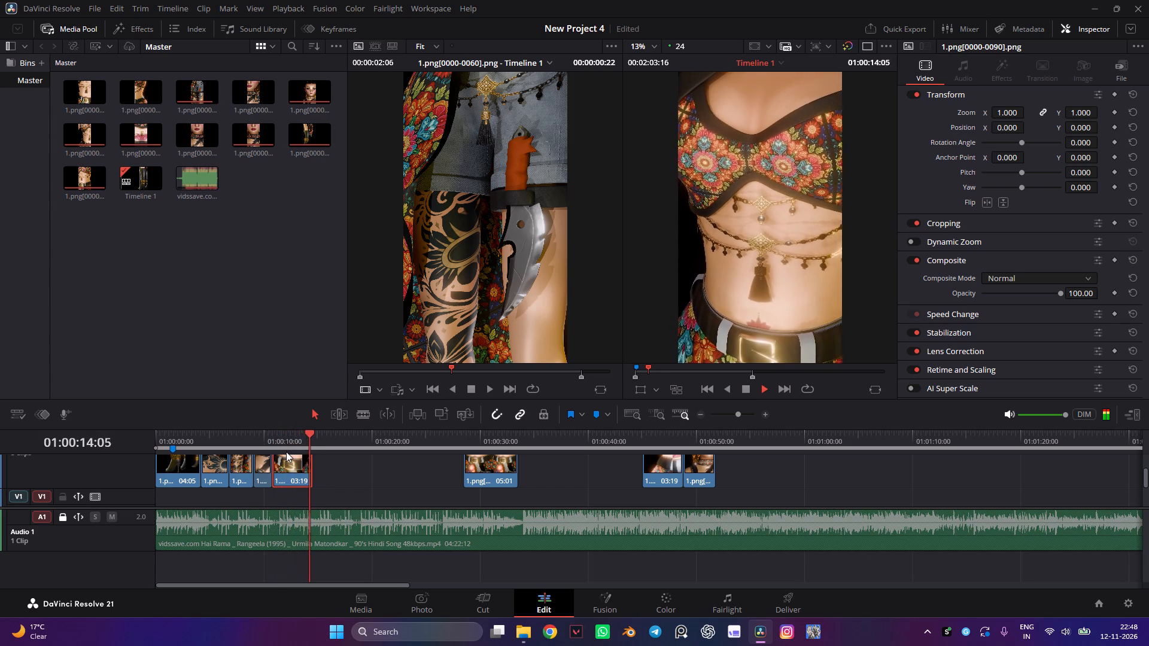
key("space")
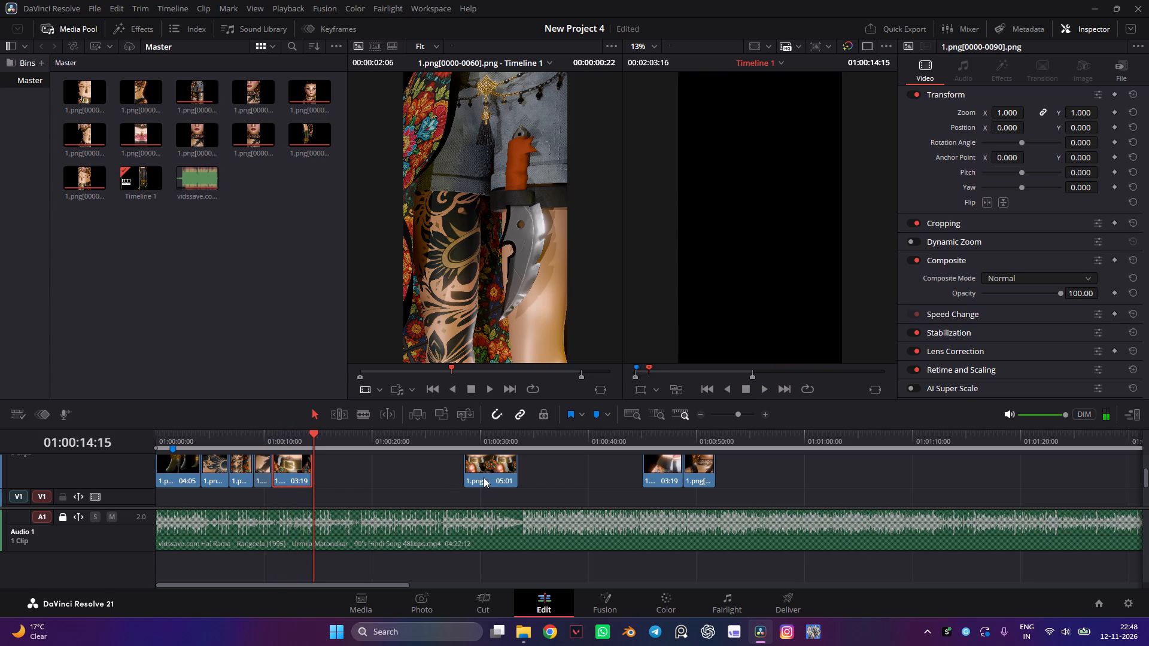
Replay the belt-buckle 1.png[0000-0090].png clip against the song and trim its end to 01:00:13:22.
left_click_drag(482, 477, 430, 479)
left_click_drag(294, 436, 280, 439)
key("space")
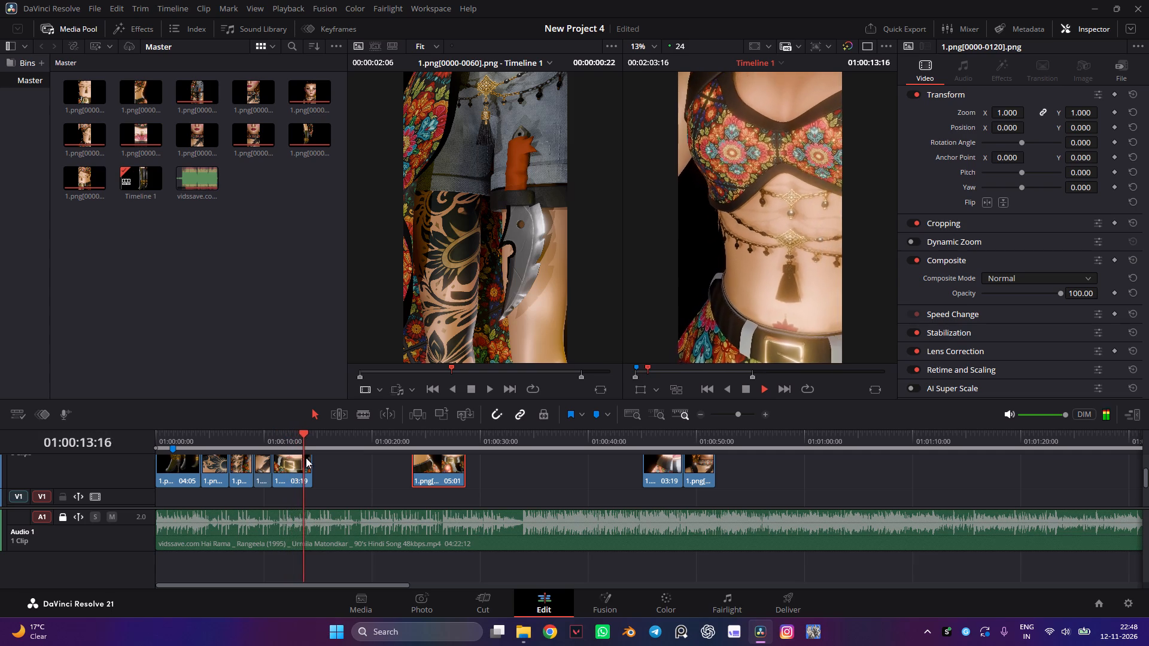
key("space")
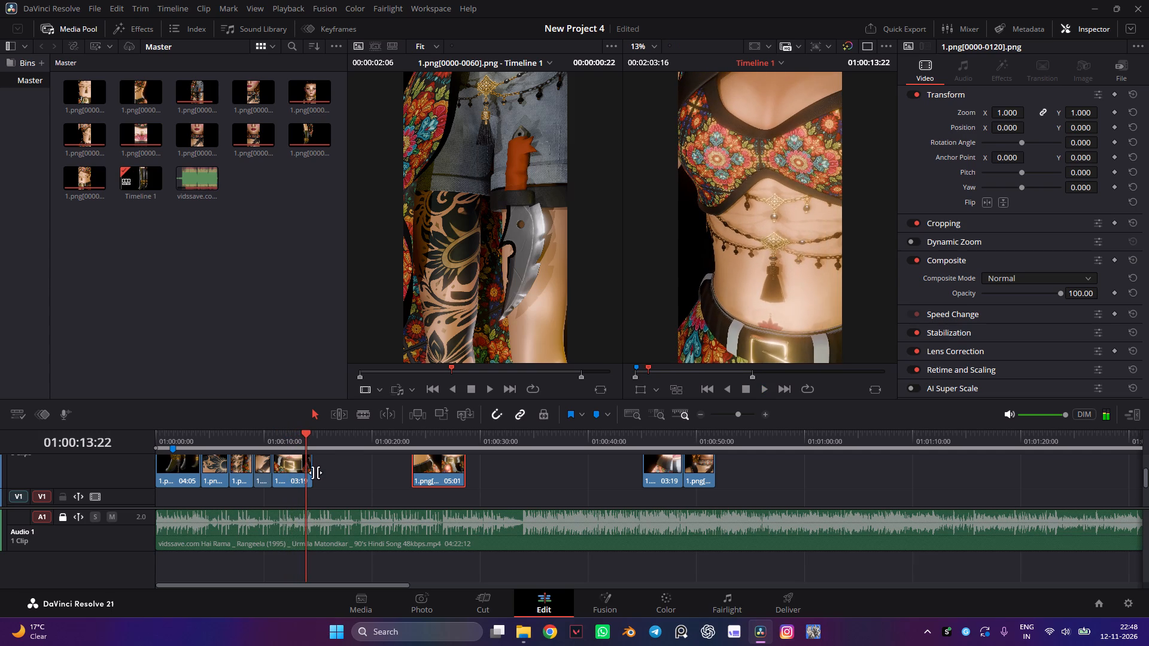
left_click_drag(315, 473, 306, 477)
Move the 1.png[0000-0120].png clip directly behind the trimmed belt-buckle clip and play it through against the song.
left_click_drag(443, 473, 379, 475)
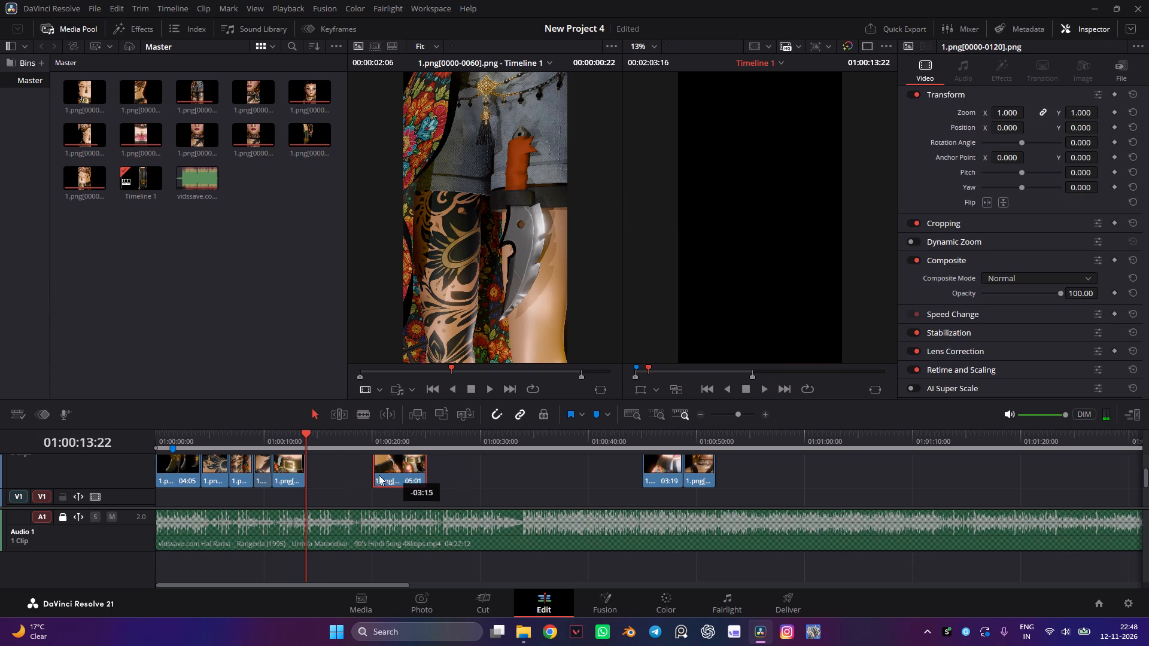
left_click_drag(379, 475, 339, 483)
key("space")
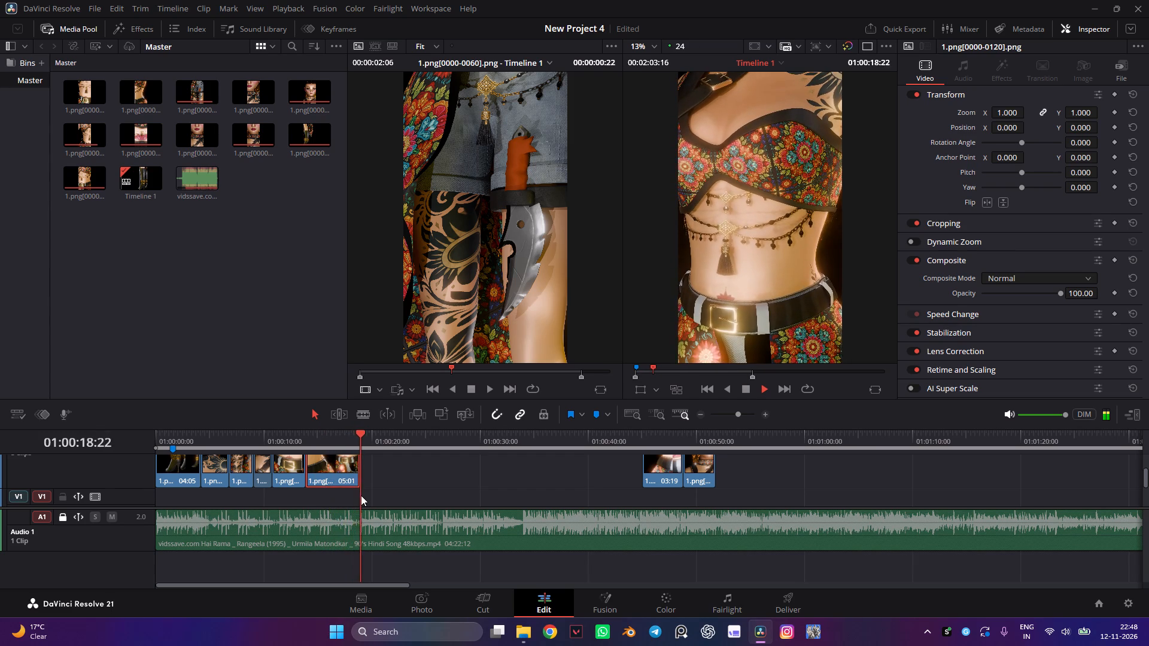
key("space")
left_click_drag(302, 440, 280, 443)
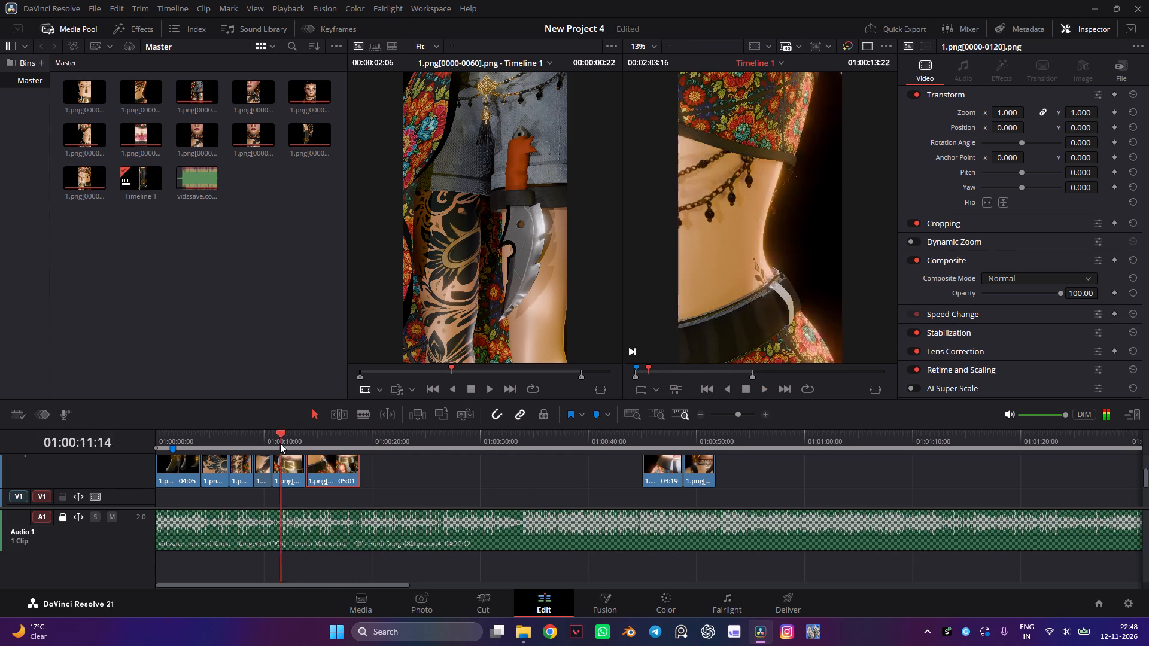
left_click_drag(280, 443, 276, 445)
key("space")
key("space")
Set the belt-buckle 1.png[0000-0090].png clip aside at about 01:00:30 and return the 1.png[0000-0120].png clip to directly behind the preceding cuts.
left_click_drag(293, 469, 410, 498)
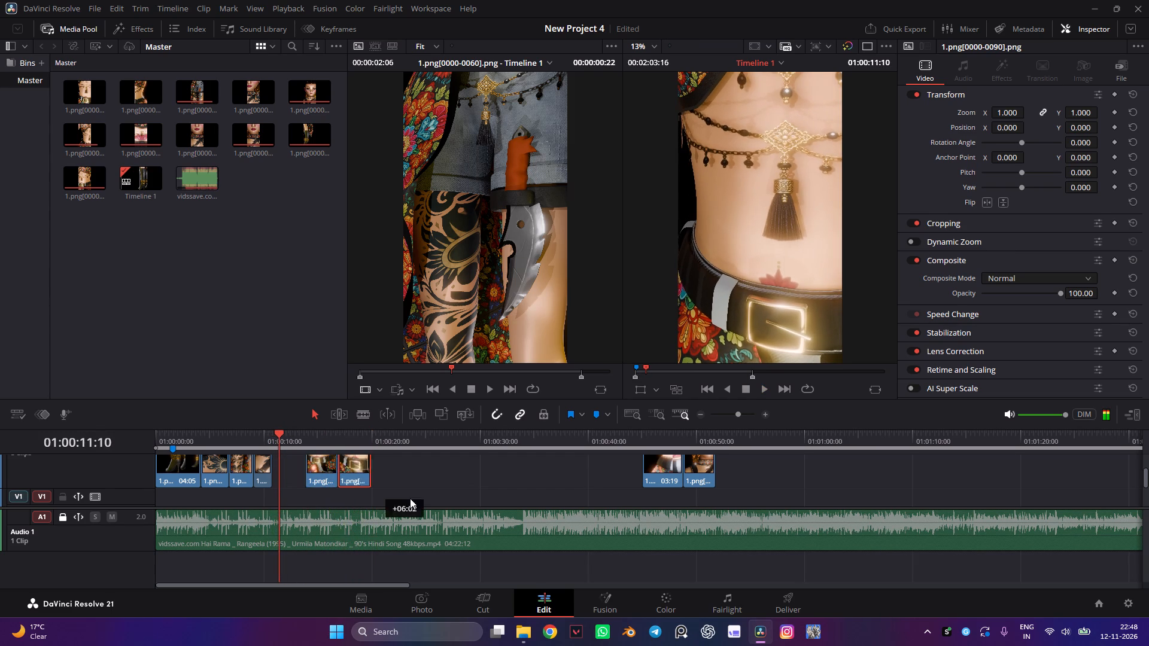
left_click_drag(410, 498, 503, 458)
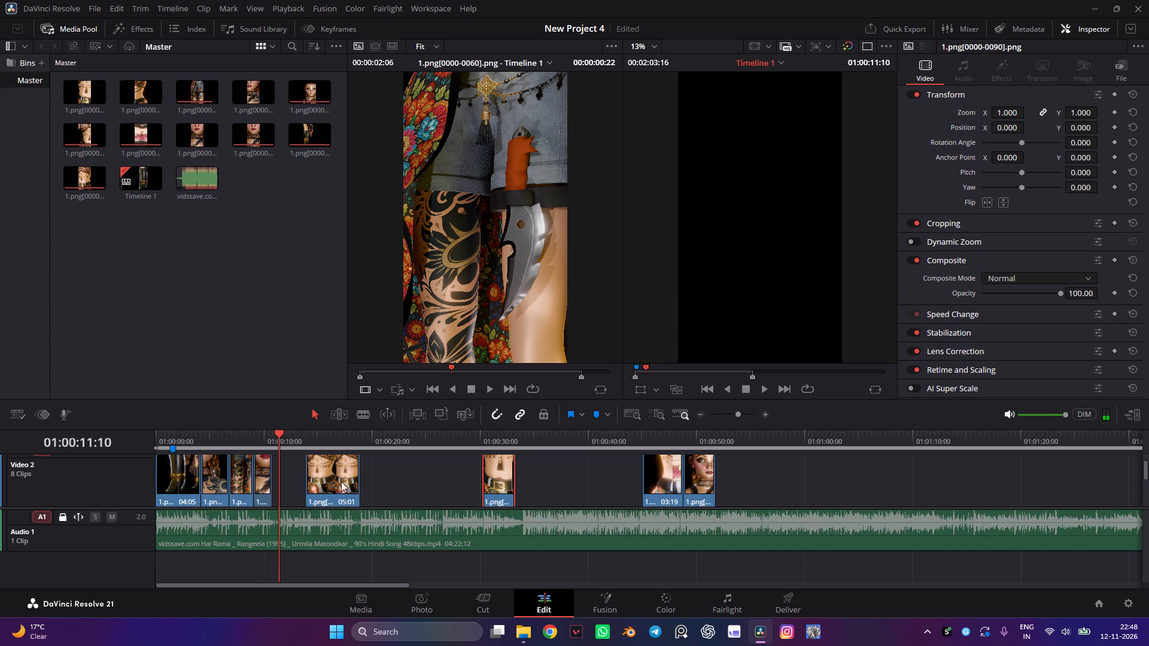
left_click_drag(347, 481, 314, 480)
Play into the 1.png[0000-0120].png clip to find the beat and split it at 01:00:12:14.
left_click(271, 428)
left_click_drag(276, 441, 271, 442)
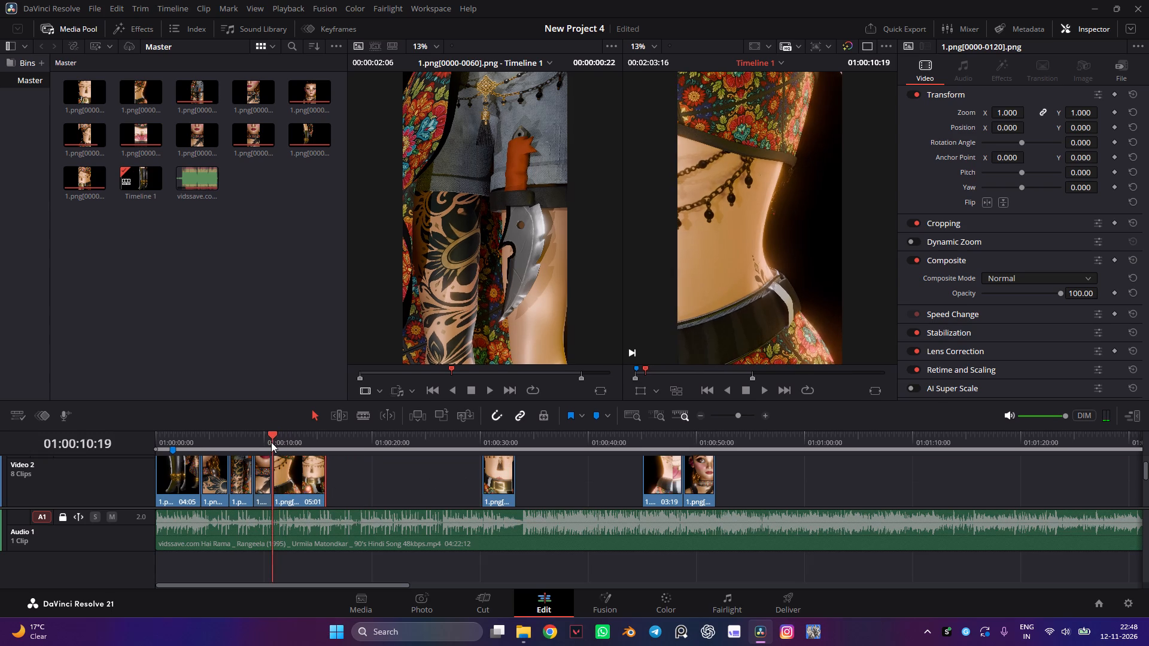
left_click_drag(269, 440, 260, 440)
key("space")
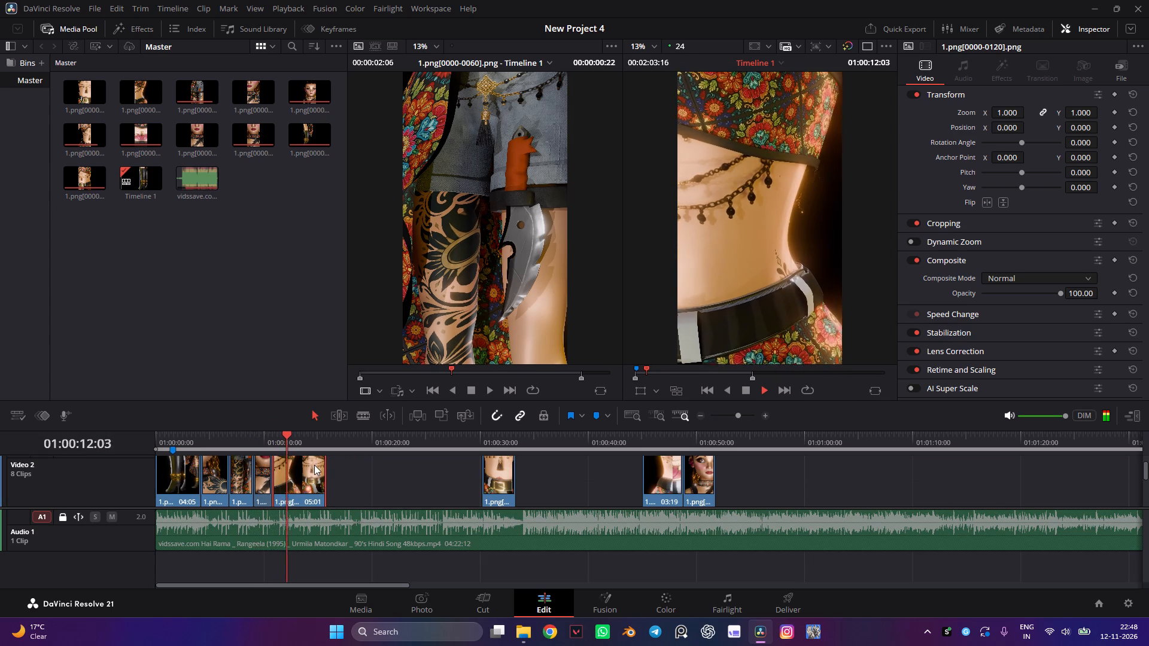
key("space")
key("b")
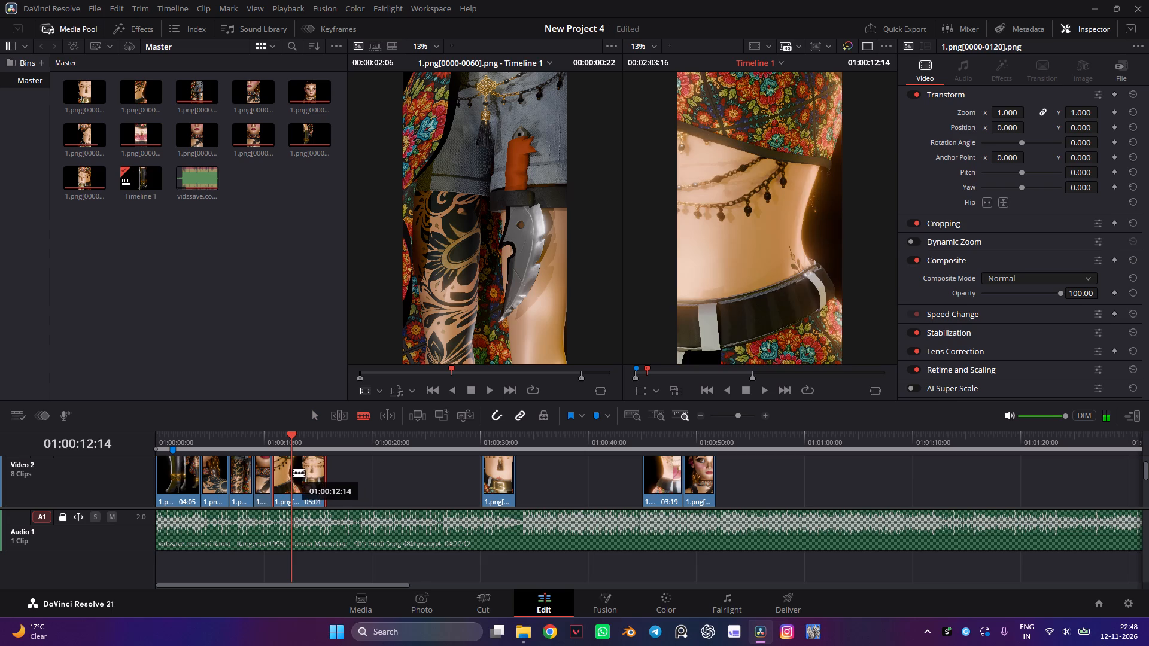
left_click(290, 472)
key("a")
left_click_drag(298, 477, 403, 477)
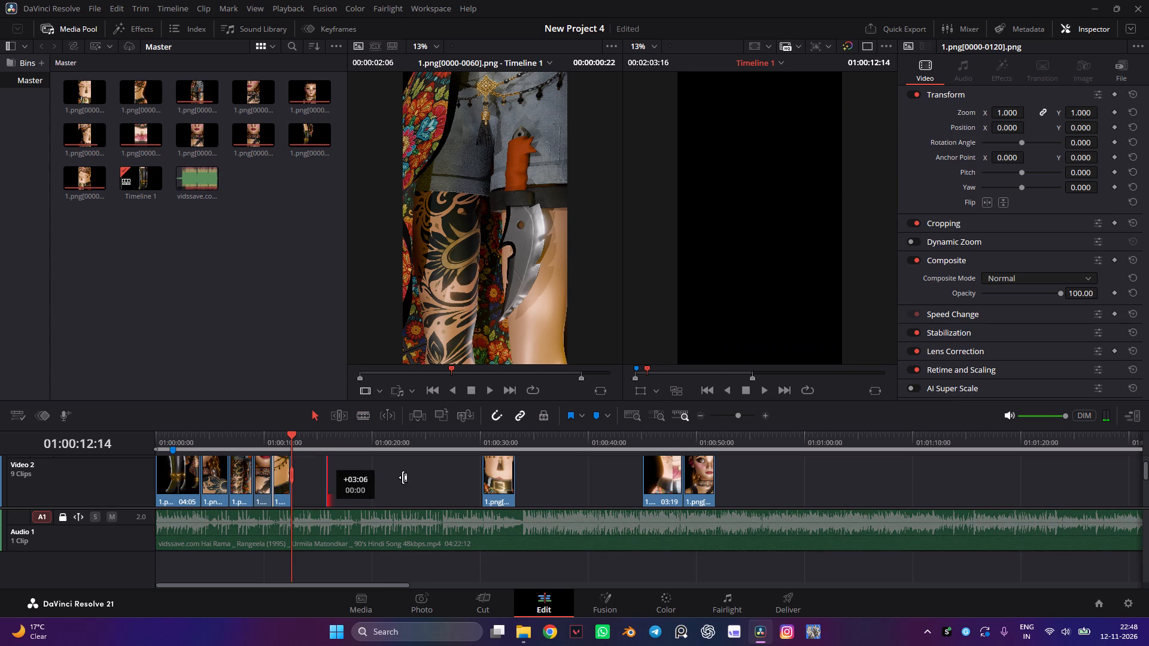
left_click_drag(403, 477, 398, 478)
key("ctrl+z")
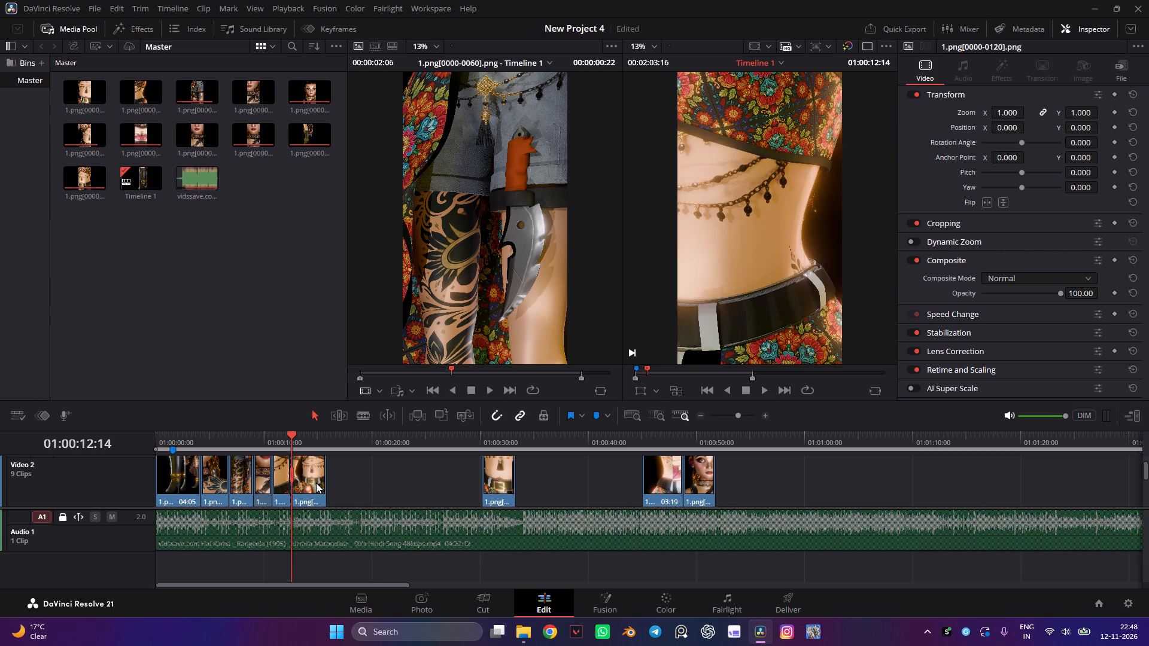
Set the cut-off 1.png[0000-0120].png remainder aside at about 01:00:22 and place the belt-buckle 1.png[0000-0090].png clip at 01:00:12:14.
left_click_drag(316, 483, 415, 490)
left_click_drag(497, 498, 330, 502)
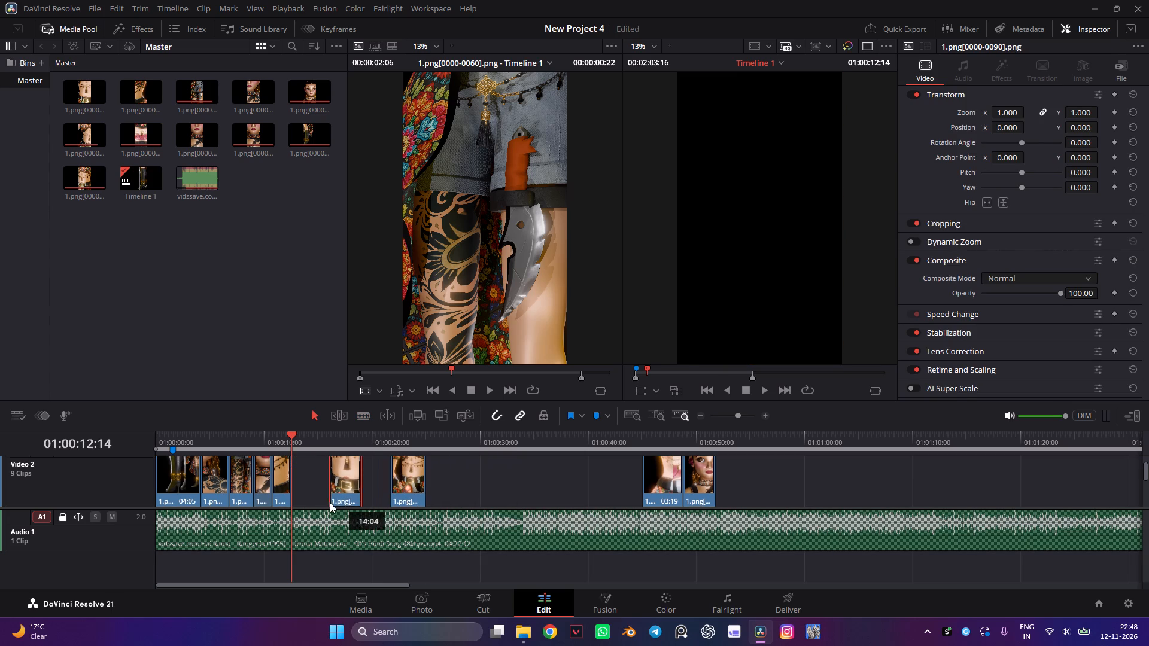
left_click_drag(330, 502, 305, 501)
Play the belt-buckle 1.png[0000-0090].png clip to the beat, split it at 01:00:13:22 and set its remainder aside at about 01:00:32.
left_click(281, 442)
key("space")
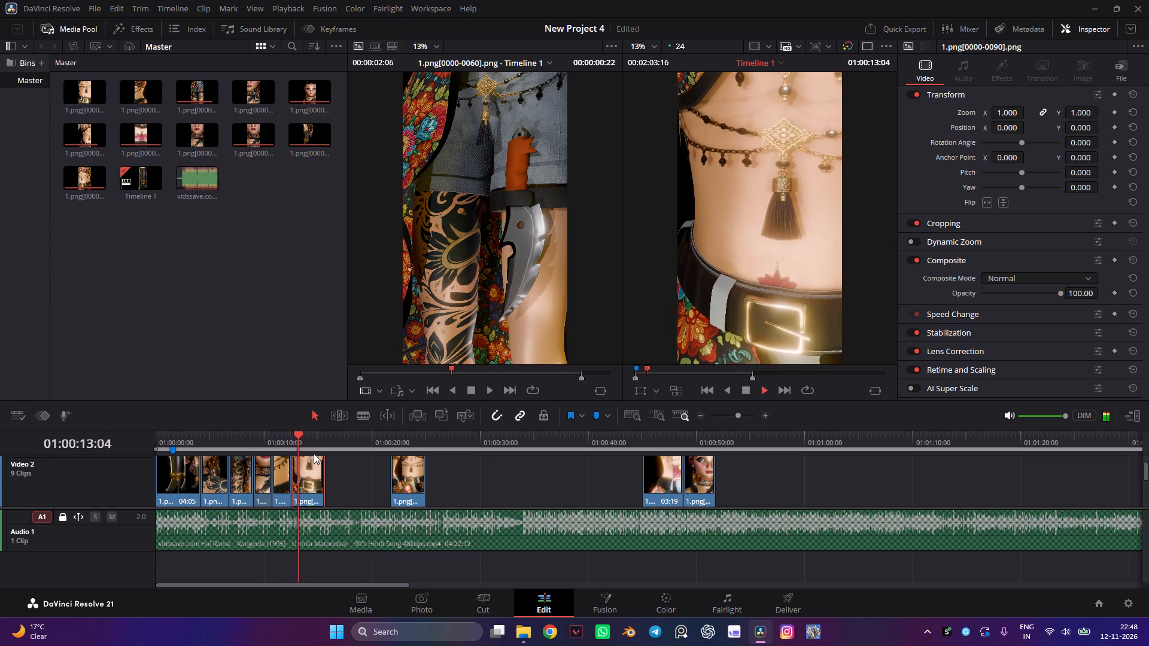
key("space")
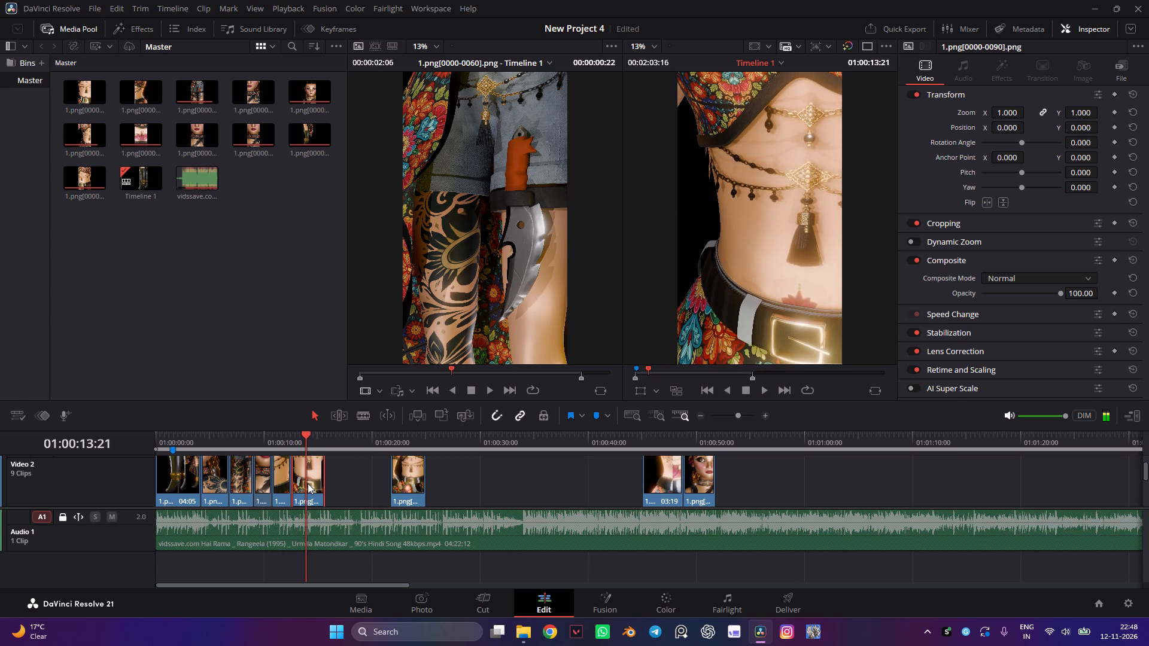
key("space")
key("space")
key("a")
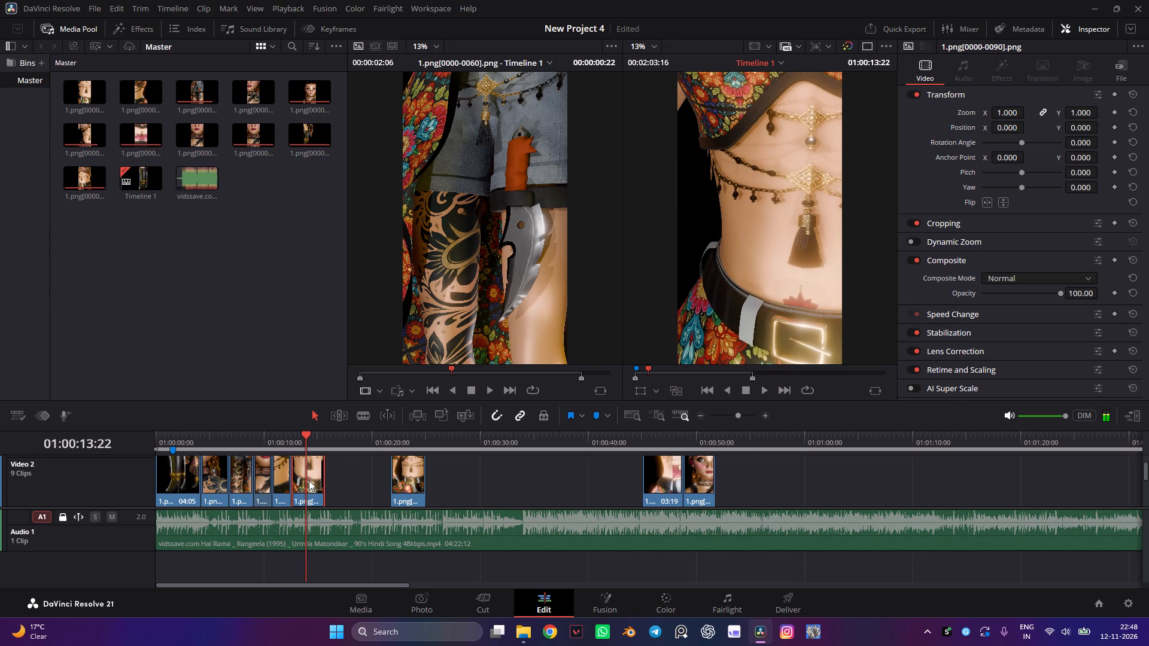
key("b")
left_click(308, 478)
key("a")
left_click_drag(316, 482, 510, 483)
Move the lotus-tattoo 1.png[0000-0090].png clip to 01:00:13:22, directly behind the shortened belt-buckle clip, and play it against the song.
left_click_drag(664, 488, 369, 496)
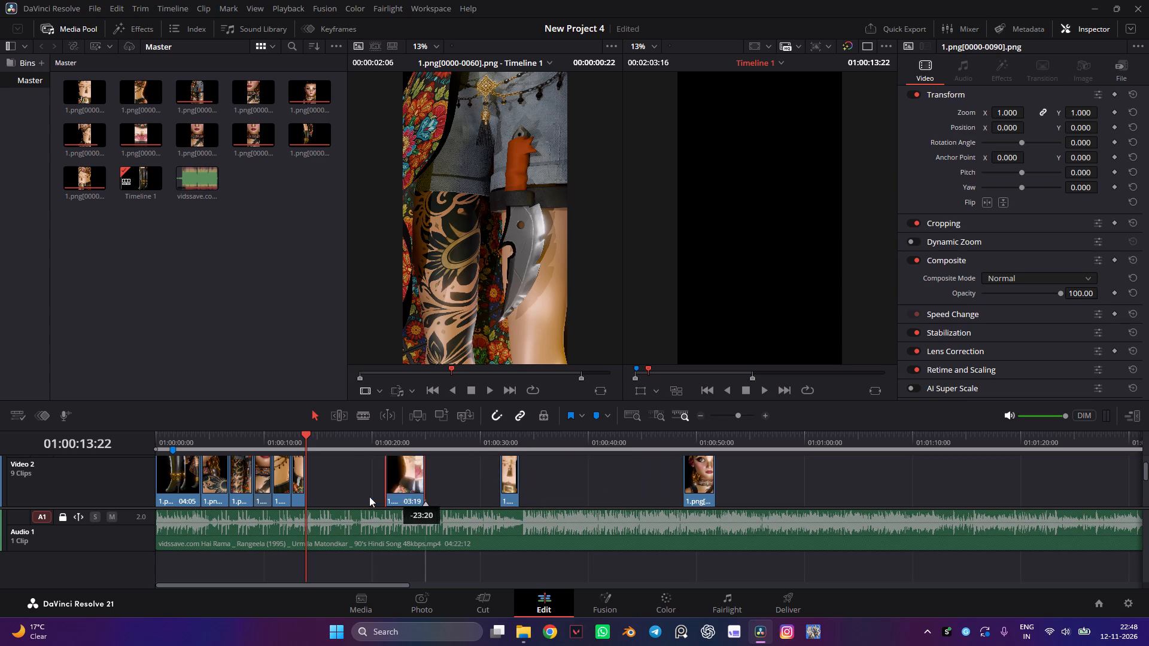
left_click_drag(369, 496, 328, 498)
key("space")
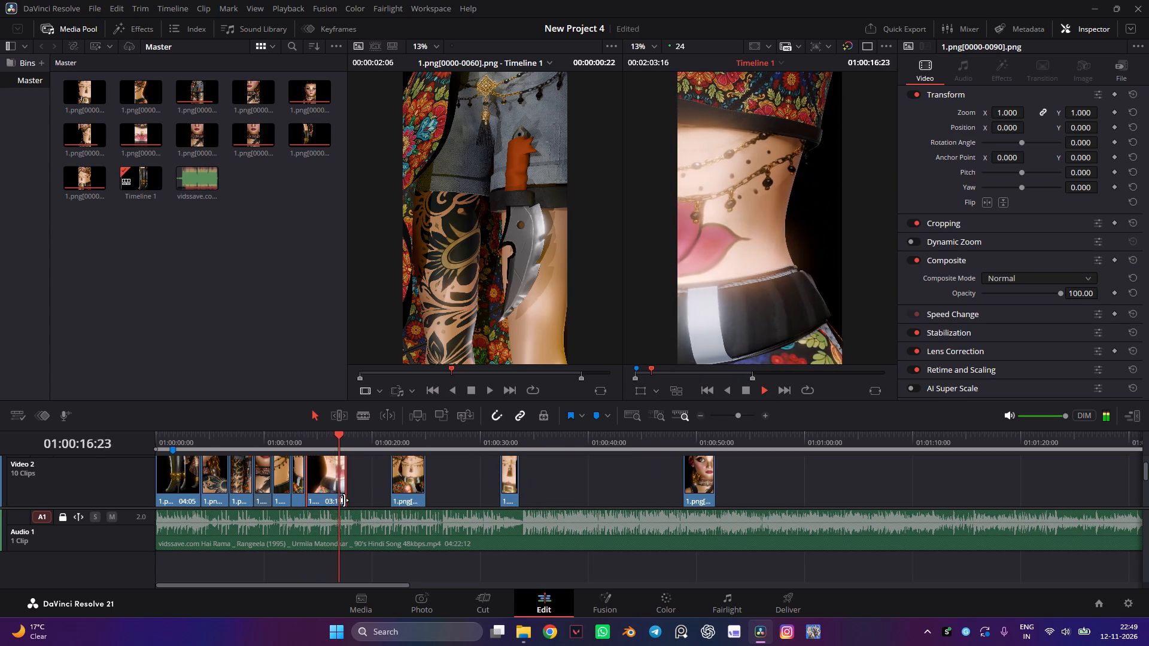
key("space")
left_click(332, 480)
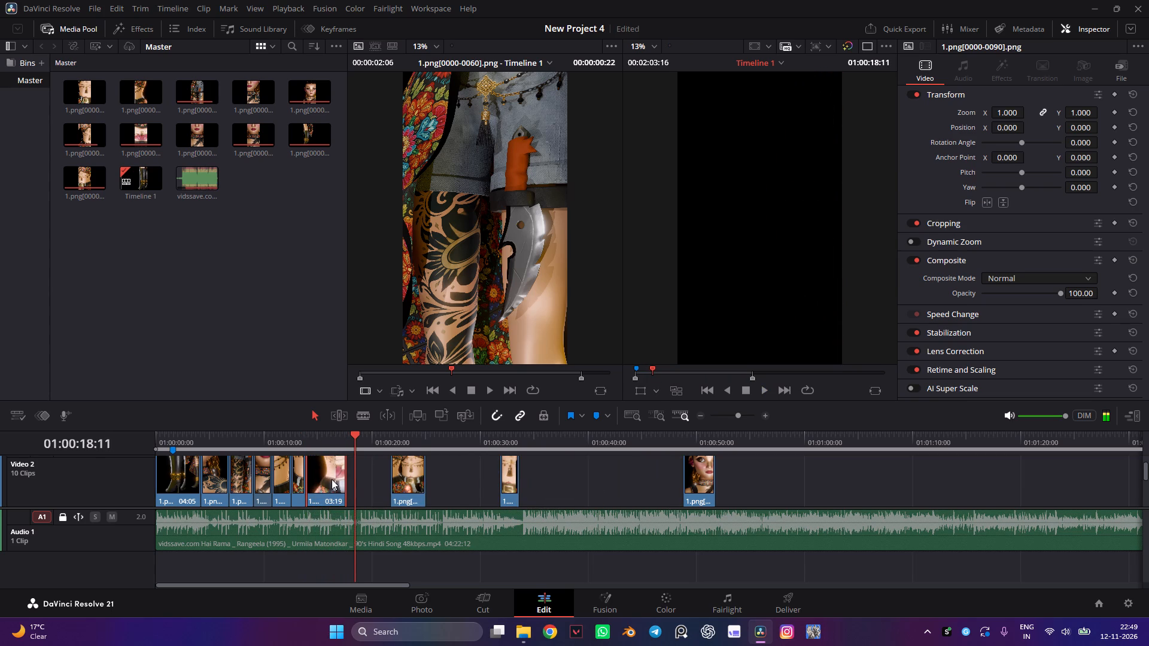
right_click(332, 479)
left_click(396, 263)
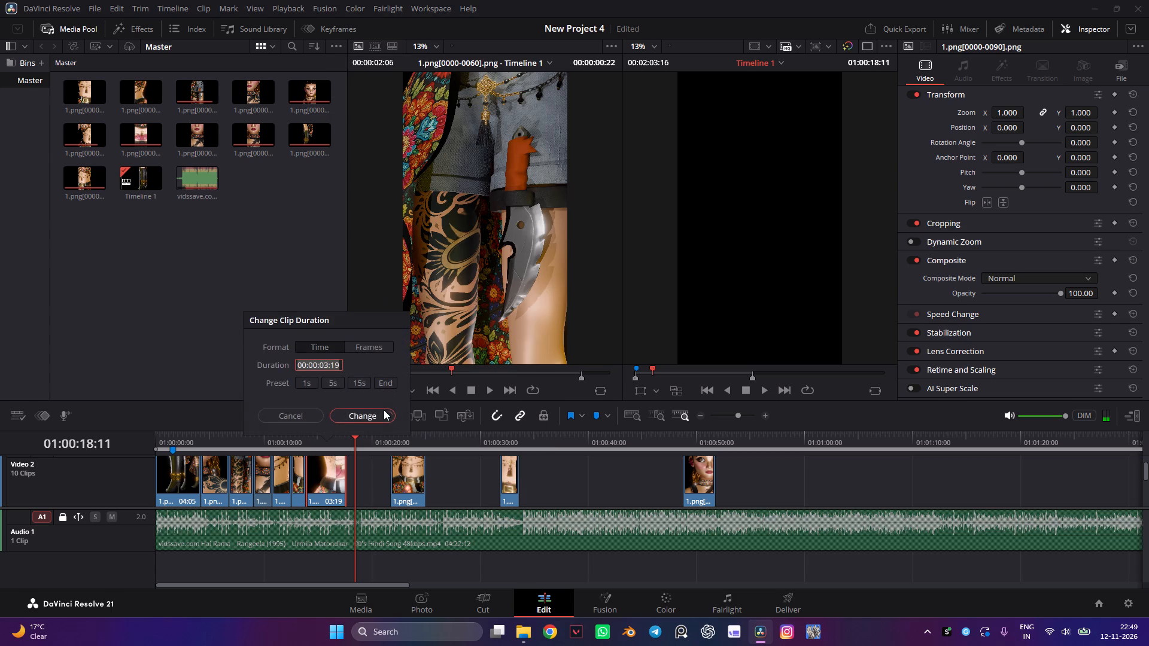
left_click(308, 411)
Set the clip speed of the lotus-tattoo 1.png[0000-0090].png clip to 80%.
right_click(328, 474)
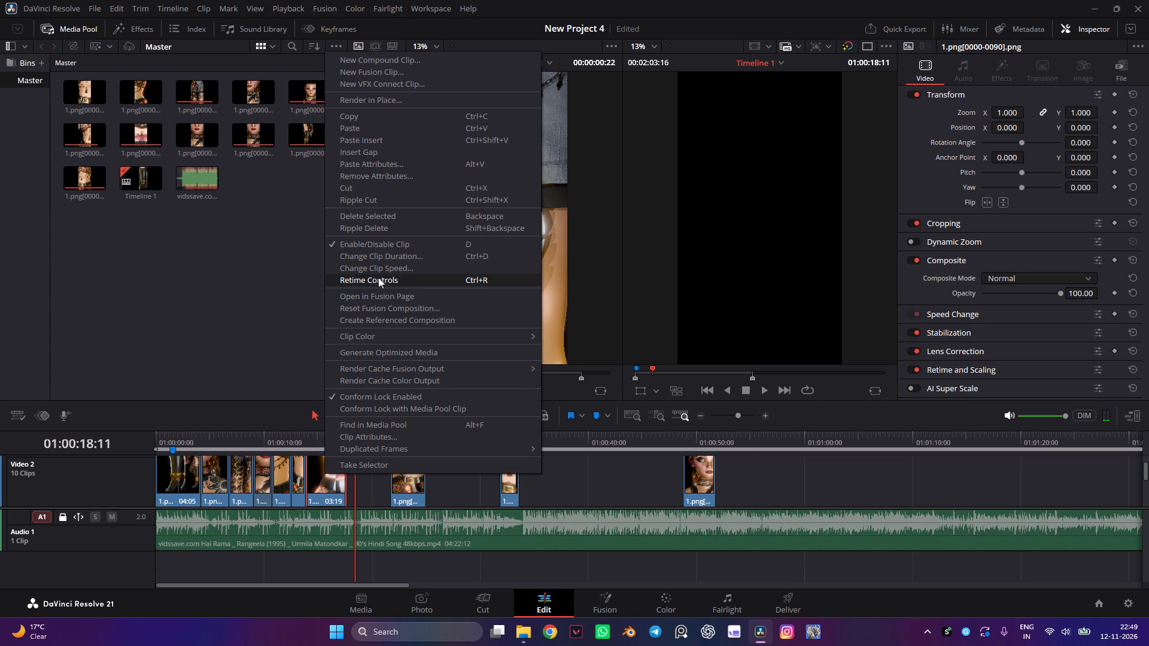
left_click(375, 269)
left_click(305, 292)
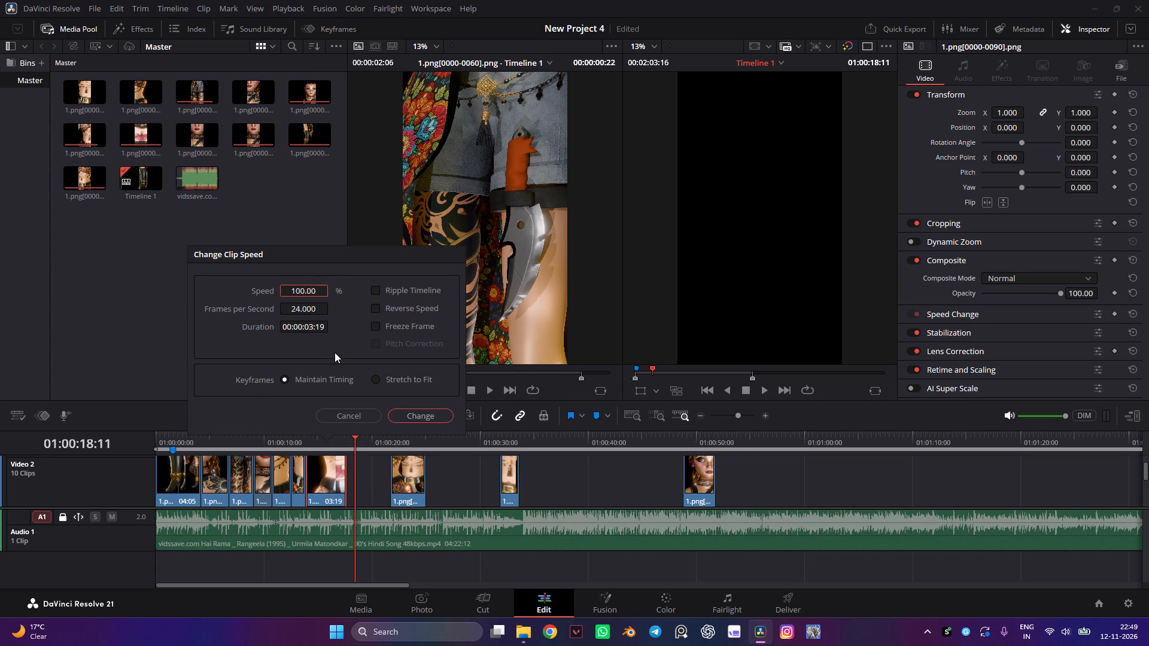
type("80")
key("Return")
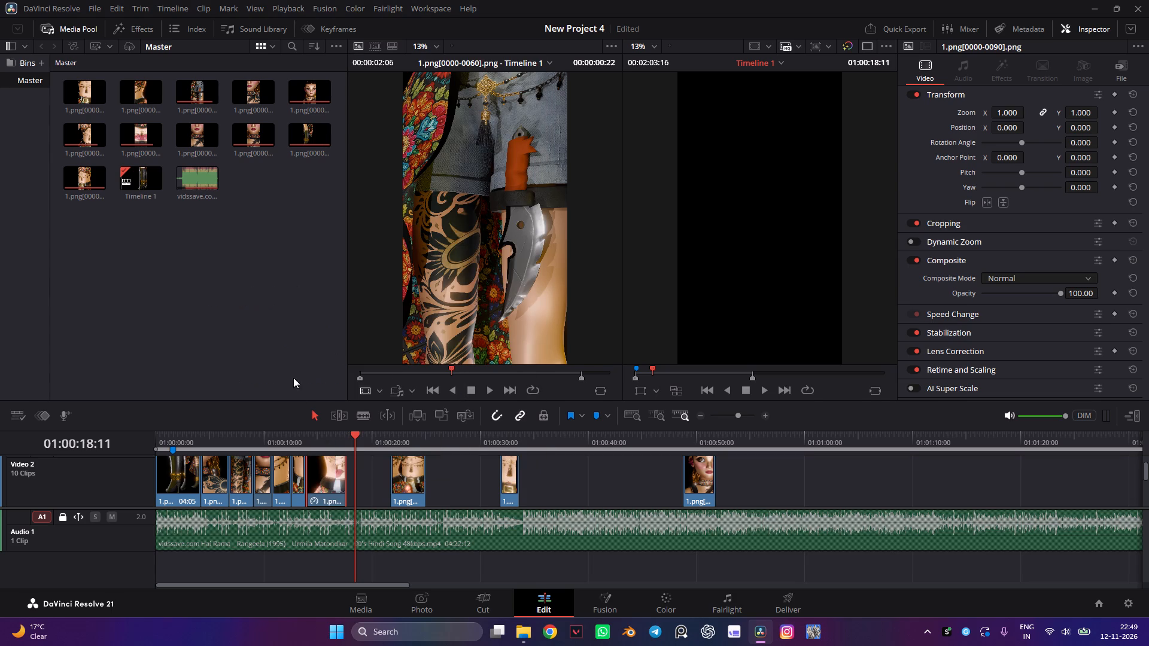
Extend the end of the slowed lotus-tattoo clip to about 01:00:18 and replay it against the song.
left_click_drag(346, 481, 364, 482)
left_click_drag(337, 436, 305, 444)
key("space")
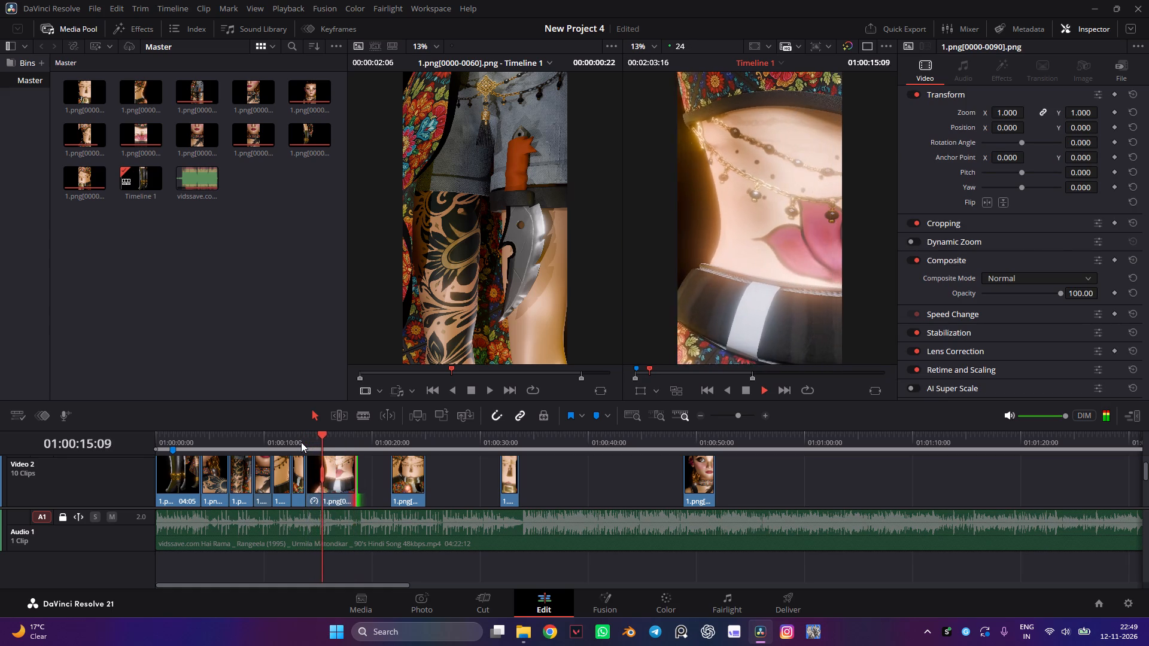
key("space")
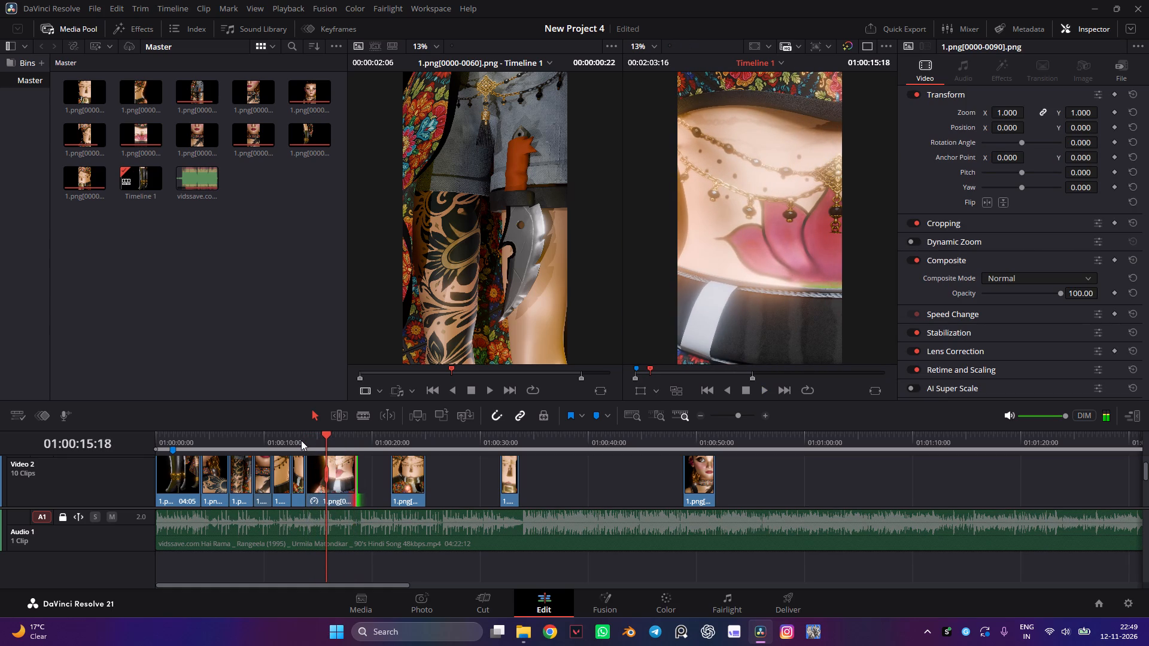
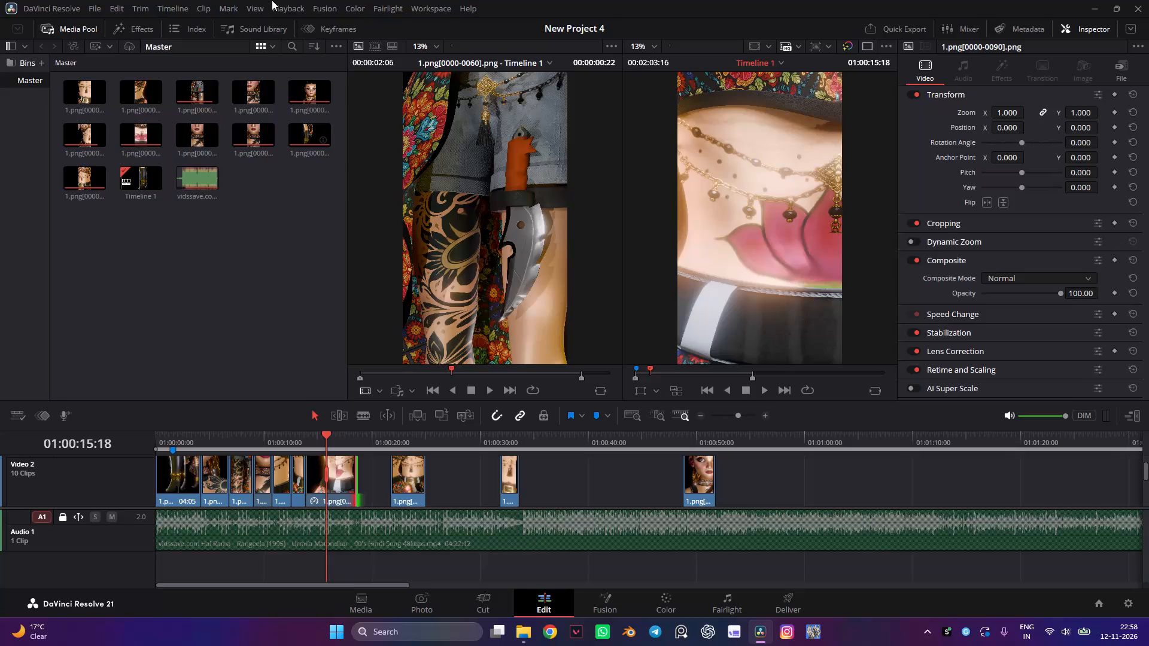
Replay the slowed lotus-tattoo clip from its start at about 01:00:13:22 through to its end against the song.
left_click_drag(322, 438, 308, 435)
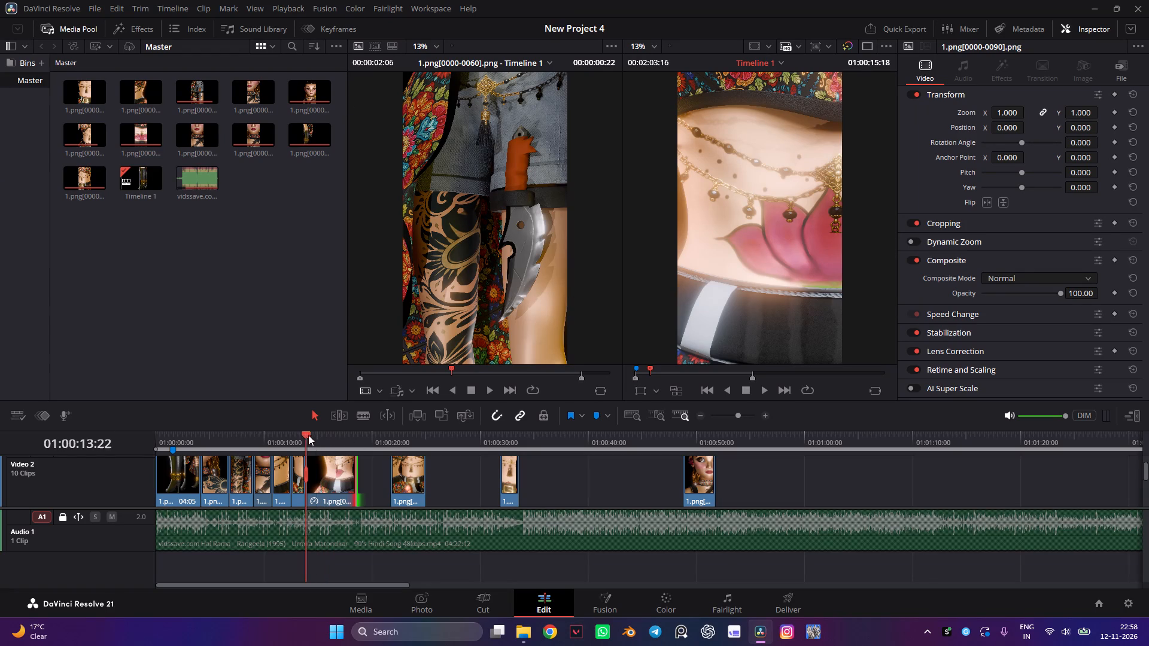
left_click_drag(308, 435, 302, 434)
key("space")
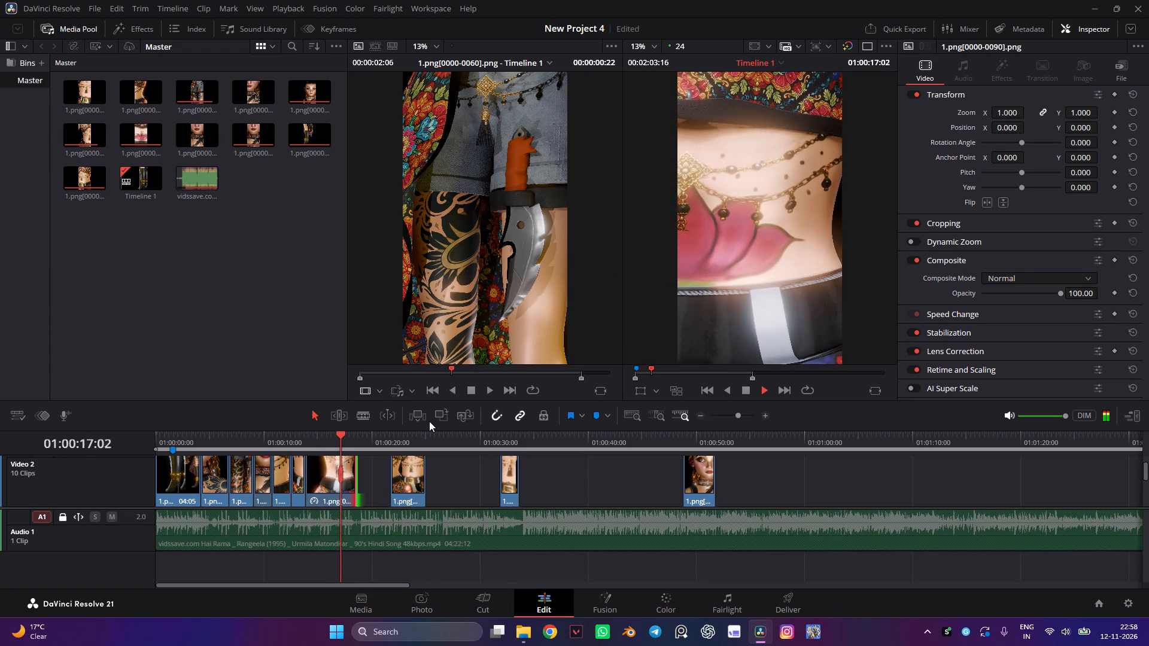
key("space")
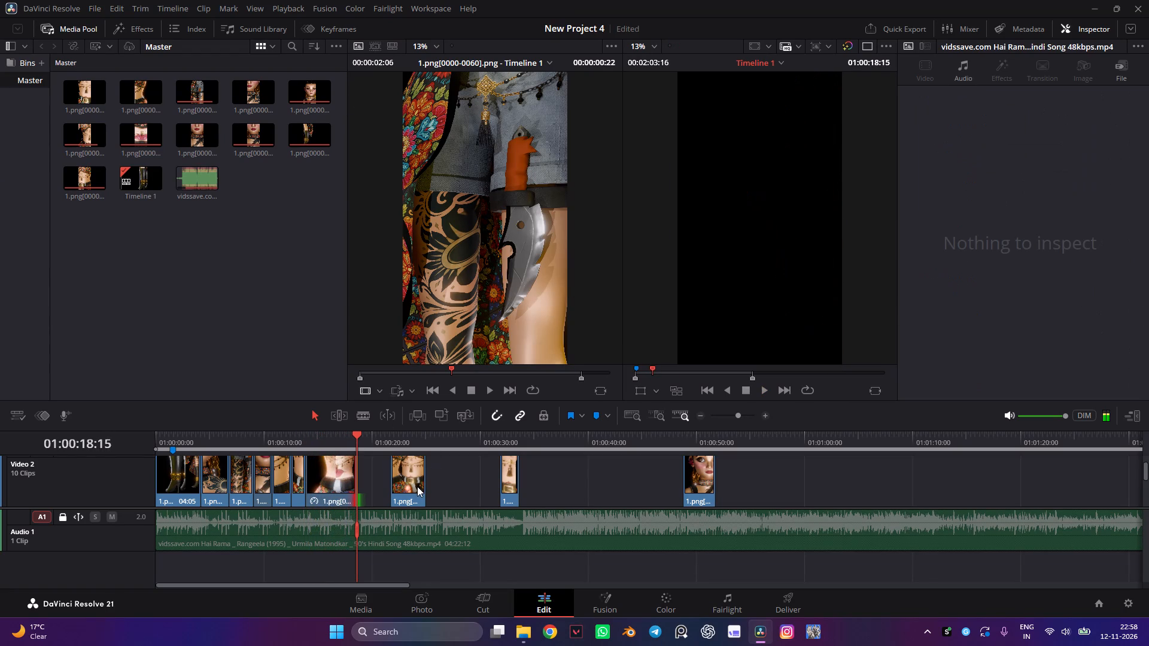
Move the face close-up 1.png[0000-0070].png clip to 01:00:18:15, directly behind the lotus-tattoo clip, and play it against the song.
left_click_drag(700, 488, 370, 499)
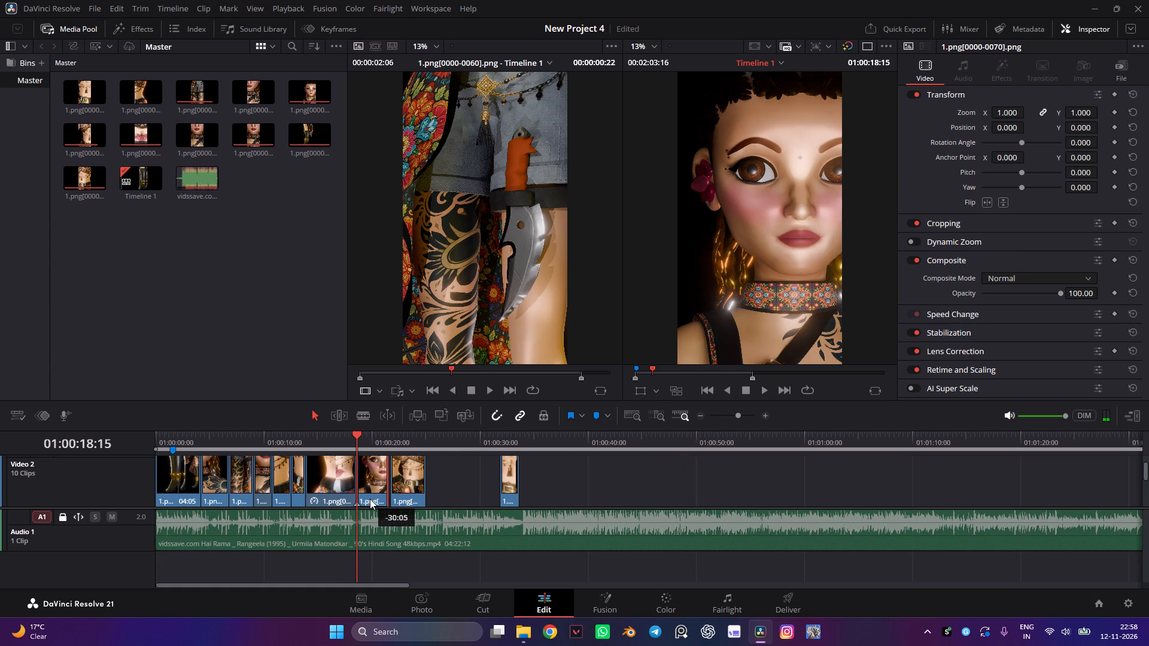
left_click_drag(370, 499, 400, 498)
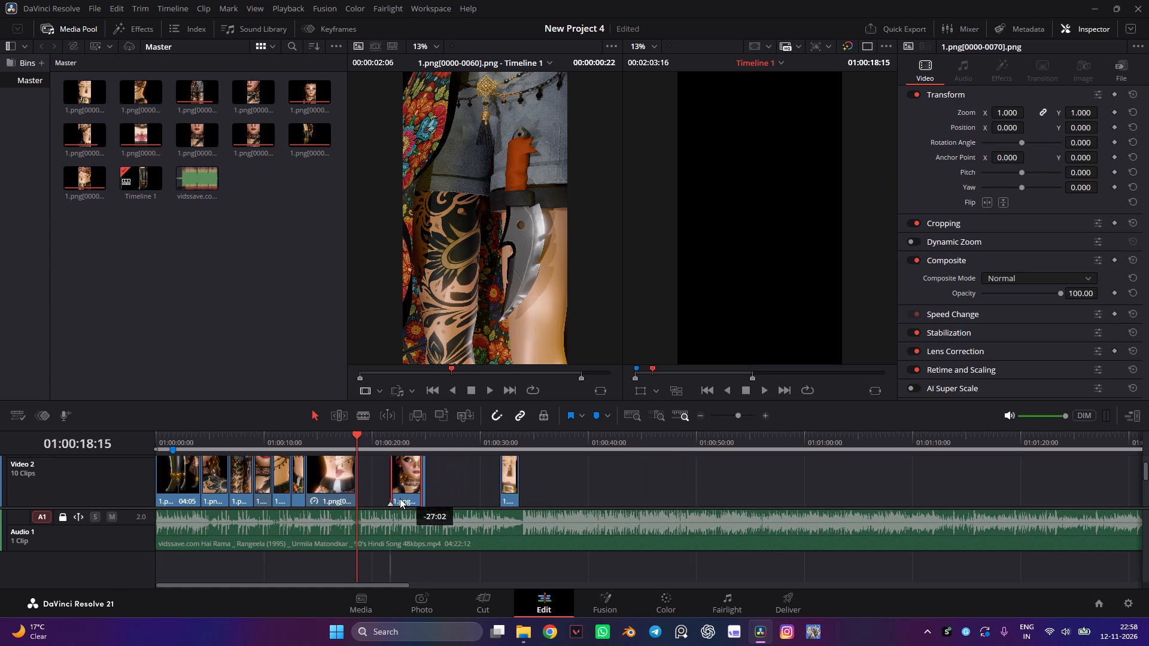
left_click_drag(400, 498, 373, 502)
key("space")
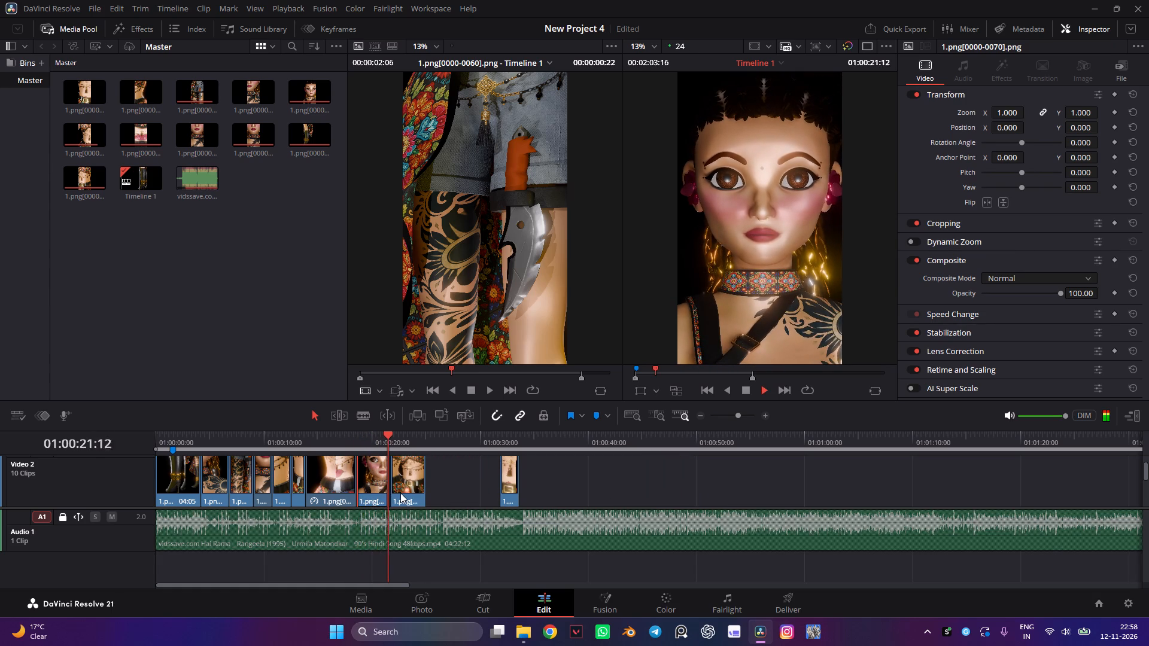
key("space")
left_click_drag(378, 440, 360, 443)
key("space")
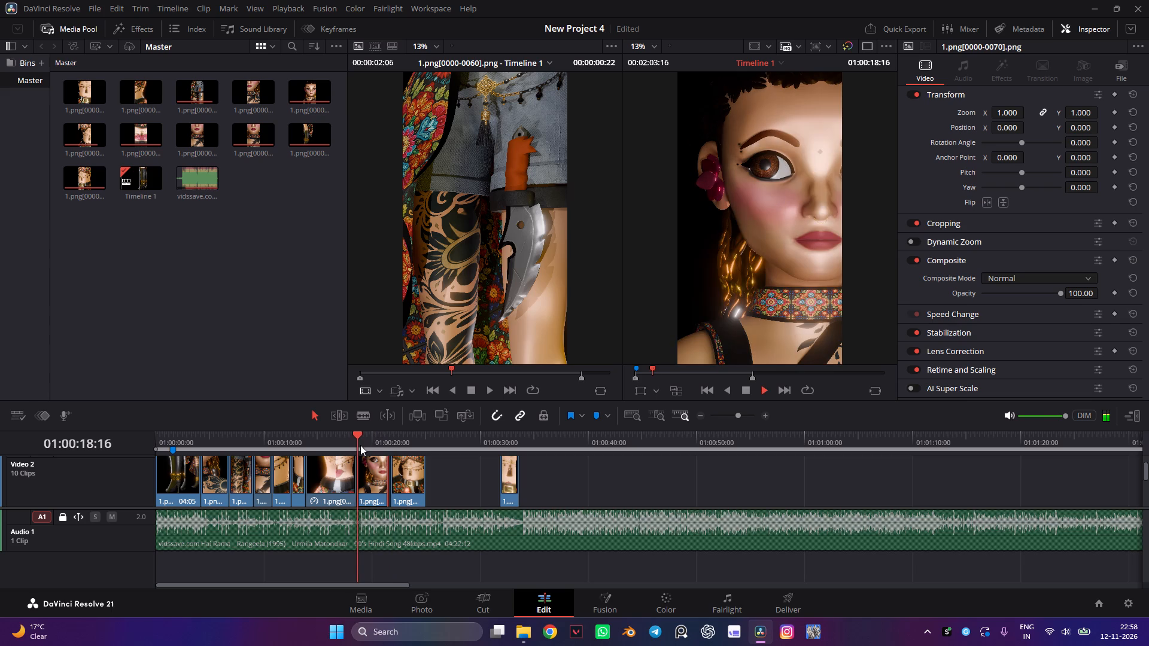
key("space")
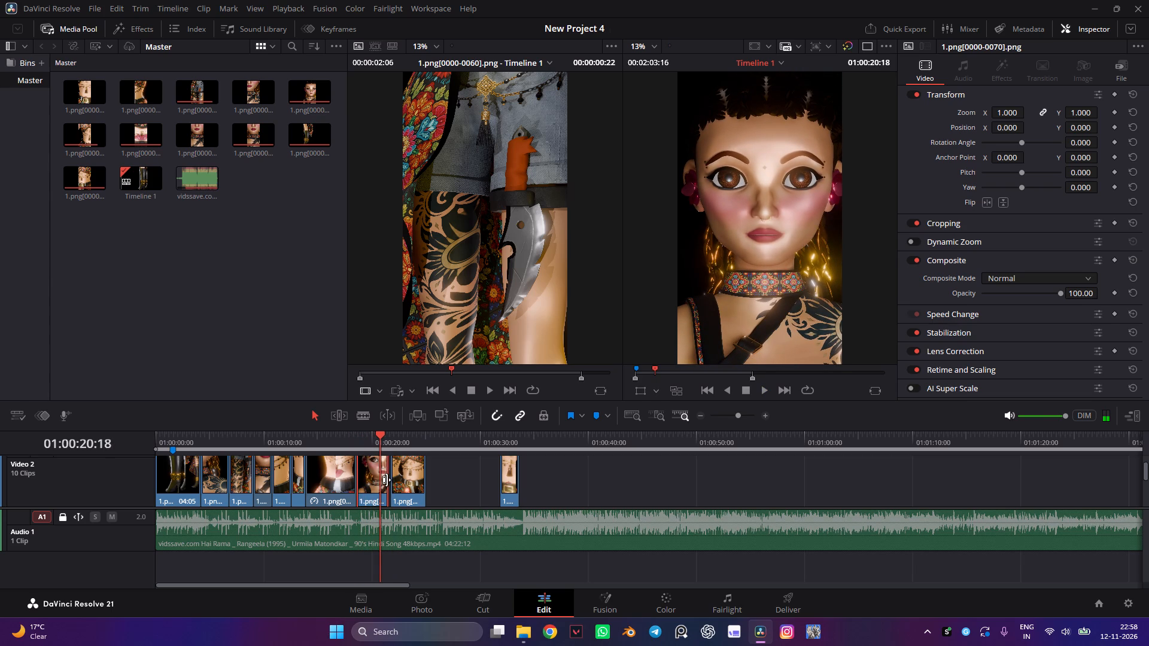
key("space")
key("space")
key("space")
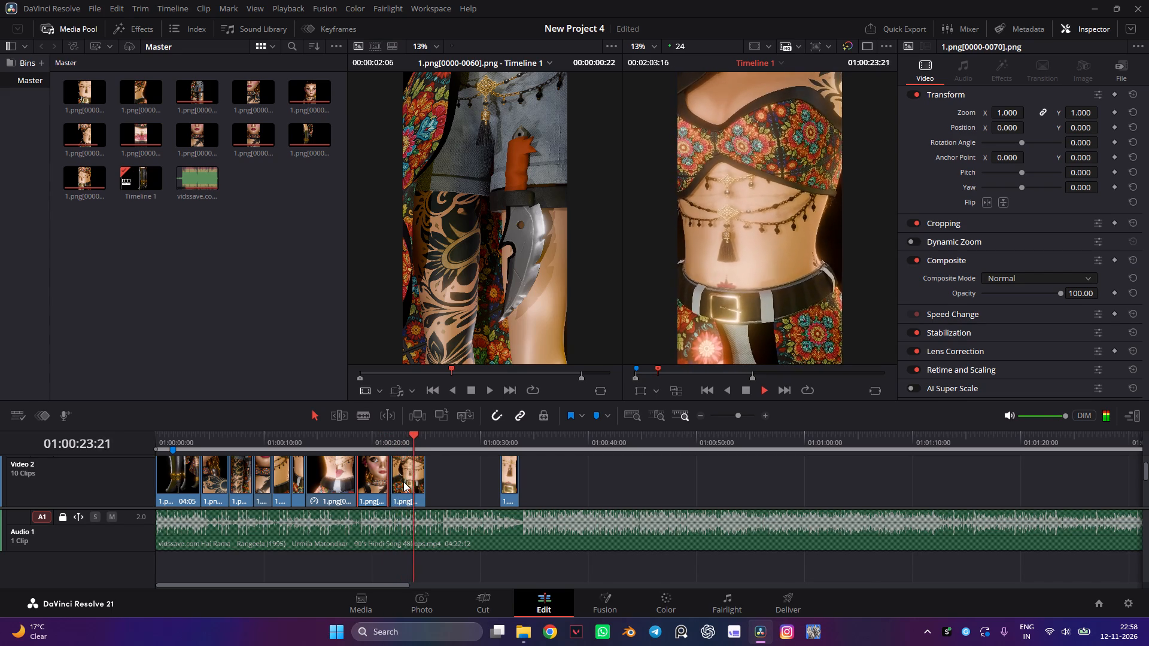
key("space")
Move the belt-buckle 1.png[0000-0090].png remainder directly behind the torso 1.png[0000-0120].png clip and play it against the song.
left_click_drag(508, 490, 436, 492)
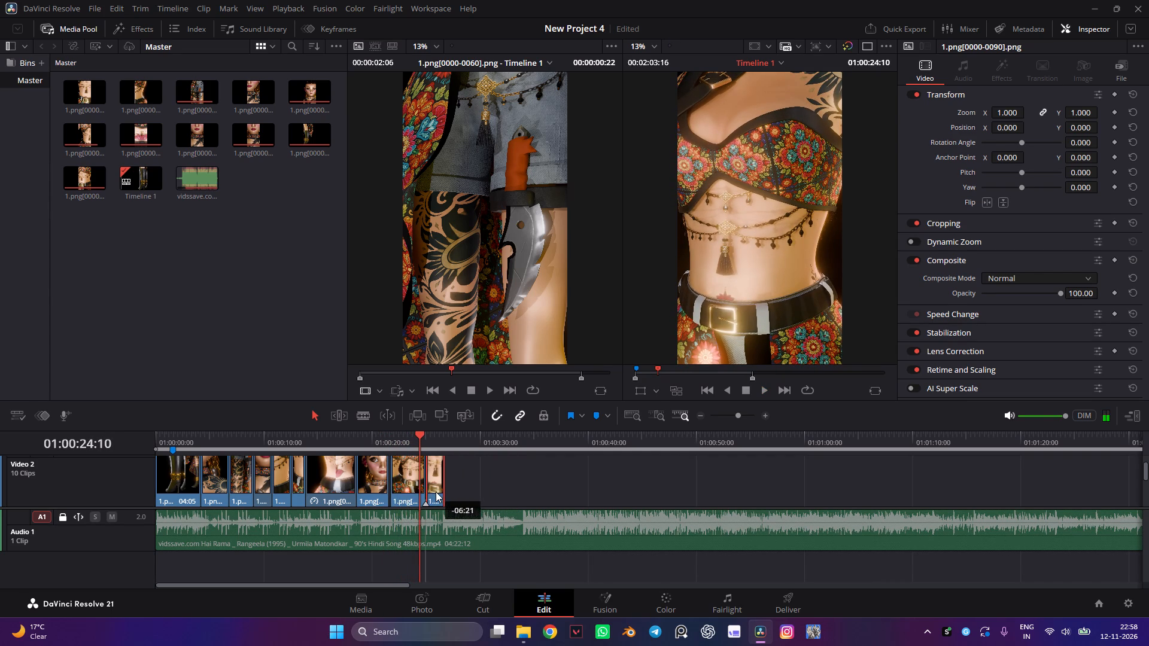
left_click_drag(436, 492, 437, 492)
key("space")
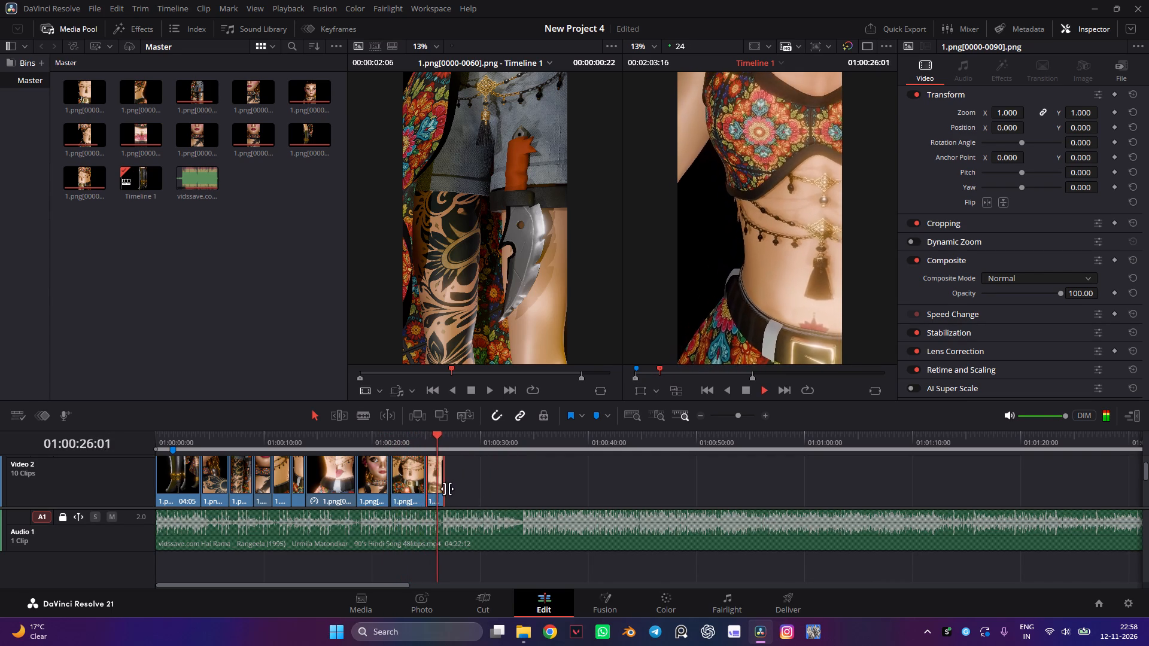
key("space")
key("space")
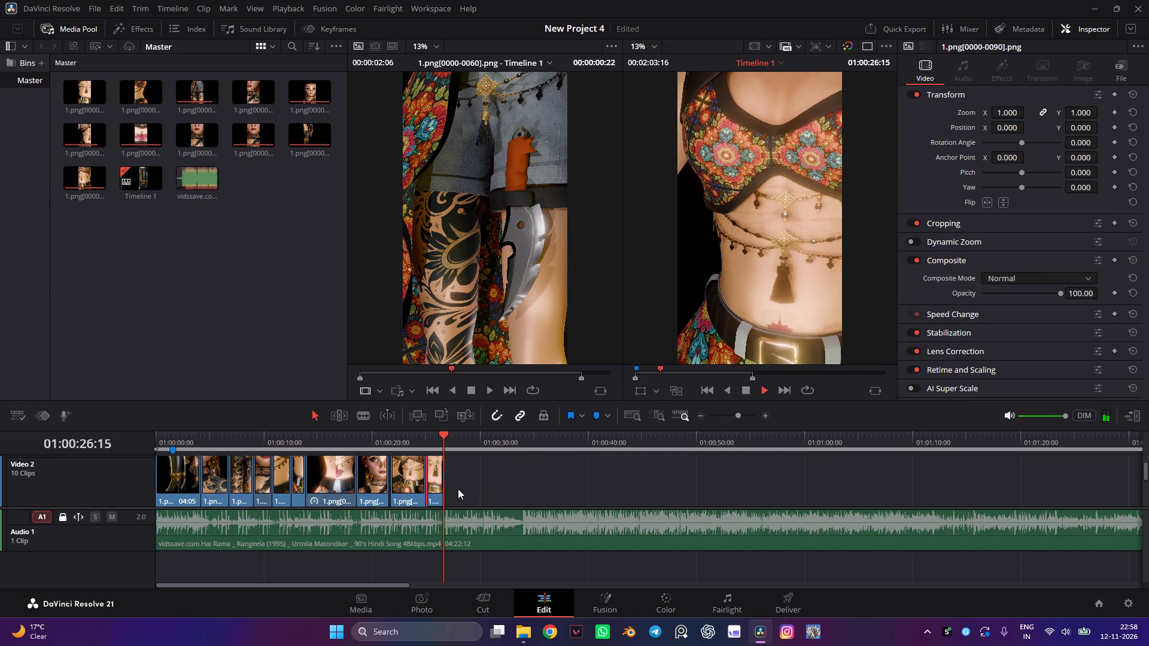
key("space")
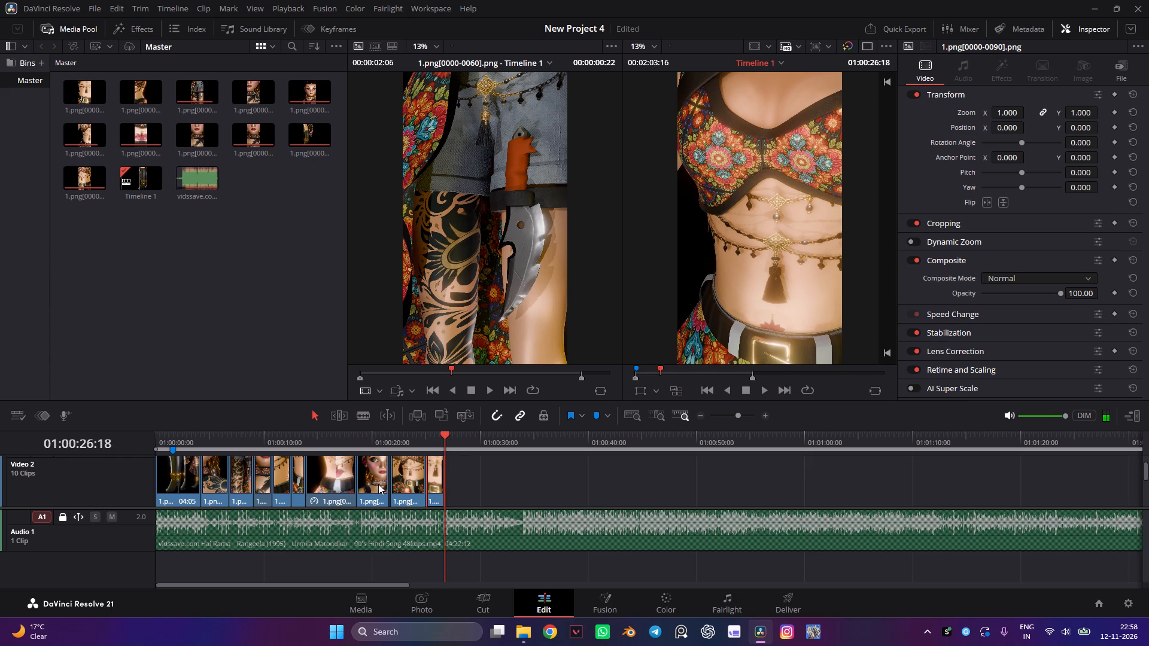
Set the face clip aside after the sequence and shift both torso clips together to 01:00:18:15, directly behind the lotus-tattoo clip.
left_click_drag(378, 484, 489, 483)
left_click_drag(455, 486, 414, 490)
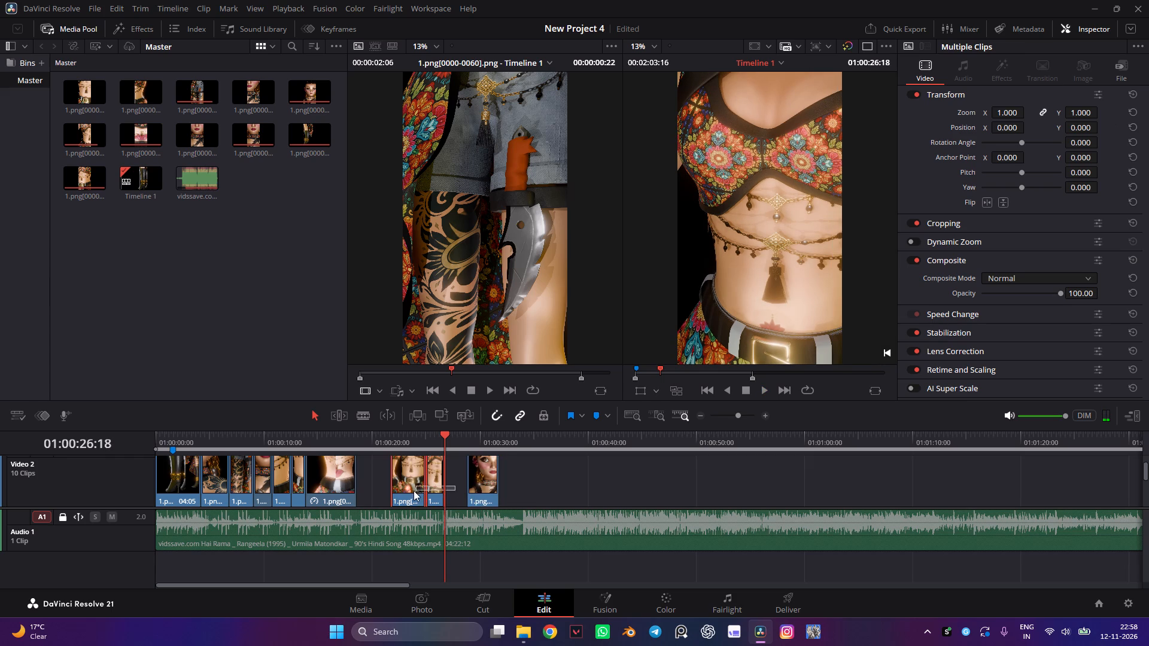
left_click_drag(414, 490, 405, 487)
left_click_drag(410, 483, 381, 484)
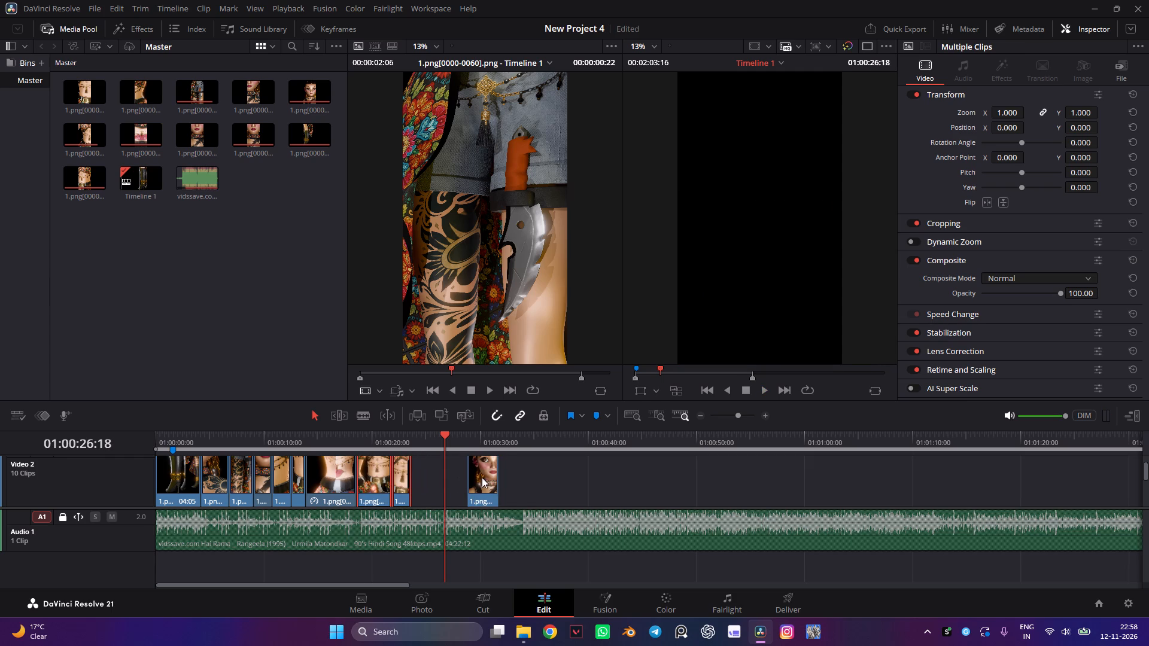
Move the face close-up 1.png[0000-0070].png clip directly behind the belt-buckle remainder, closing the gap between them.
left_click_drag(478, 480, 428, 483)
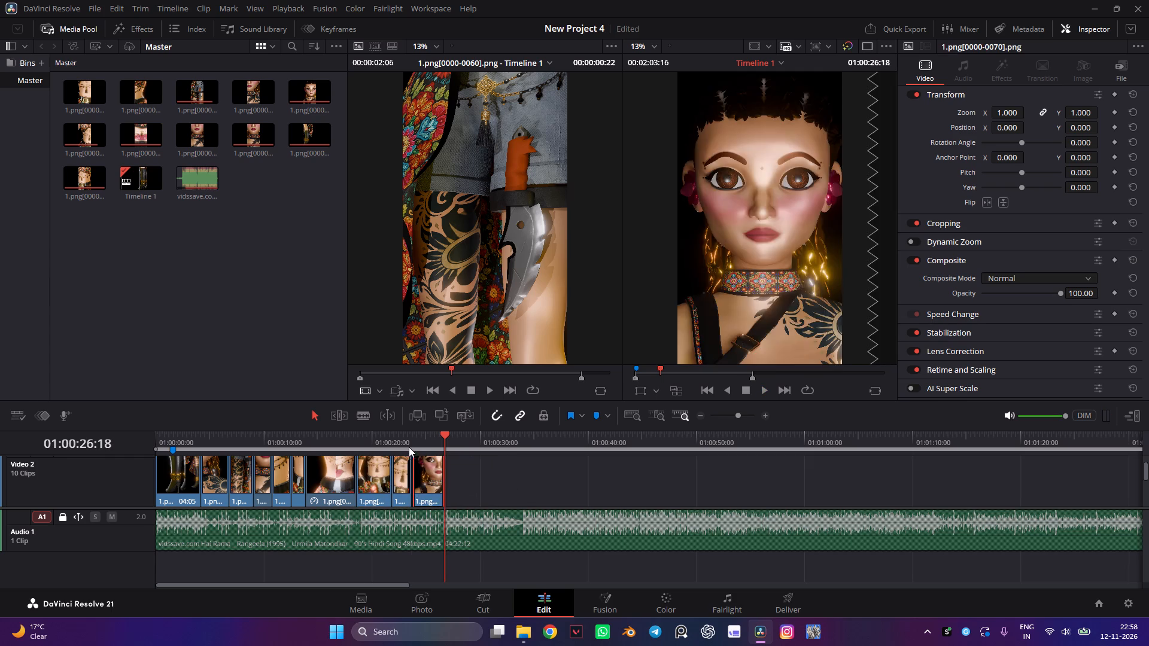
left_click_drag(409, 447, 403, 448)
scroll(420, 475, "up", 4, "alt")
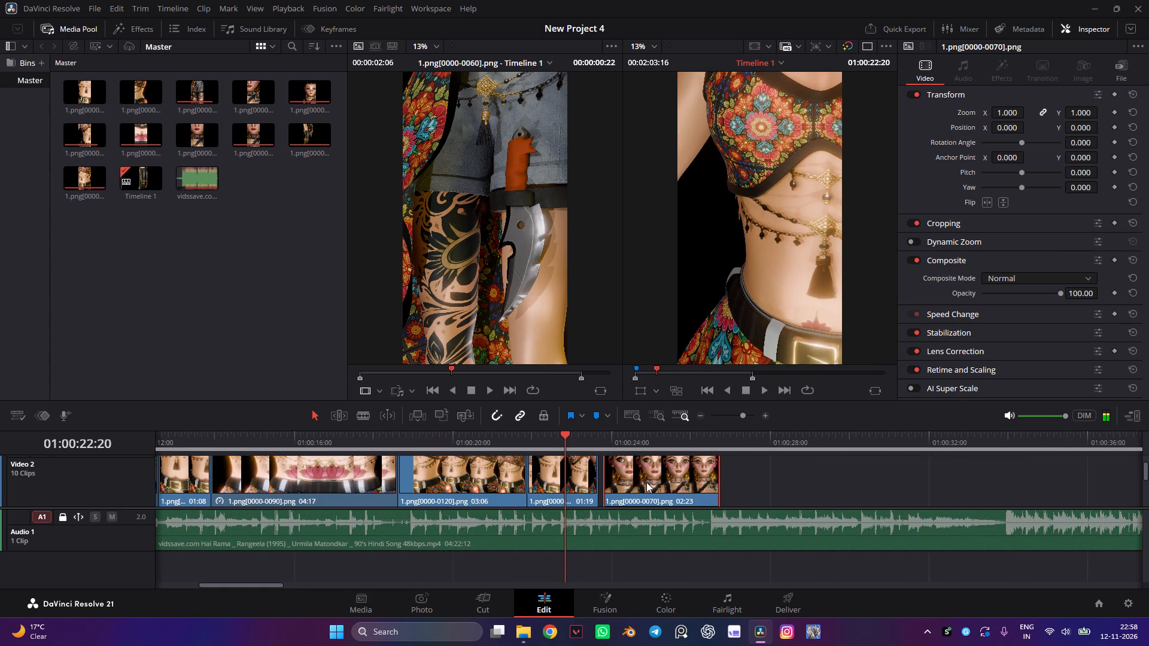
left_click(635, 484)
left_click(767, 476)
left_click_drag(663, 482, 655, 482)
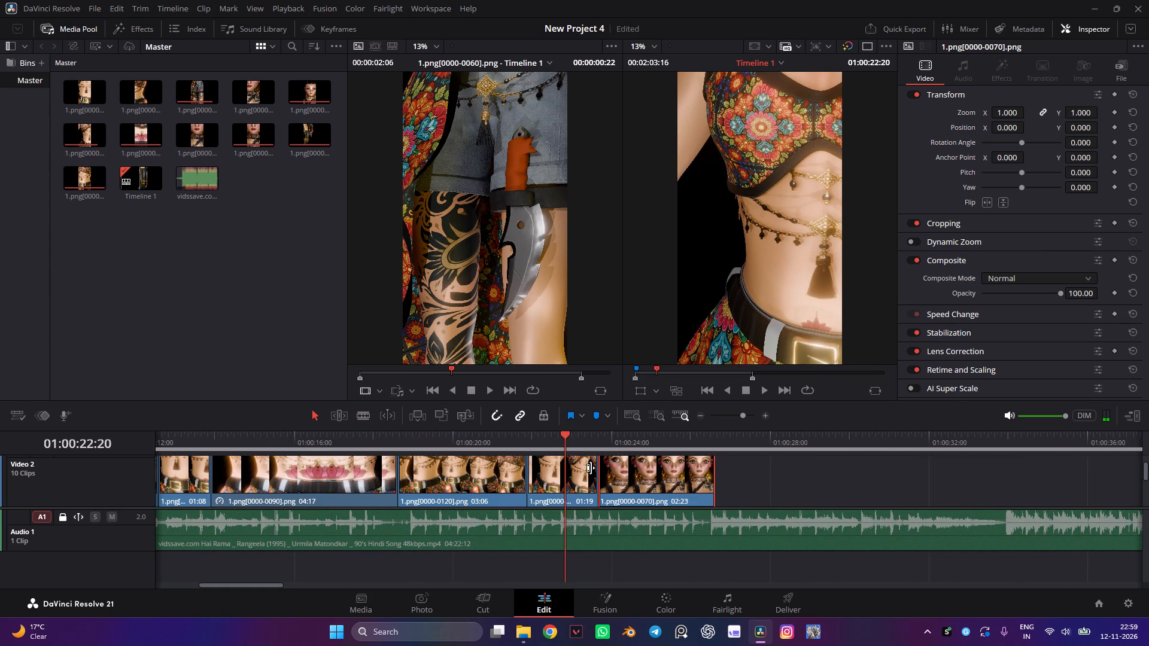
Play the reordered belt-buckle remainder and face clips against the song from 01:00:21:21.
left_click_drag(518, 458, 486, 456)
key("ctrl+z")
left_click(524, 442)
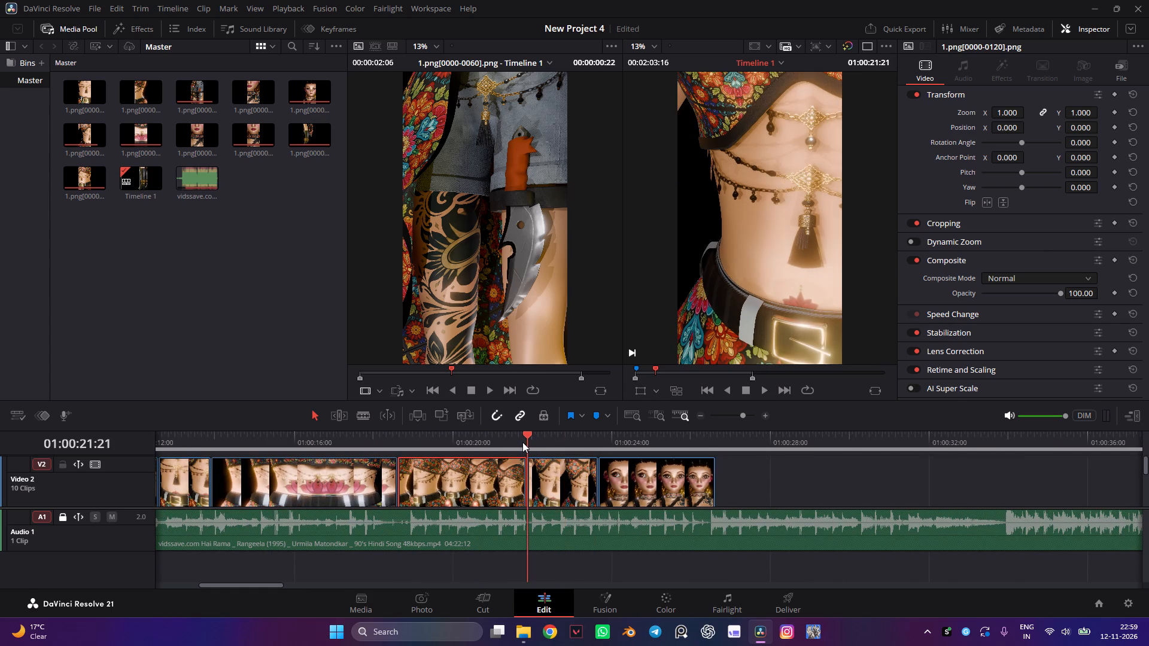
key("space")
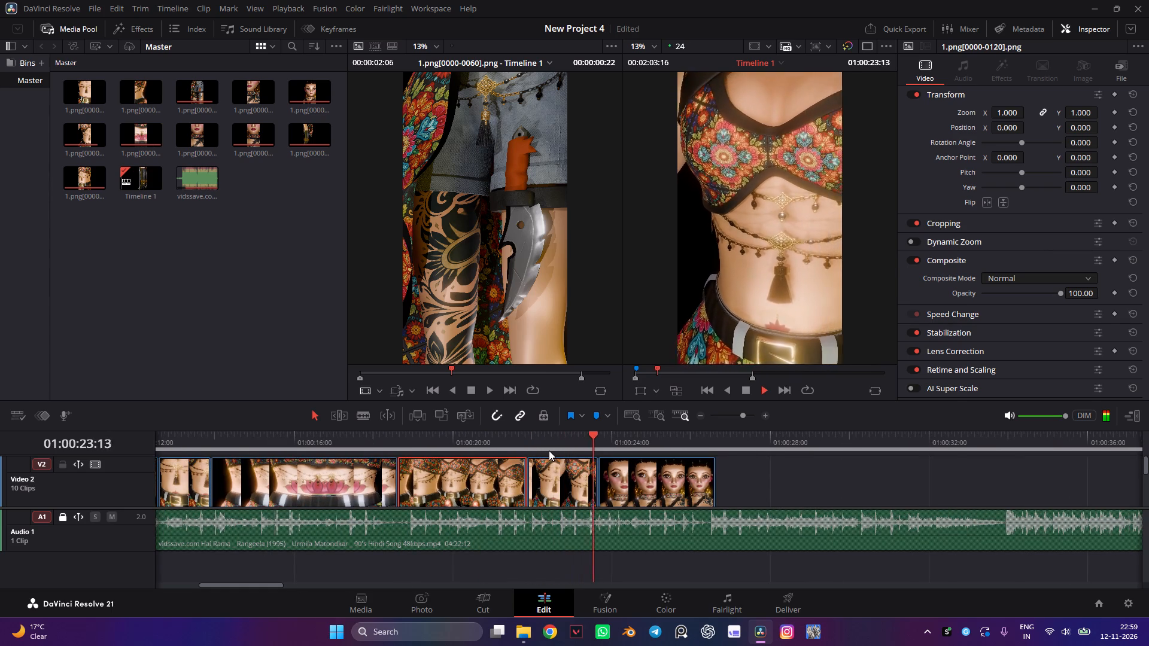
key("space")
key("space")
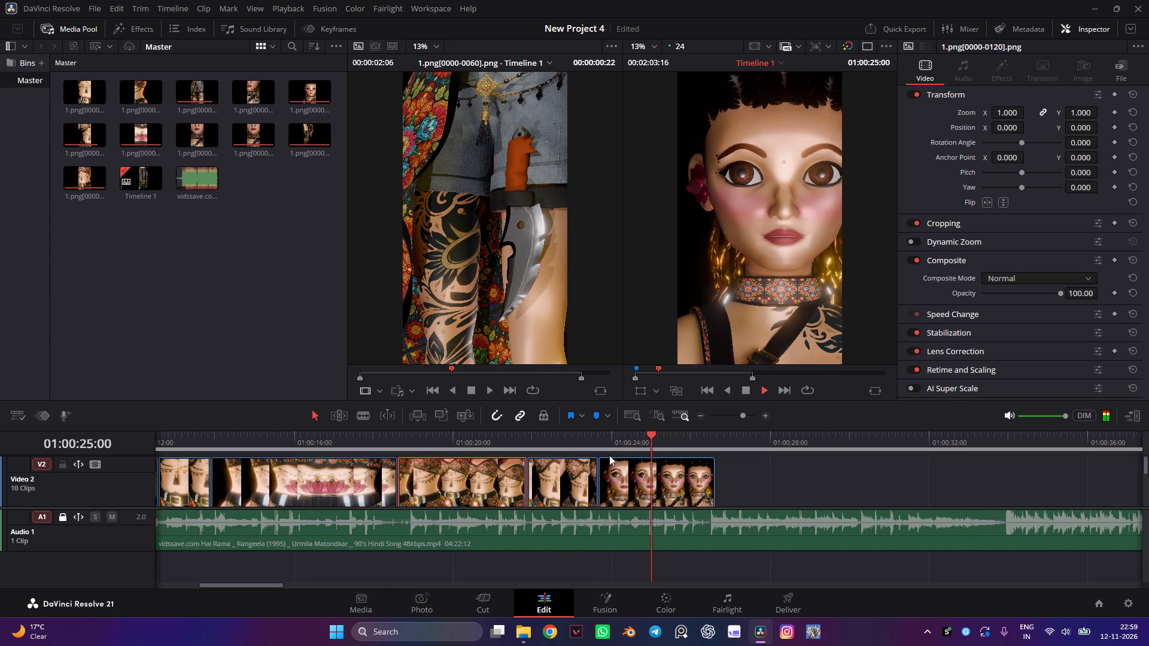
key("space")
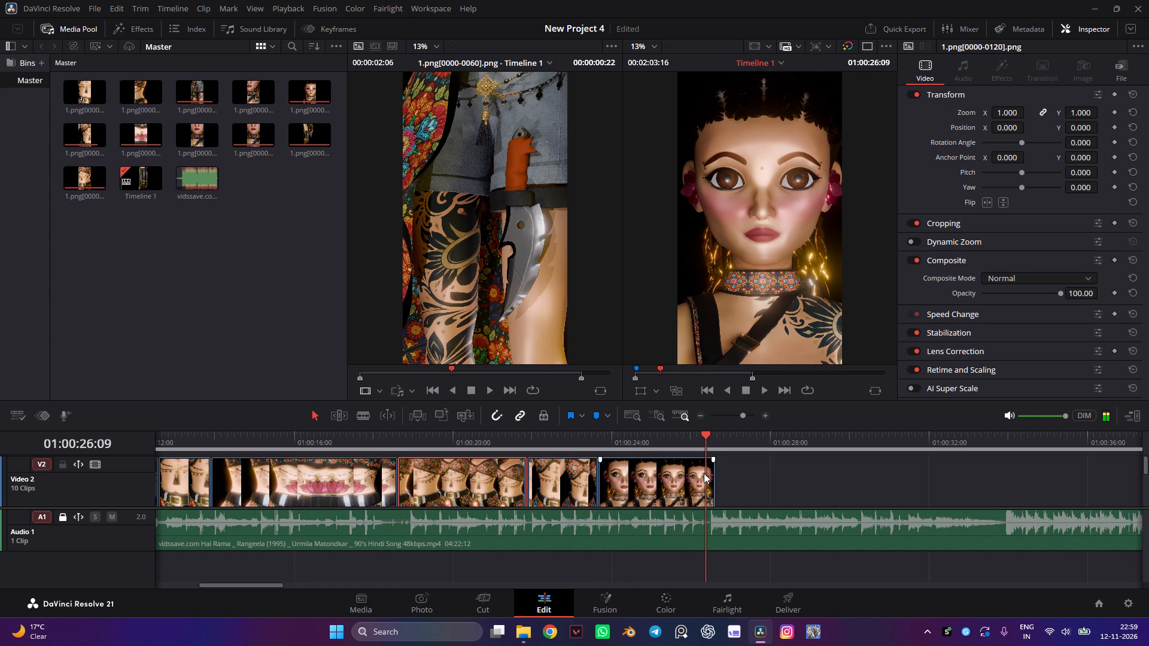
key("space")
key("space")
Play the whole Video 2 sequence against the song from 01:00:00:00 to past its last clip.
scroll(667, 461, "down", 4, "alt")
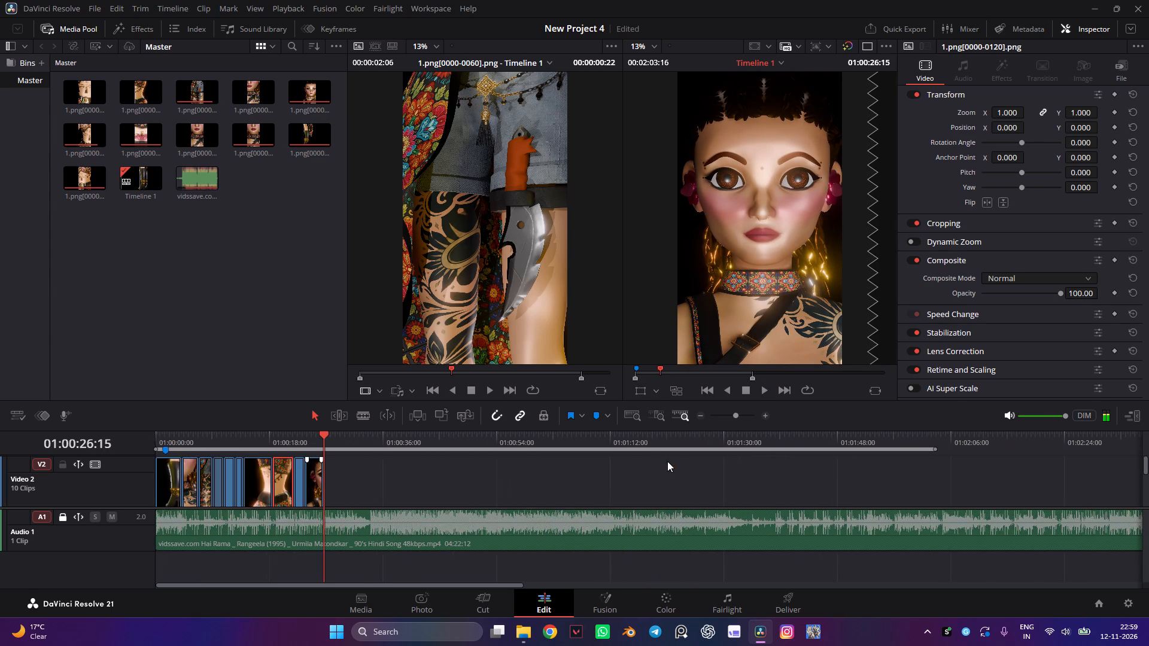
left_click_drag(246, 443, 139, 440)
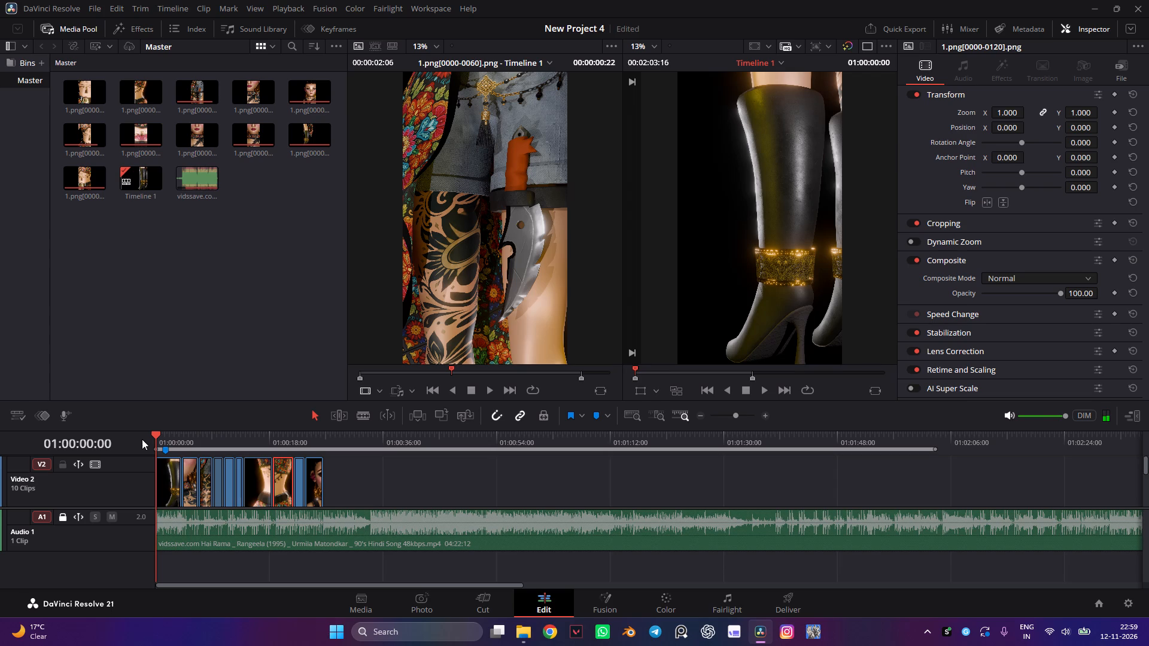
key("space")
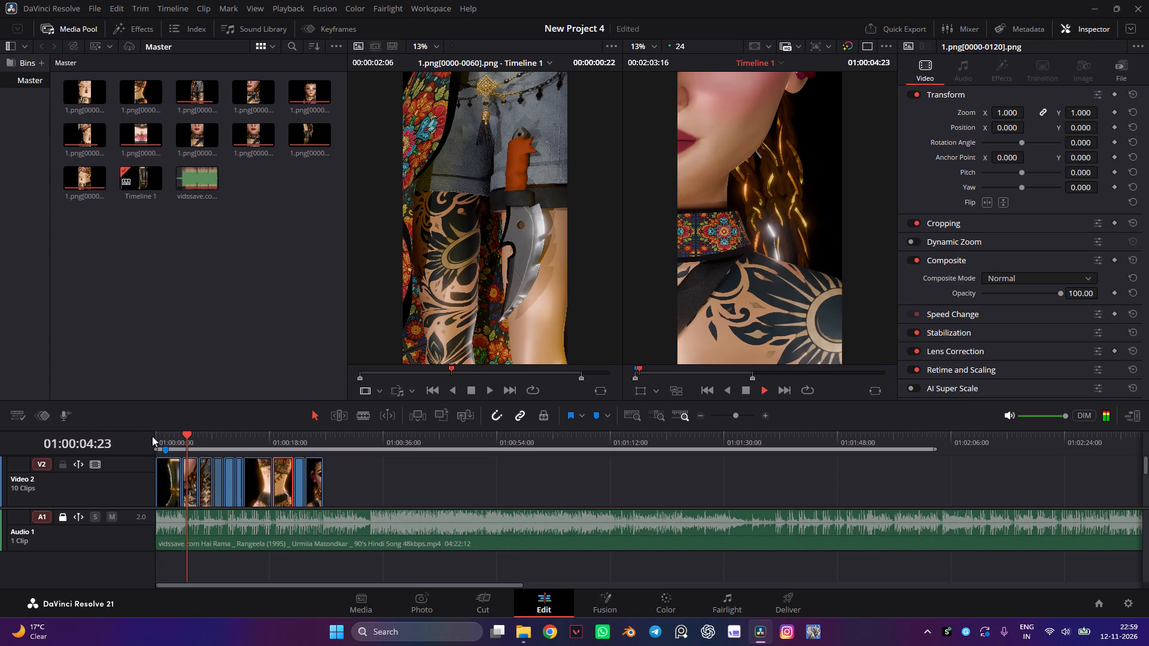
key("space")
left_click_drag(180, 438, 151, 444)
key("space")
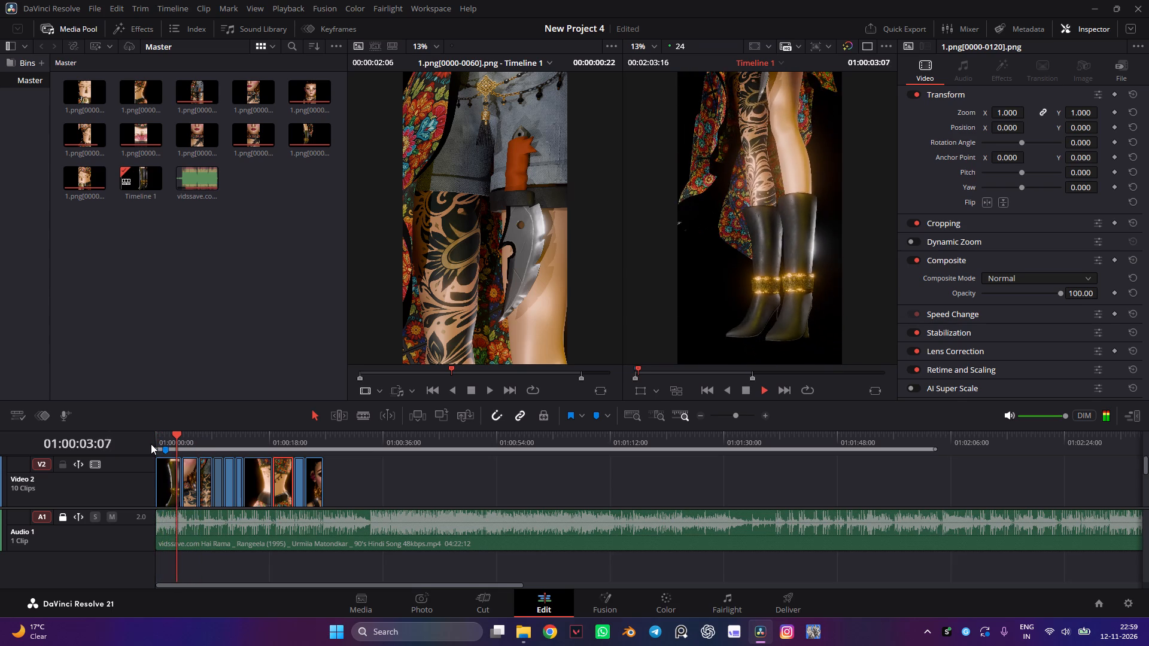
key("space")
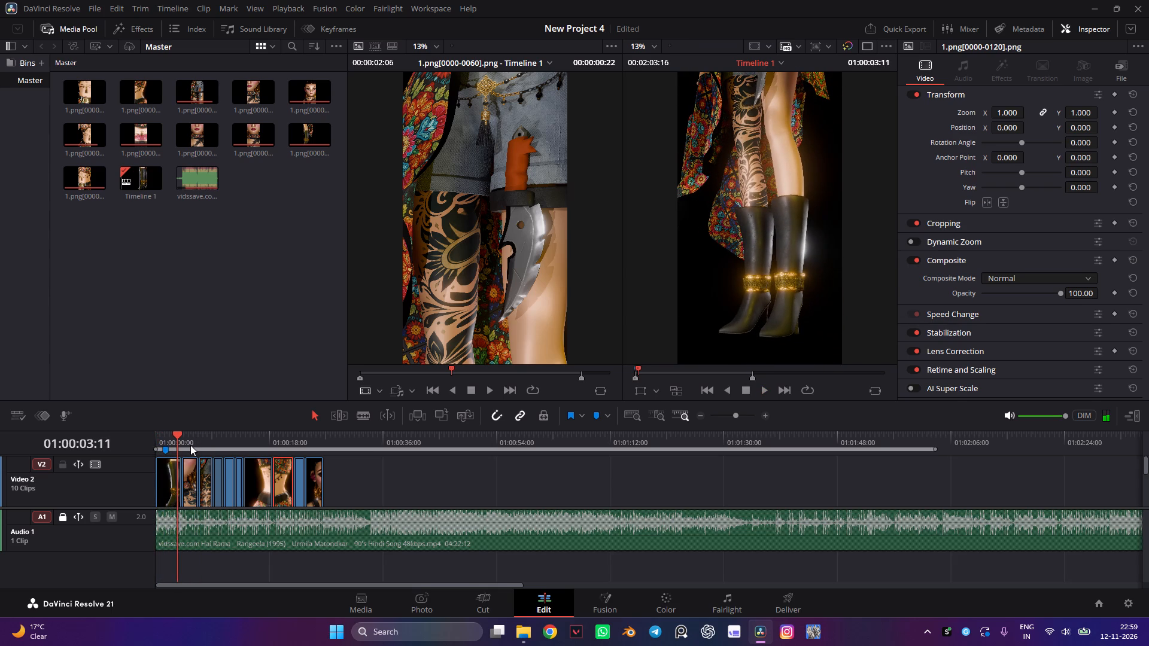
key("space")
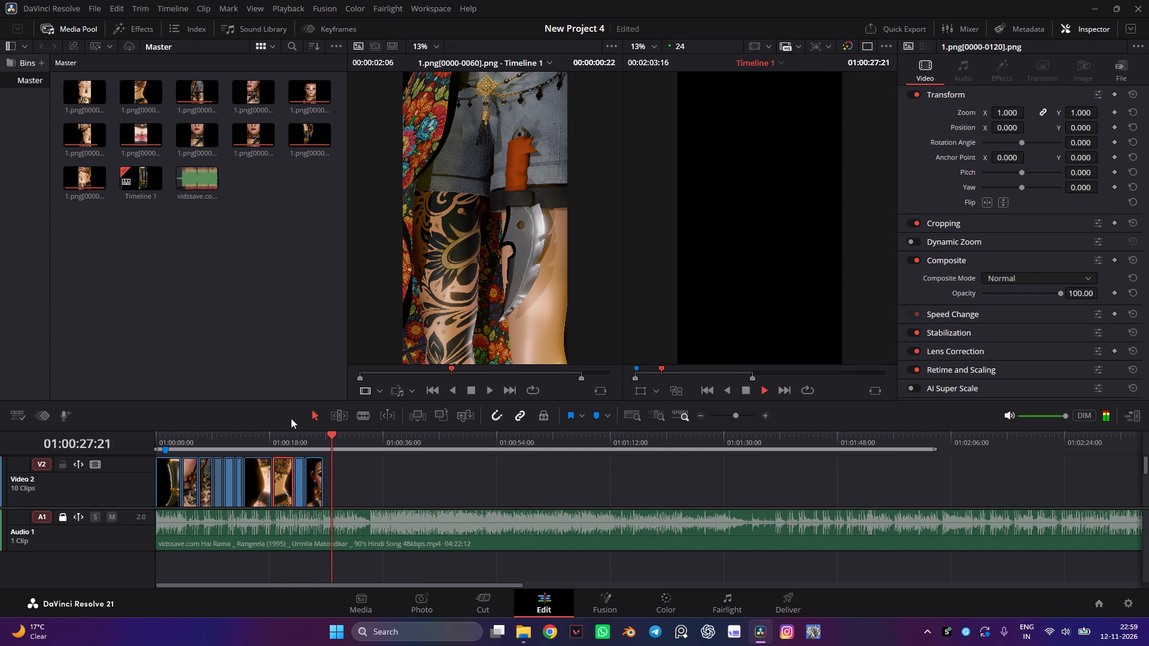
key("space")
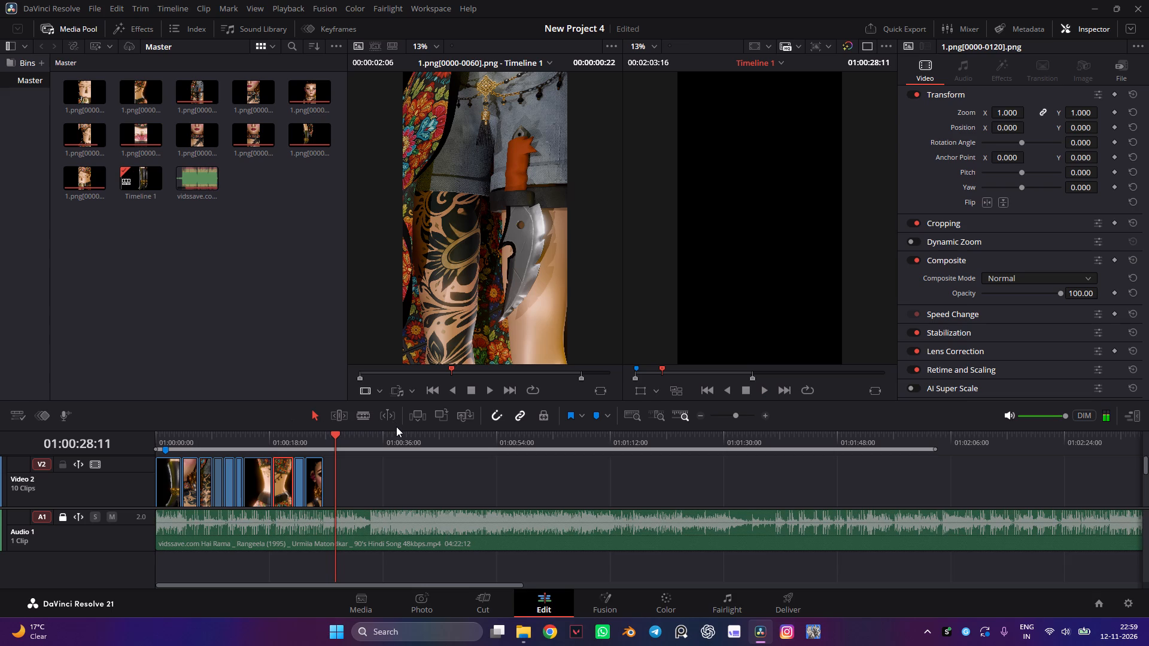
Replay the opening cuts between about 01:00:03 and 01:00:07 to check their timing against the song.
left_click_drag(306, 435, 232, 469)
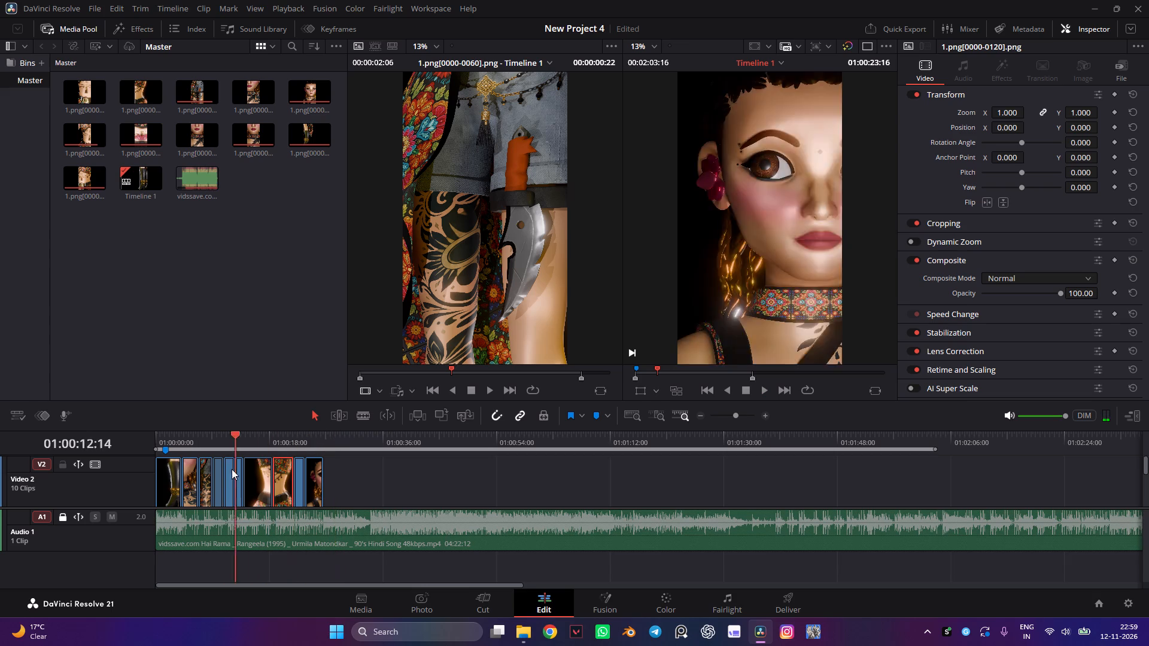
left_click_drag(232, 469, 190, 476)
key("space")
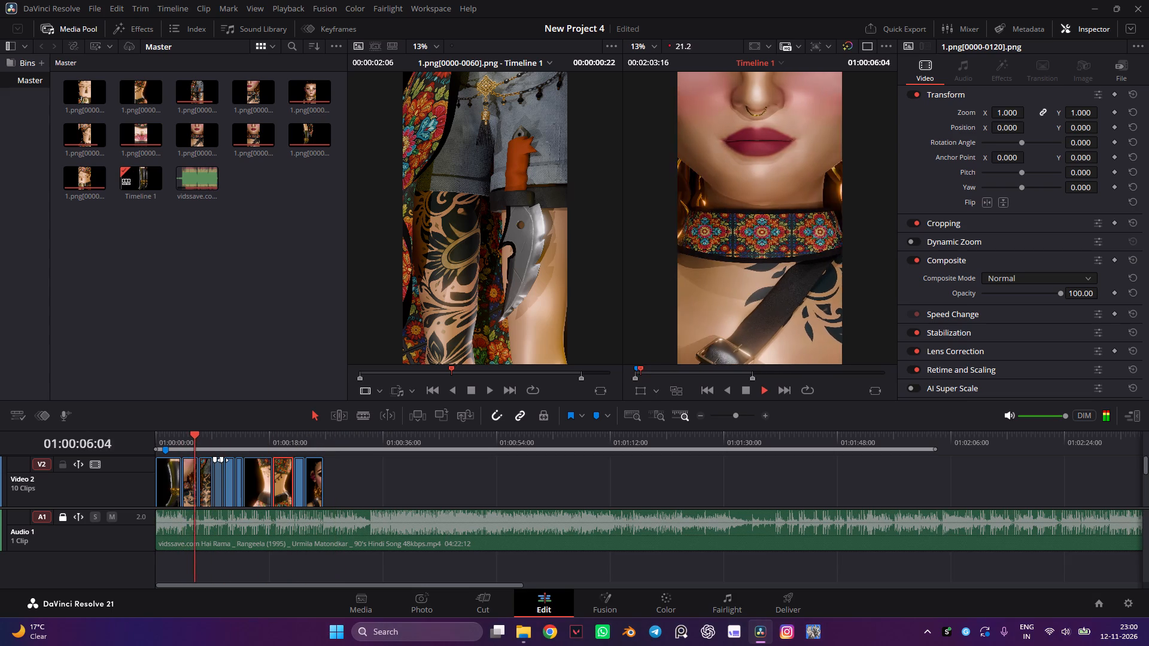
key("space")
left_click_drag(193, 438, 183, 440)
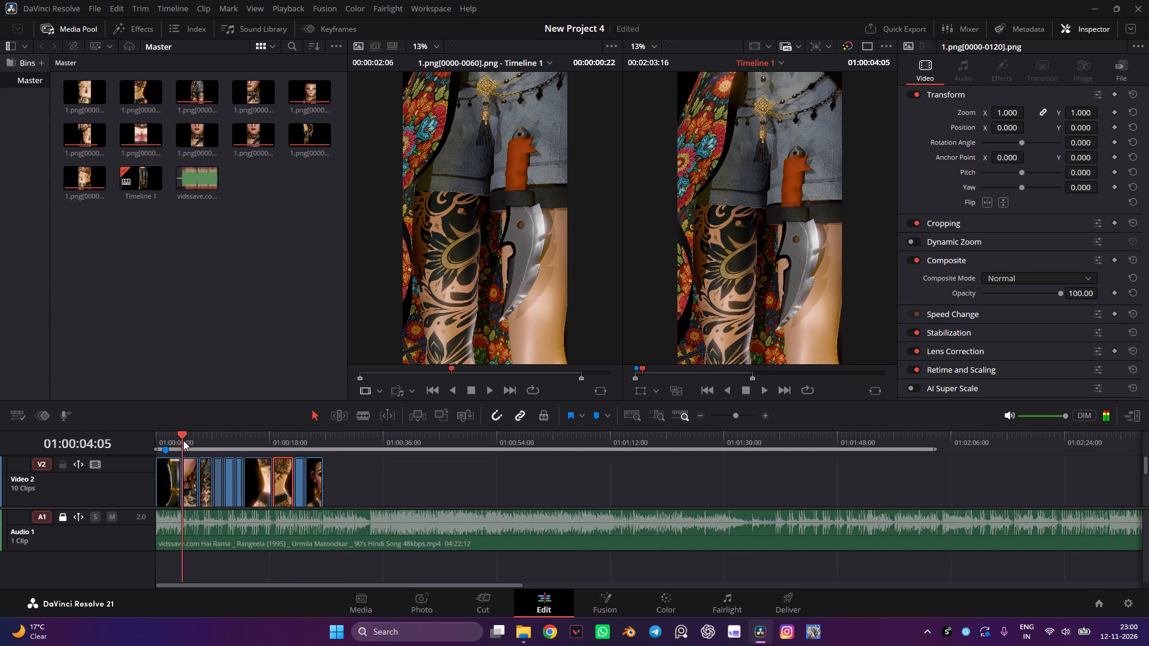
left_click_drag(183, 440, 174, 443)
key("space")
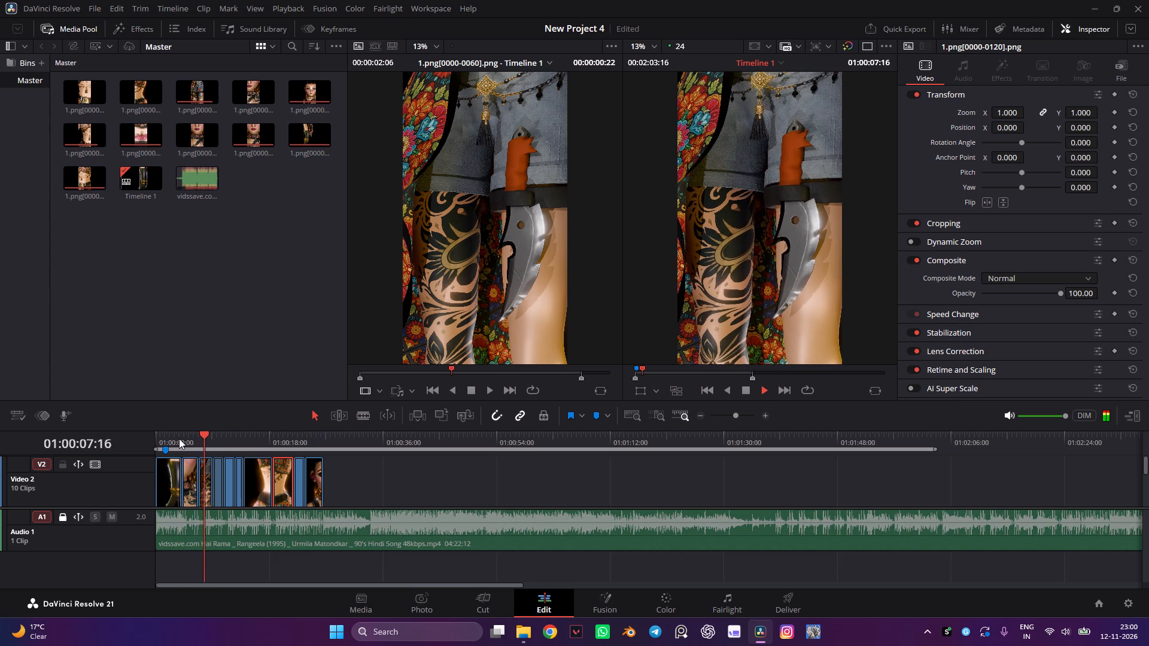
key("space")
Delete the opening boots clip, 1.png[0000-0100].png, from the start of Video 2.
left_click_drag(184, 436, 166, 440)
left_click(166, 479)
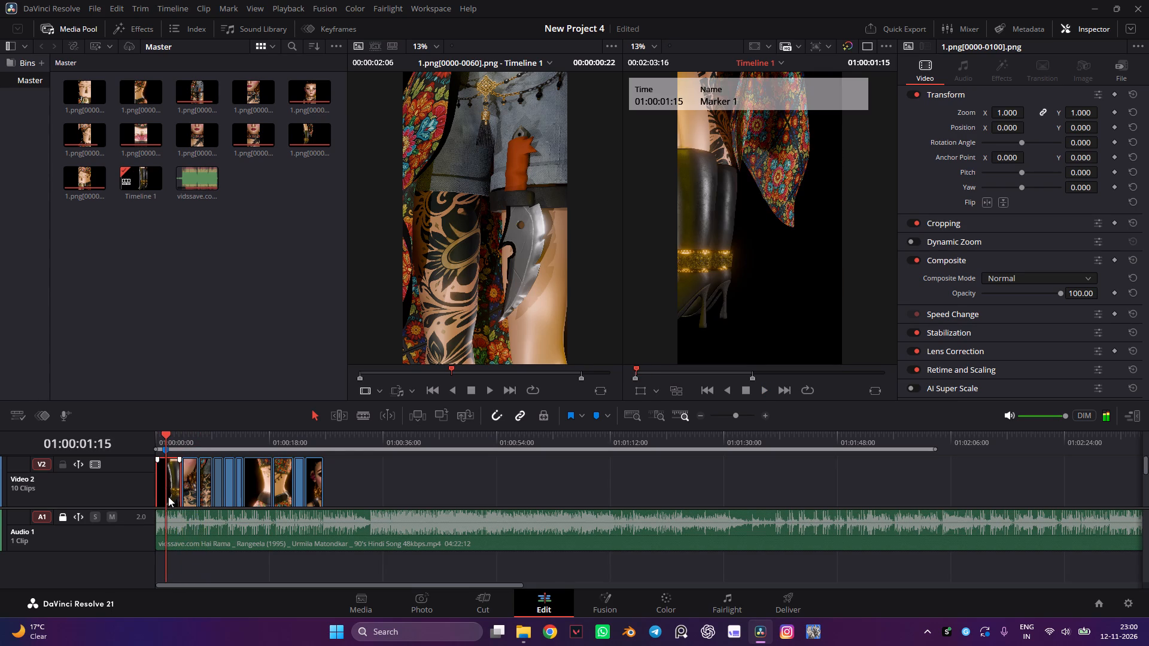
left_click_drag(169, 485, 434, 489)
key("Delete")
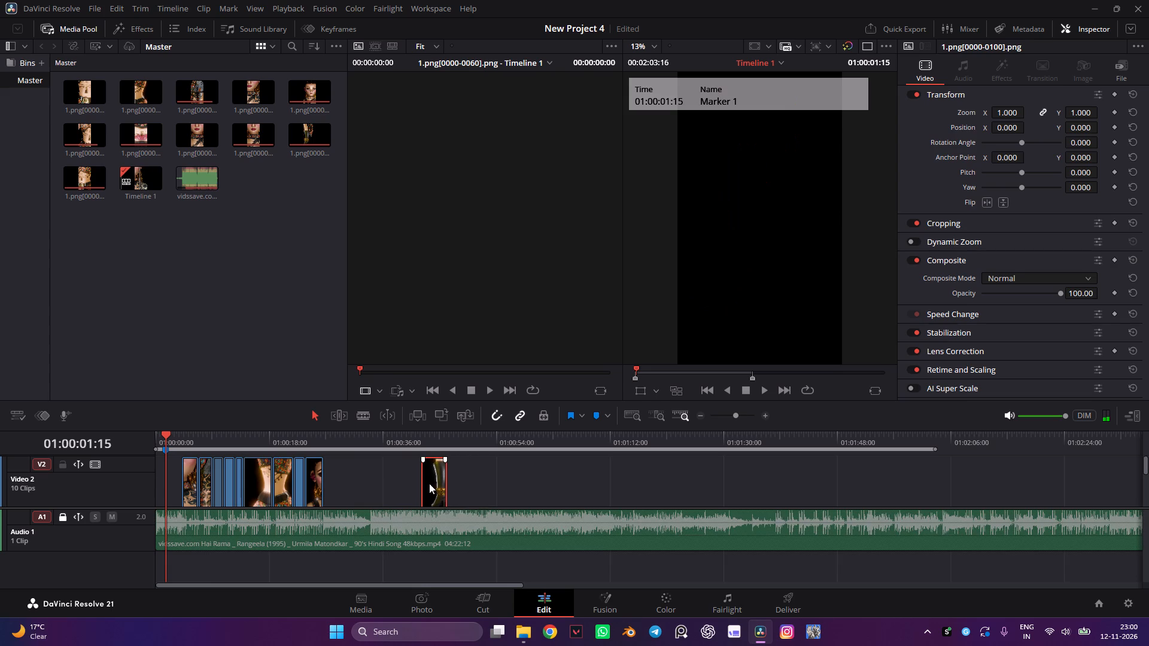
Play the remaining Video 2 cuts against the song from the timeline start, and again from 01:00:04:05 to the final face clip.
left_click_drag(170, 428, 159, 429)
left_click_drag(165, 438, 142, 445)
key("space")
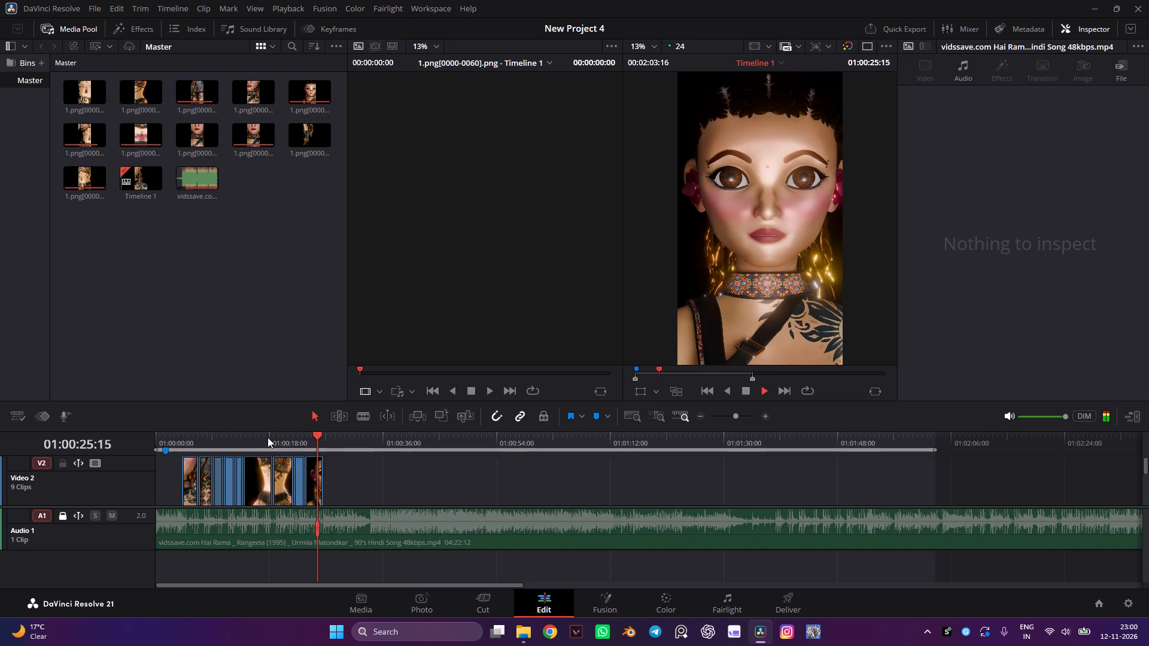
key("space")
left_click_drag(206, 438, 180, 447)
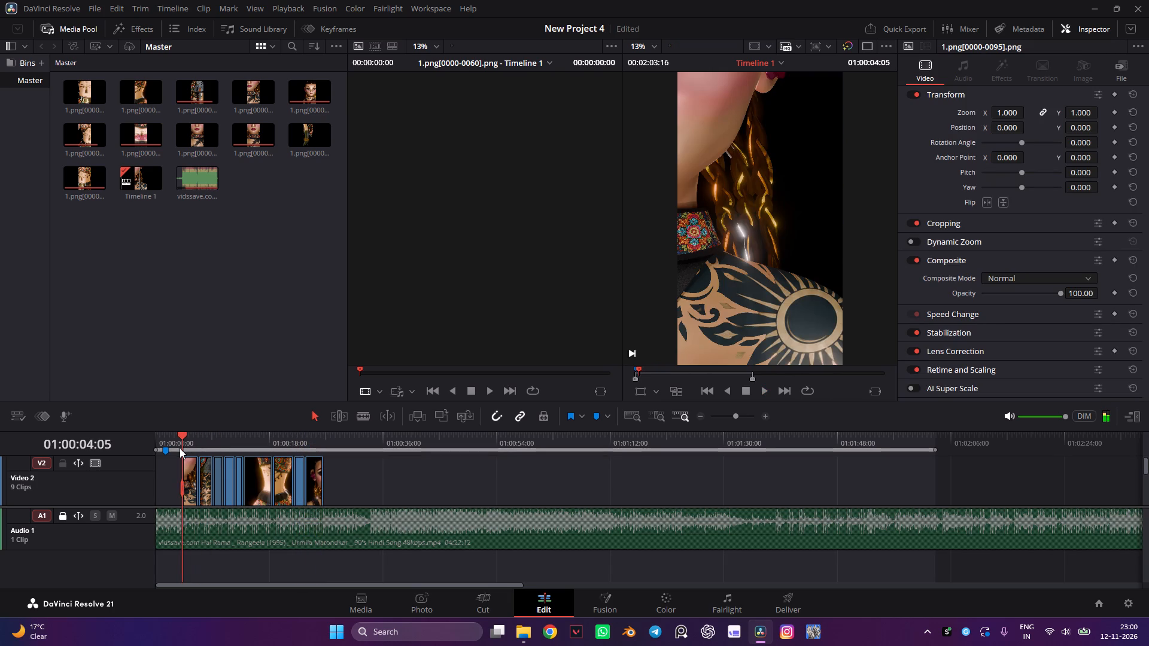
key("space")
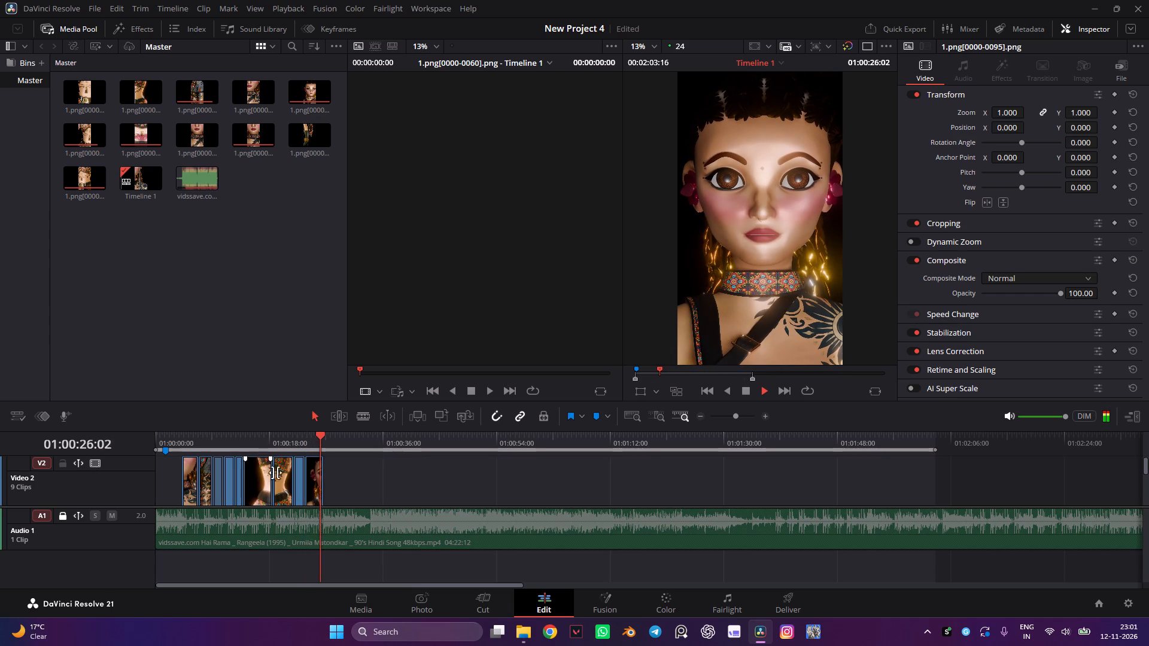
key("space")
Play the song repeatedly over the empty opening, from 01:00:00:00 to about 01:00:03:16, listening for a new starting beat.
left_click_drag(306, 435, 123, 443)
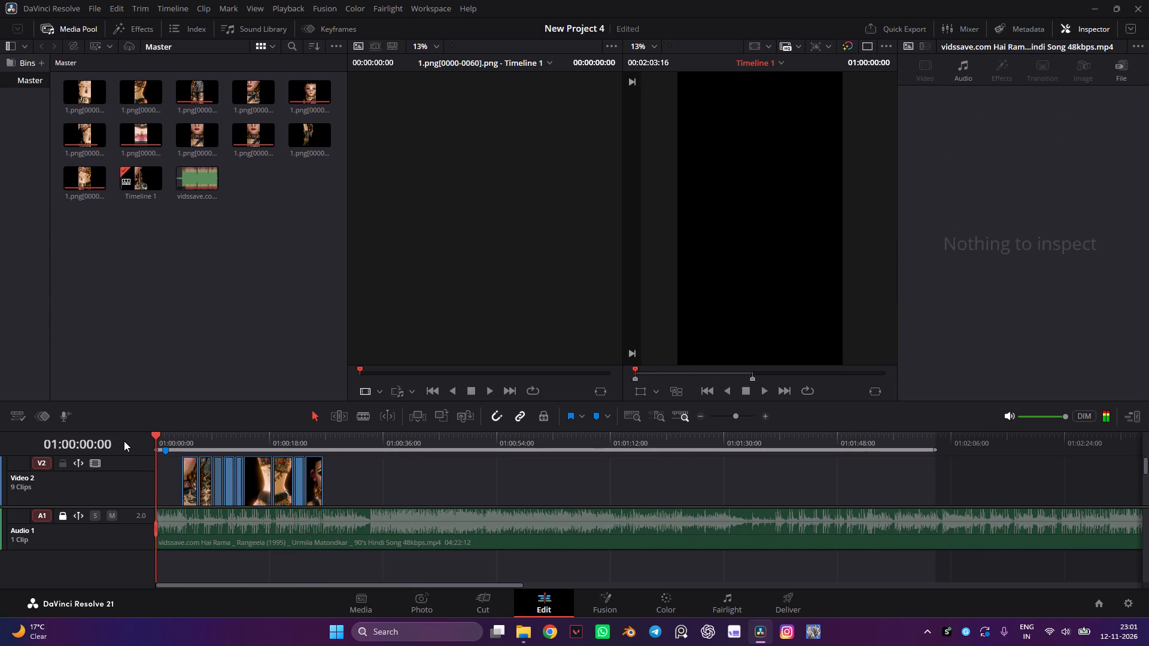
key("space")
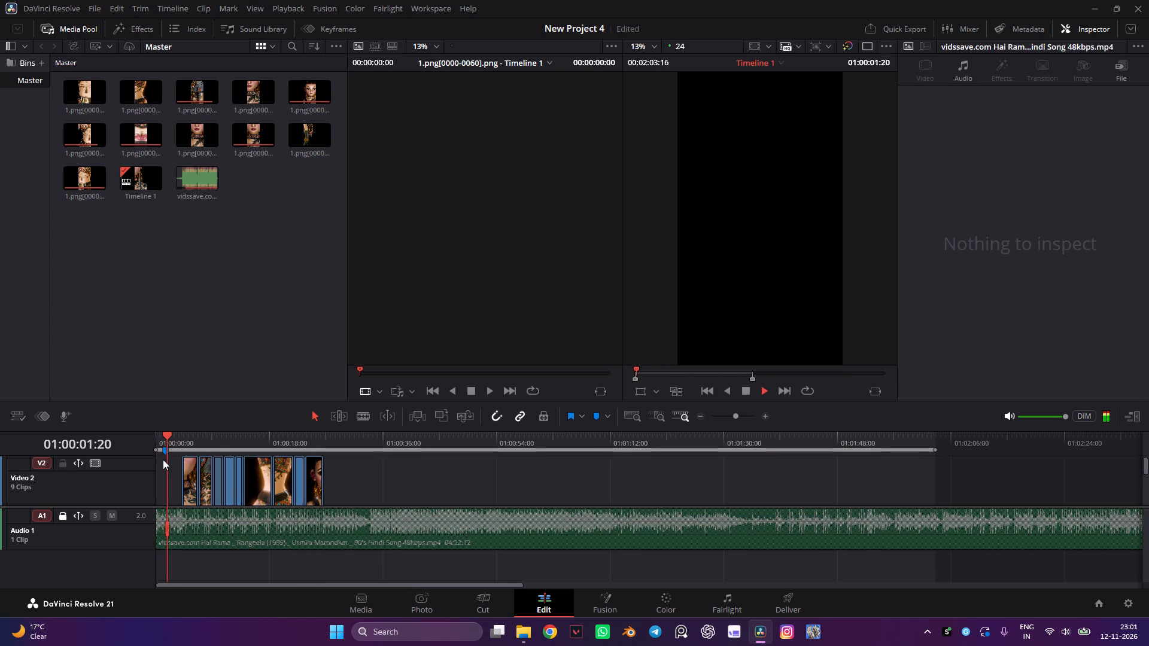
key("space")
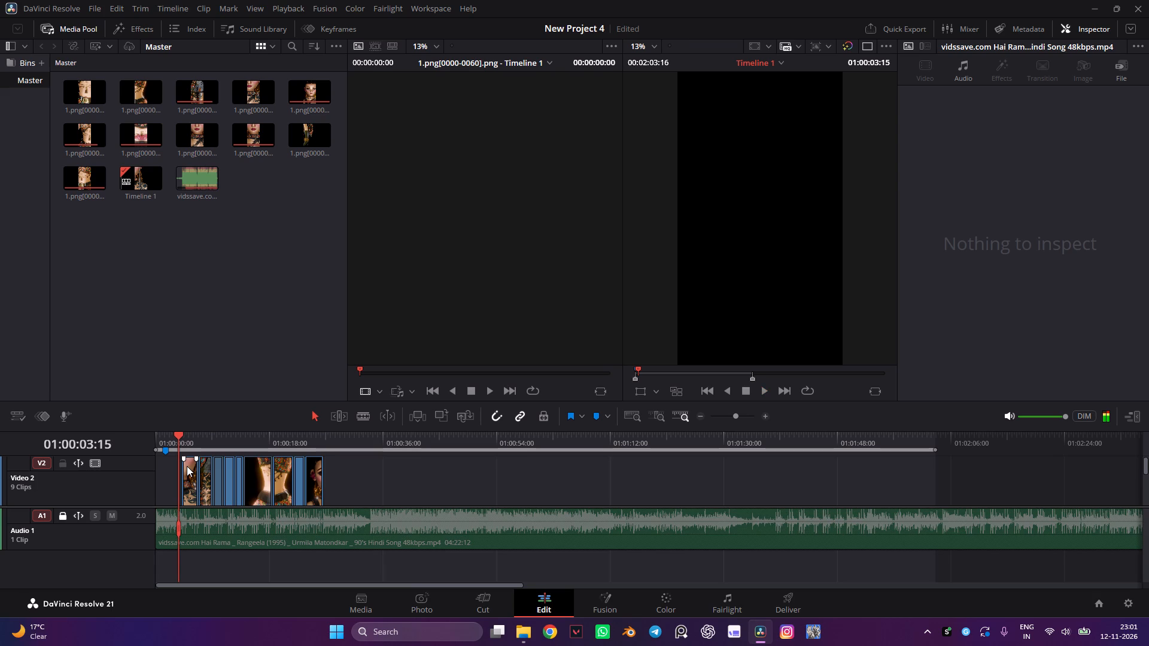
key("space")
key("space")
left_click(175, 442)
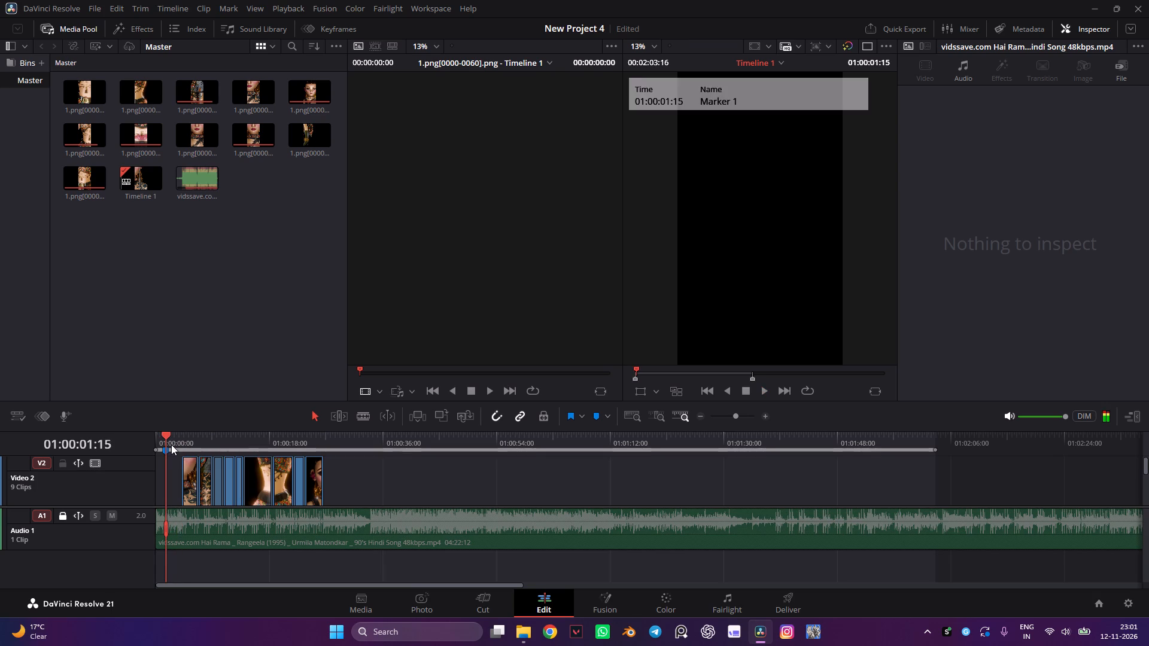
key("space")
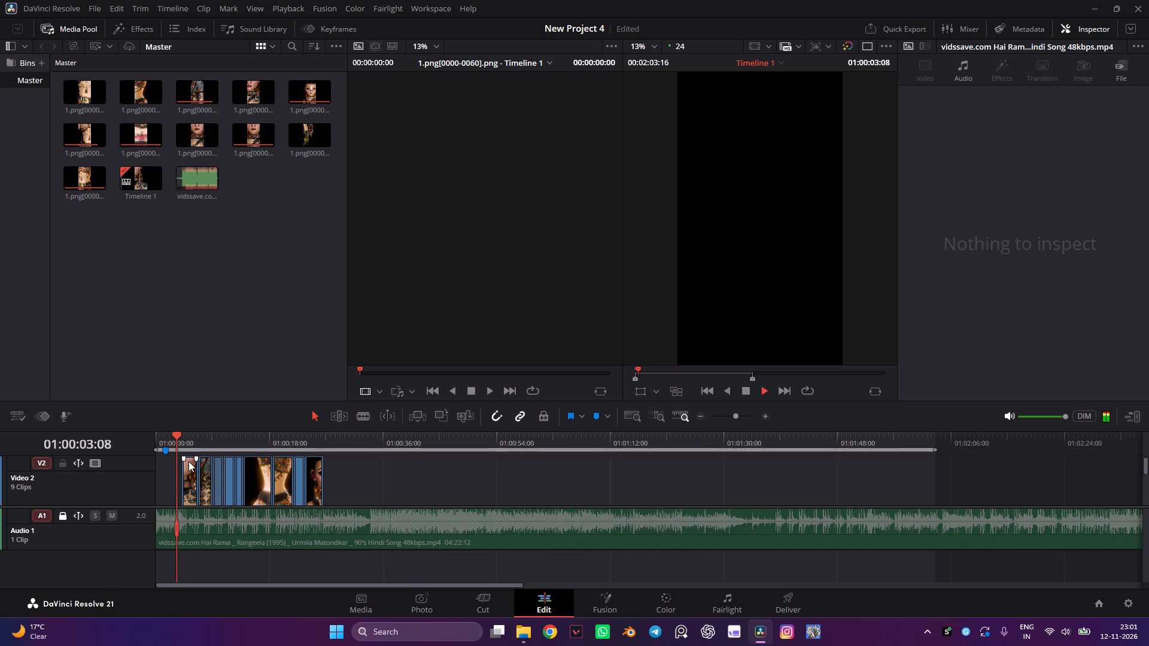
key("space")
Unlock Audio 1 and ripple-delete the empty gap before the first clip on Video 2.
left_click(65, 517)
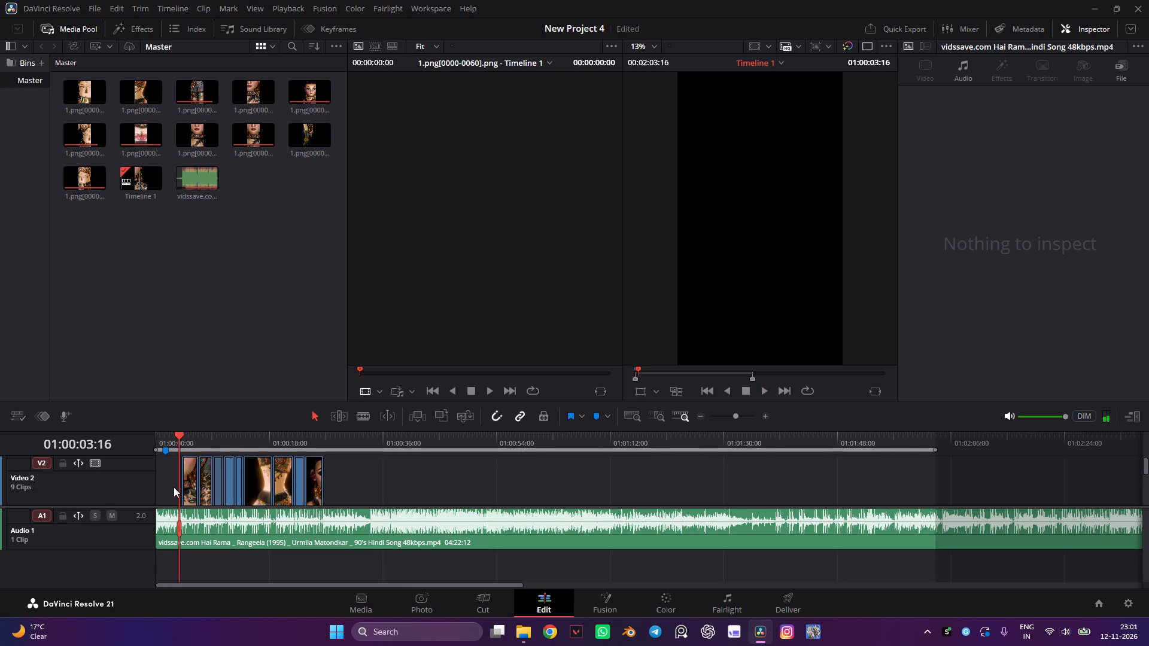
left_click(174, 487)
right_click(164, 485)
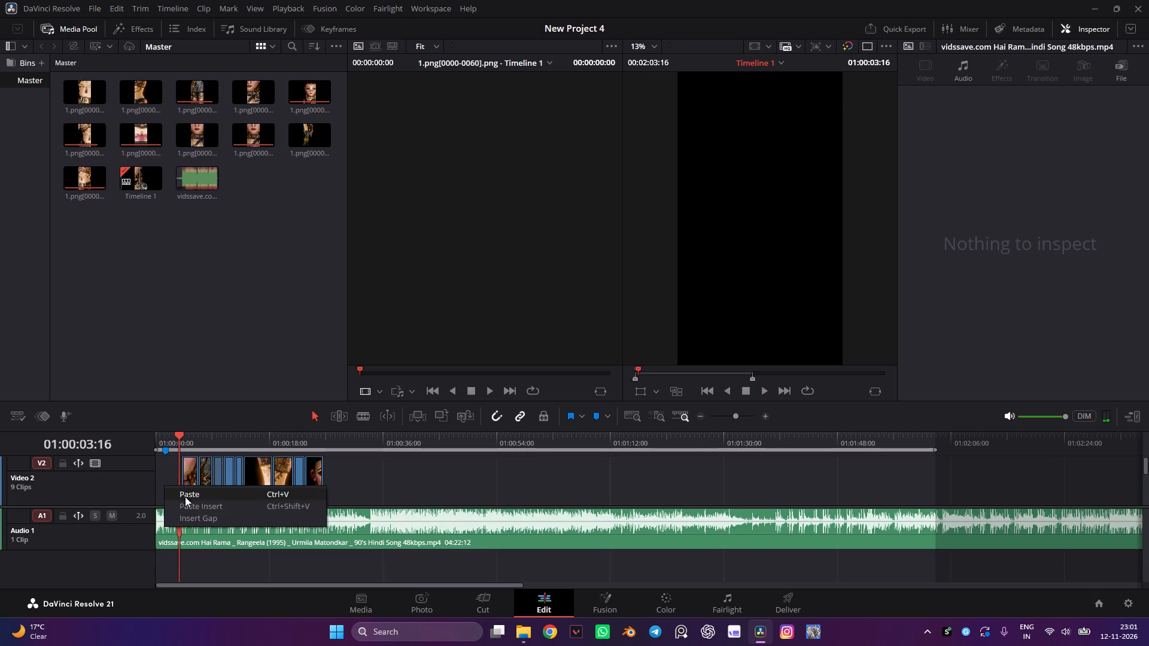
left_click(163, 479)
right_click(163, 476)
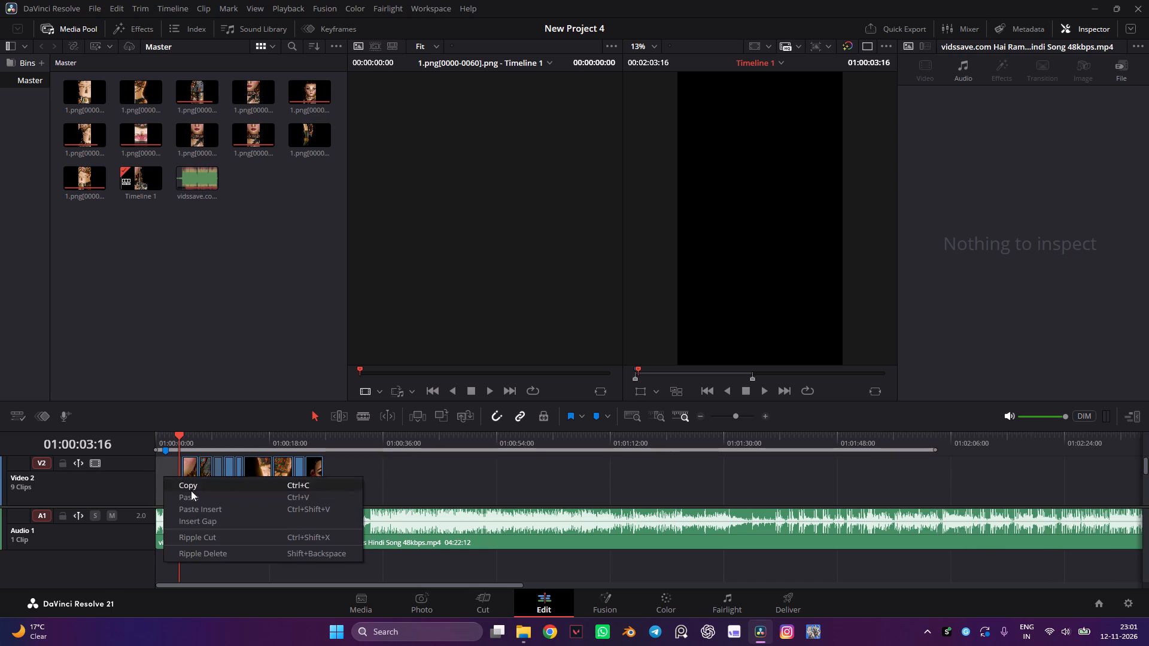
left_click(197, 551)
Play the new opening to 01:00:01:02, and shift all nine Video 2 clips to start at that point.
key("space")
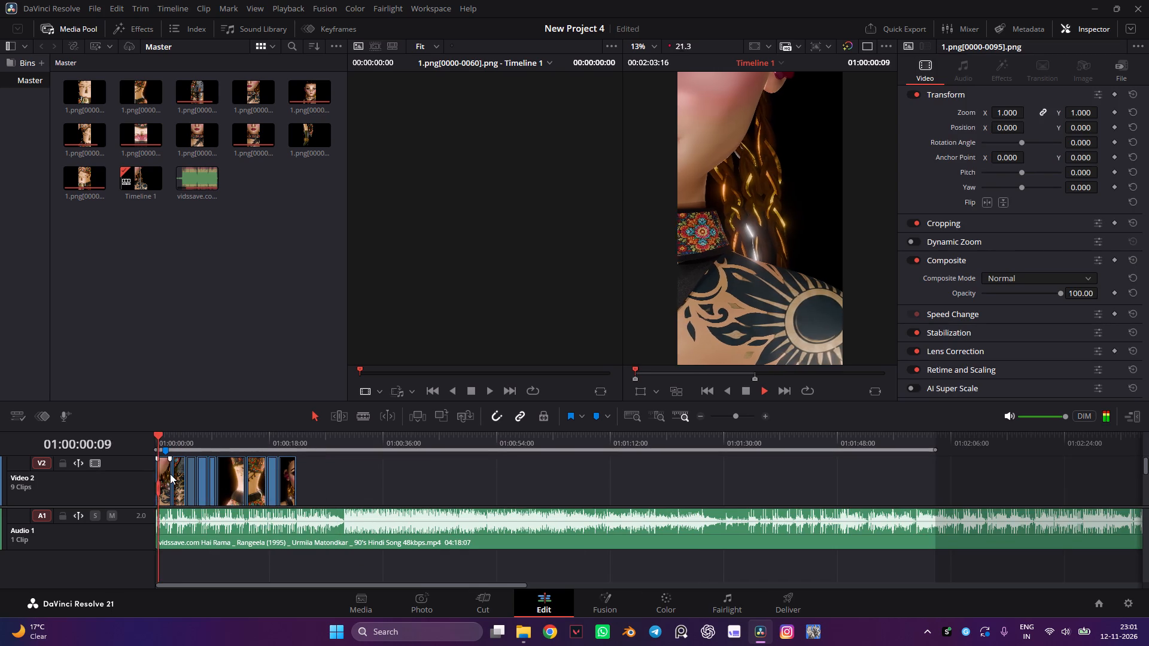
key("space")
left_click_drag(324, 483, 163, 489)
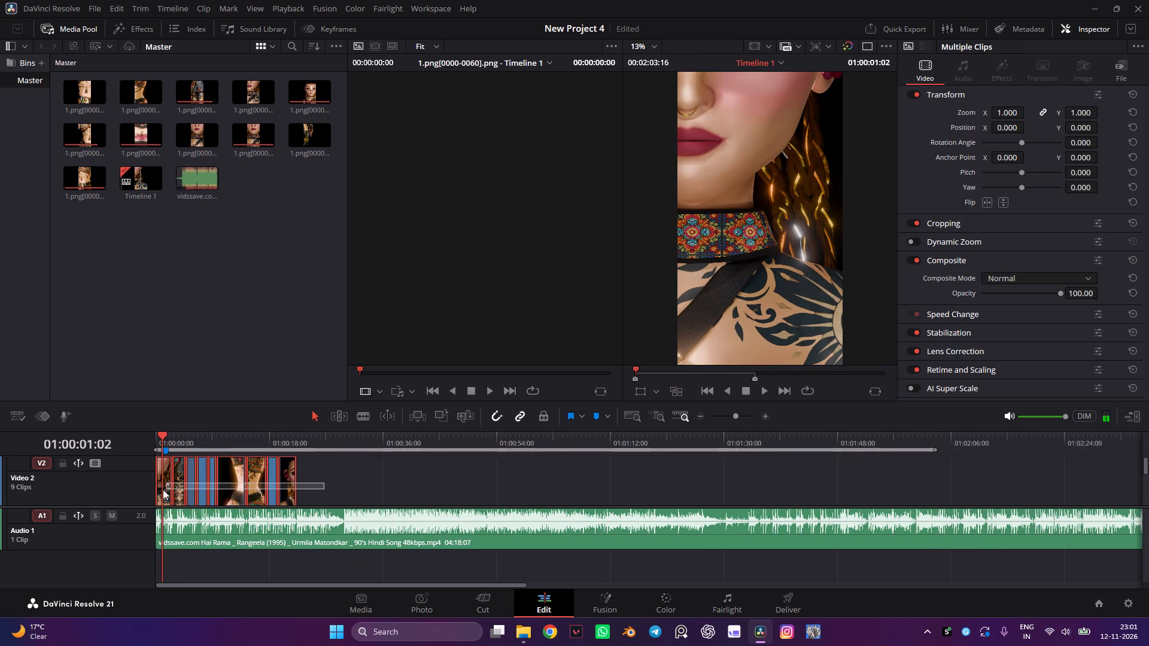
left_click_drag(163, 489, 160, 489)
left_click(165, 488)
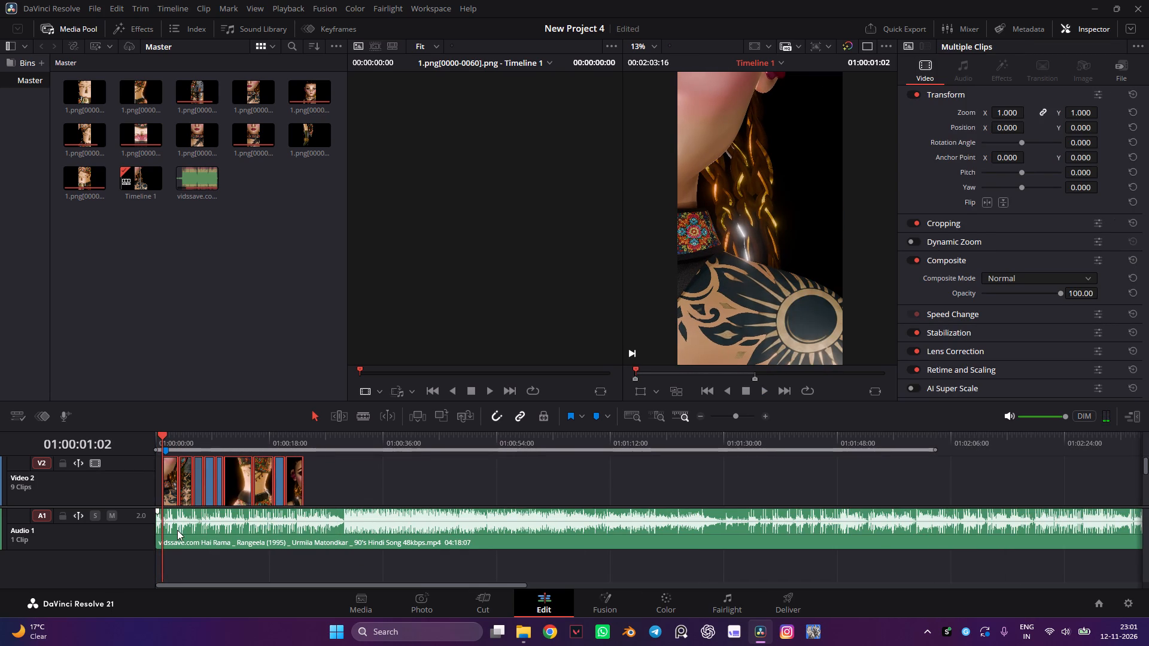
Shift the song clip to 01:00:01:02, extend its head back to 01:00:00:00, and play the opening.
left_click(177, 530)
left_click_drag(187, 531, 194, 533)
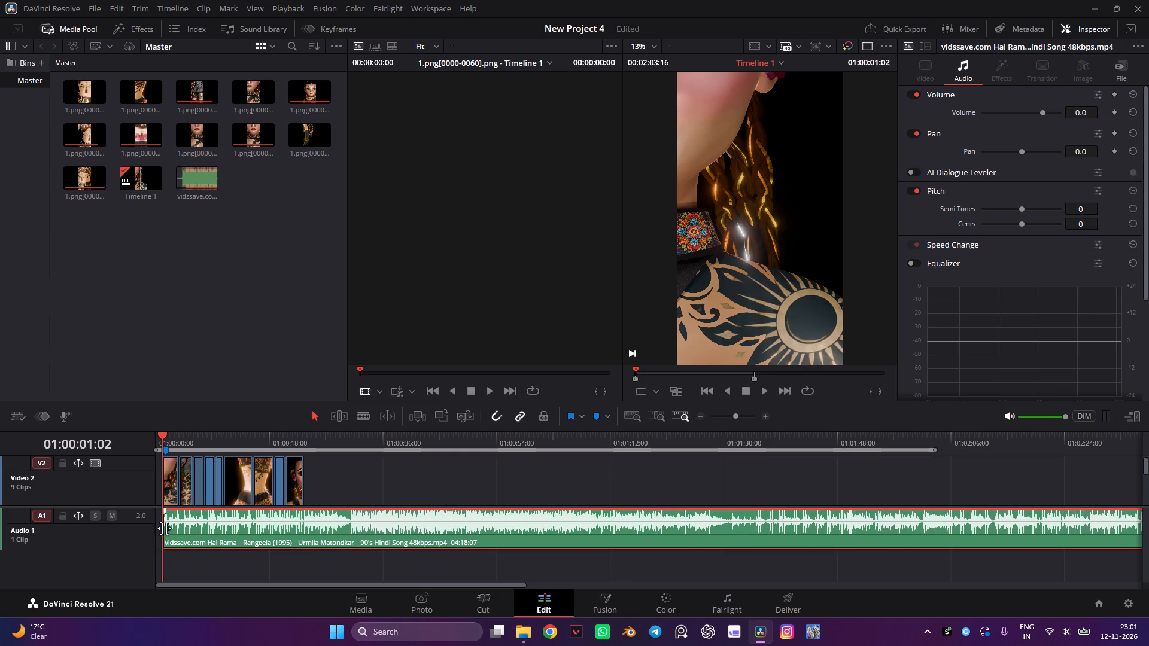
left_click_drag(164, 528, 147, 528)
left_click_drag(156, 443, 151, 443)
key("space")
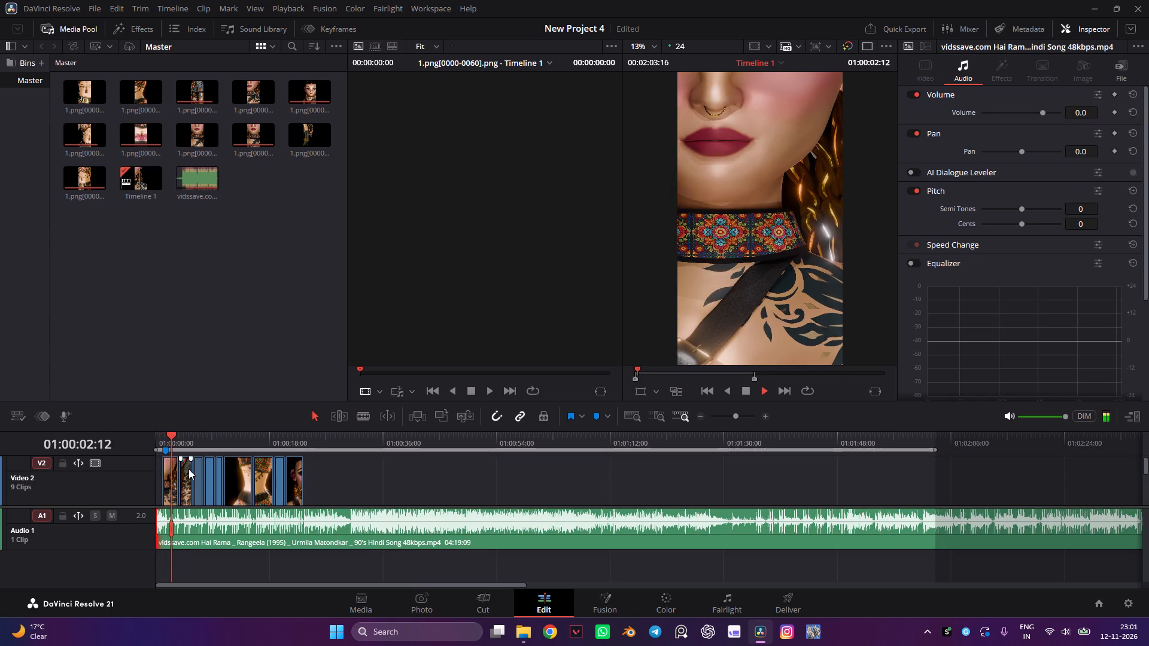
key("space")
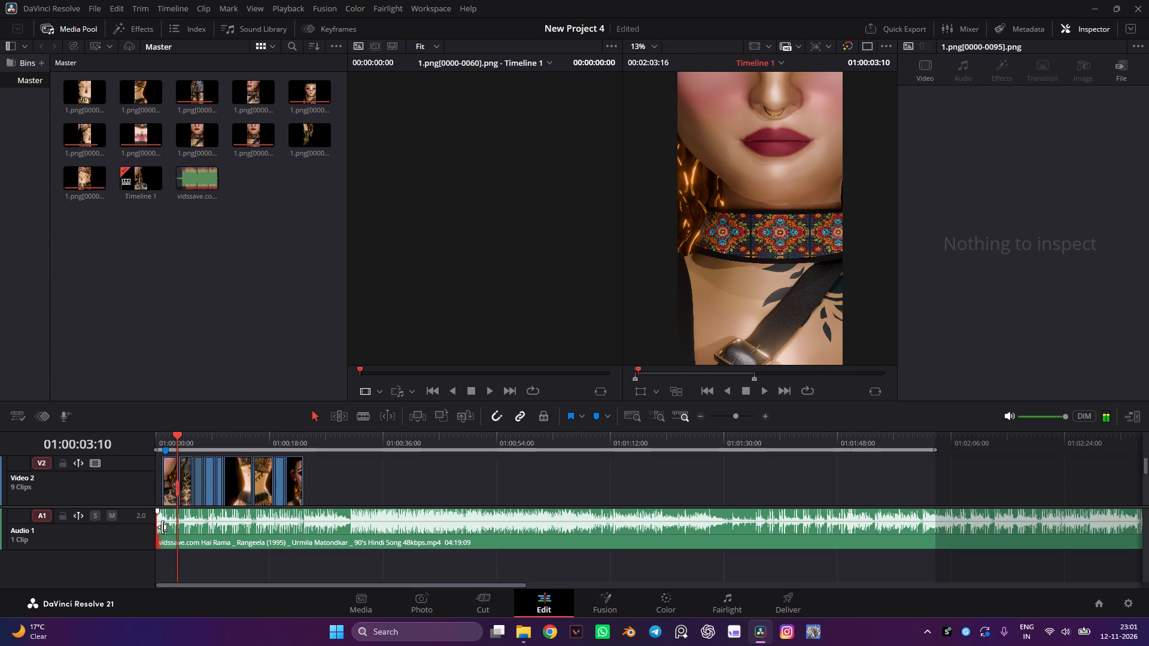
Trim about 11 frames off the song clip's head and play from the trimmed start to check it.
left_click(158, 528)
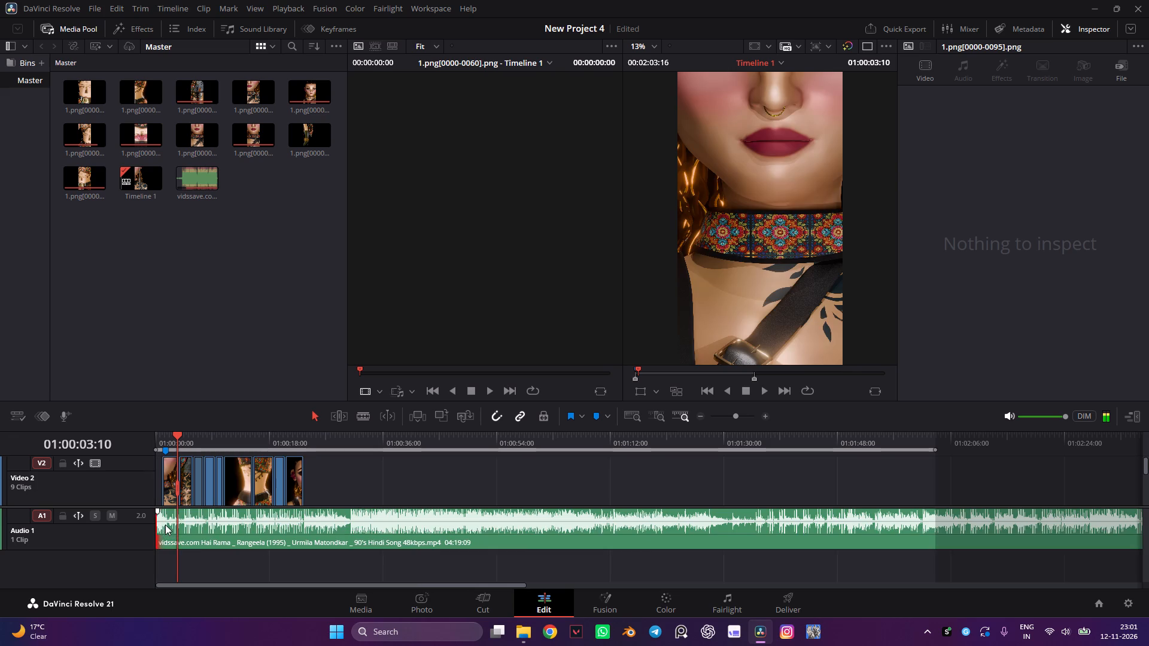
scroll(165, 521, "up", 9, "alt")
left_click(174, 530)
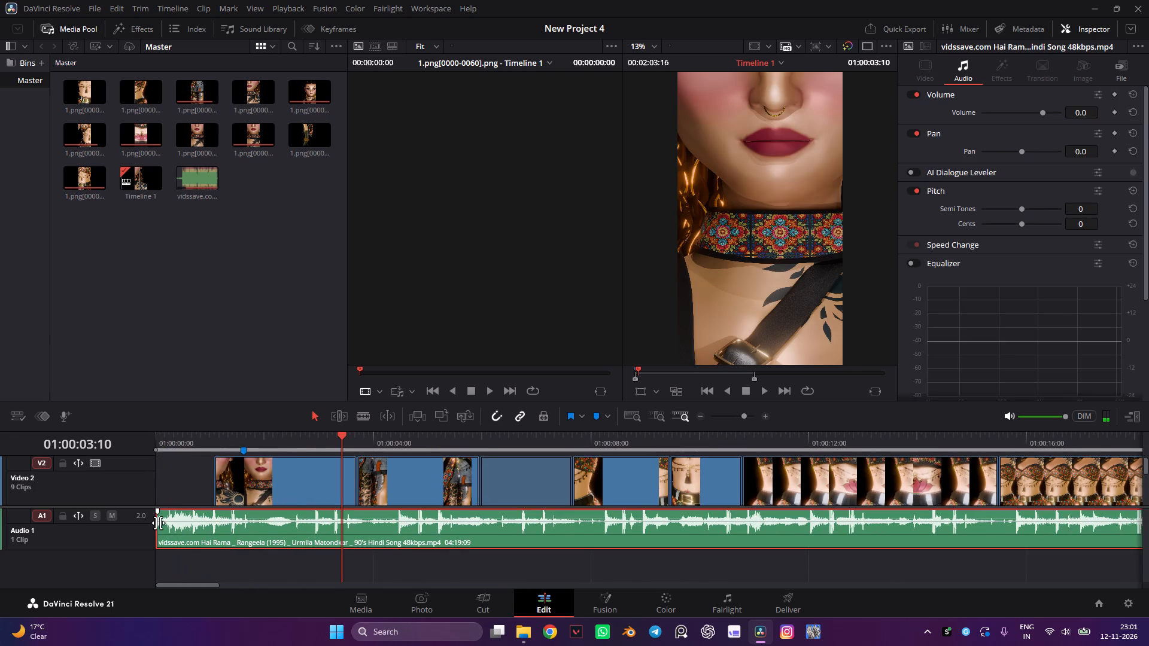
left_click_drag(158, 523, 183, 539)
left_click(183, 441)
key("space")
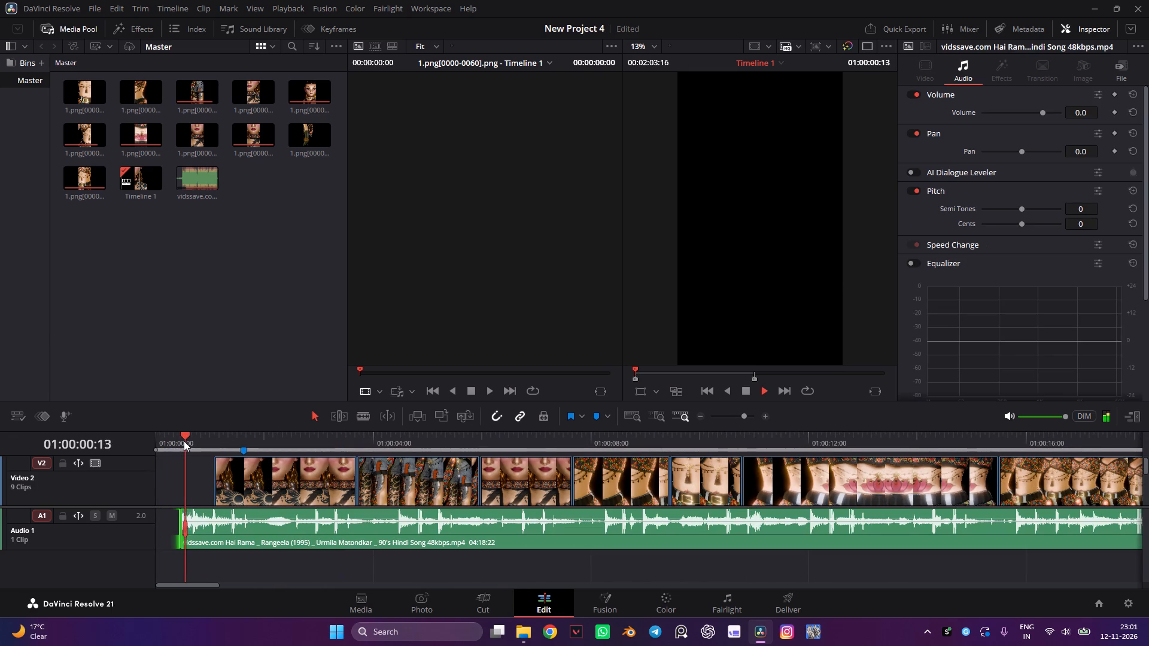
key("space")
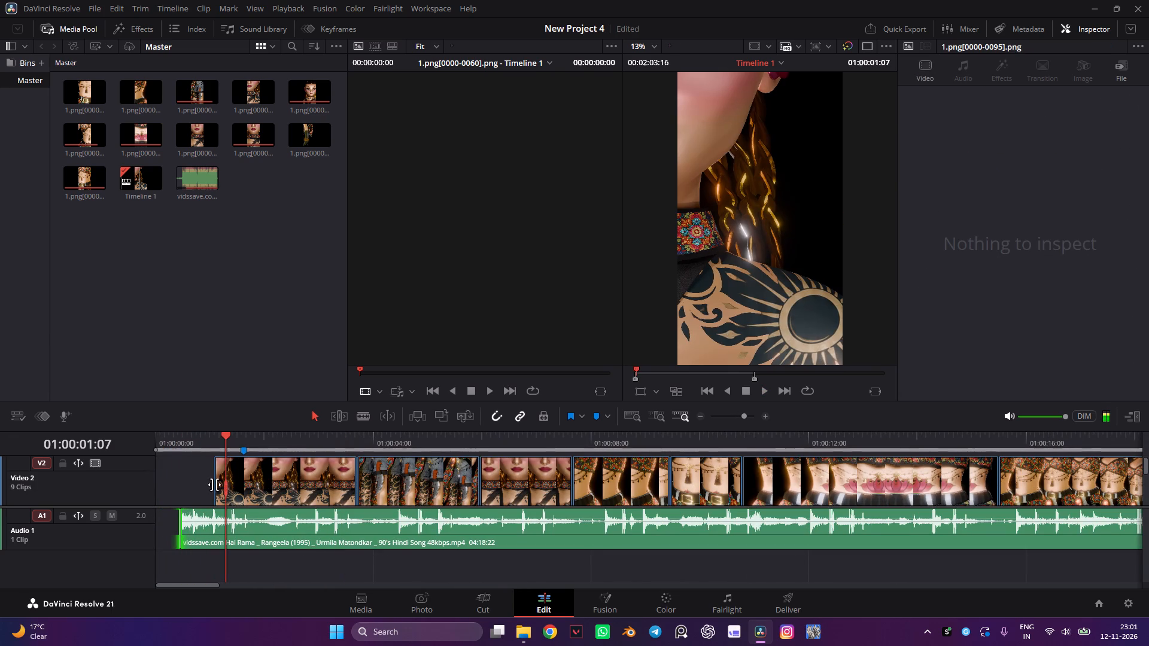
Move all Video 2 clips earlier so the first starts on the song's beat at about 01:00:00:17, checking the timing by playback.
key("s")
key("a")
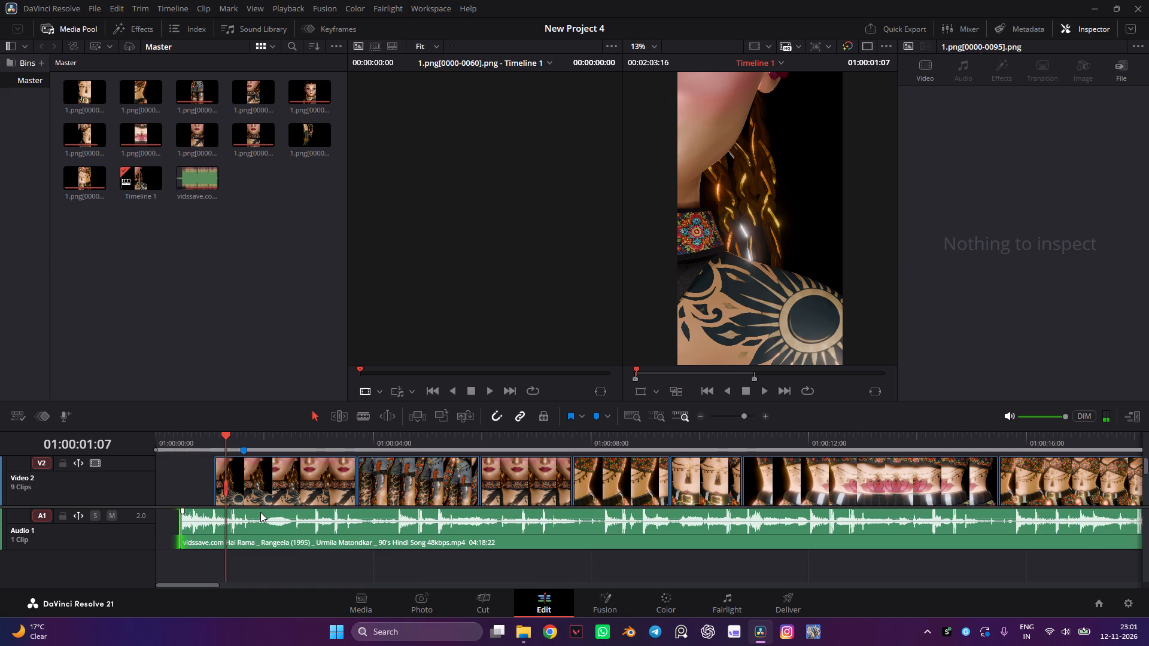
left_click_drag(184, 471, 1099, 483)
scroll(969, 485, "down", 2, "alt")
scroll(265, 498, "up", 8, "alt")
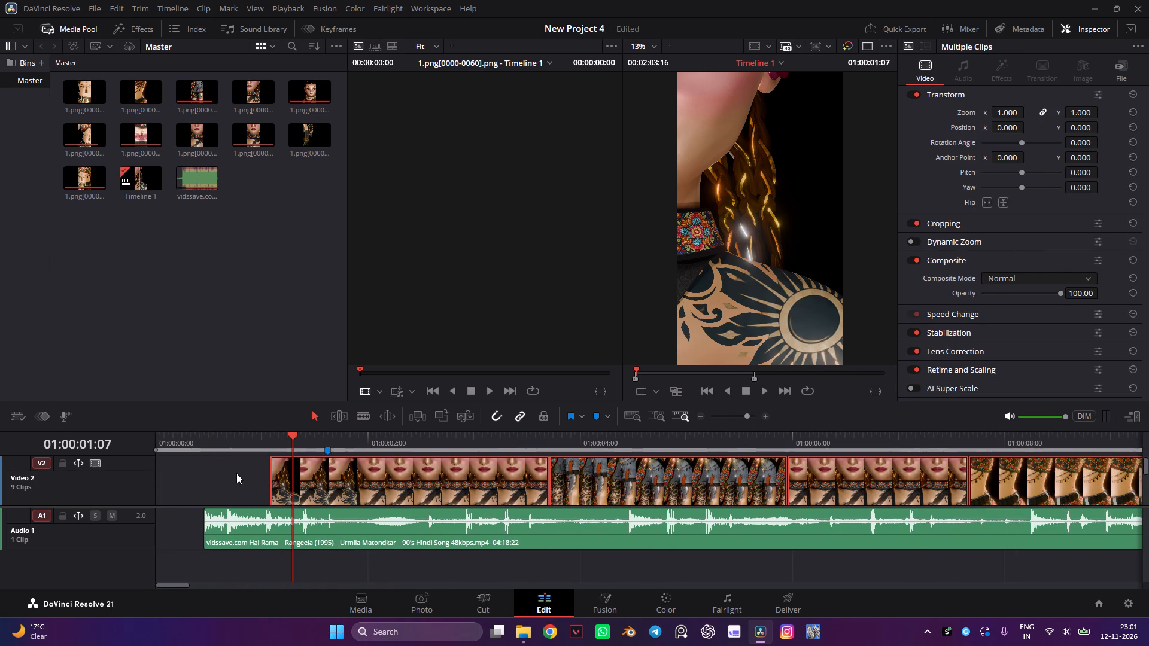
left_click_drag(370, 486, 344, 492)
left_click(226, 436)
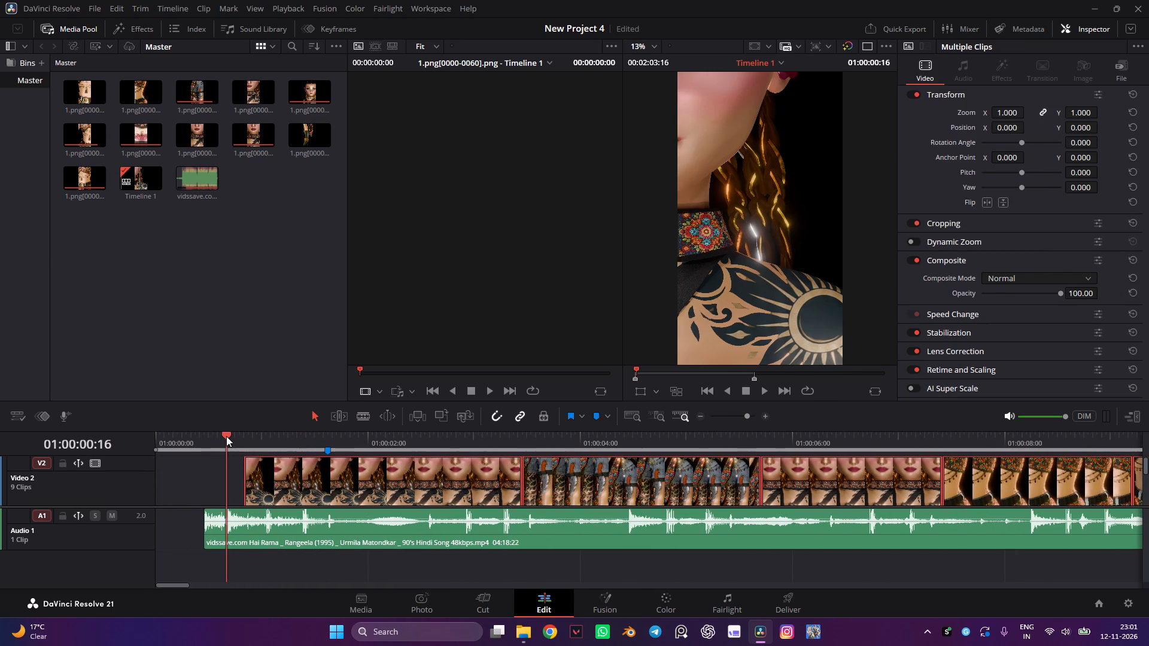
key("space")
key("space")
left_click_drag(282, 475, 266, 476)
left_click(215, 438)
key("space")
key("space")
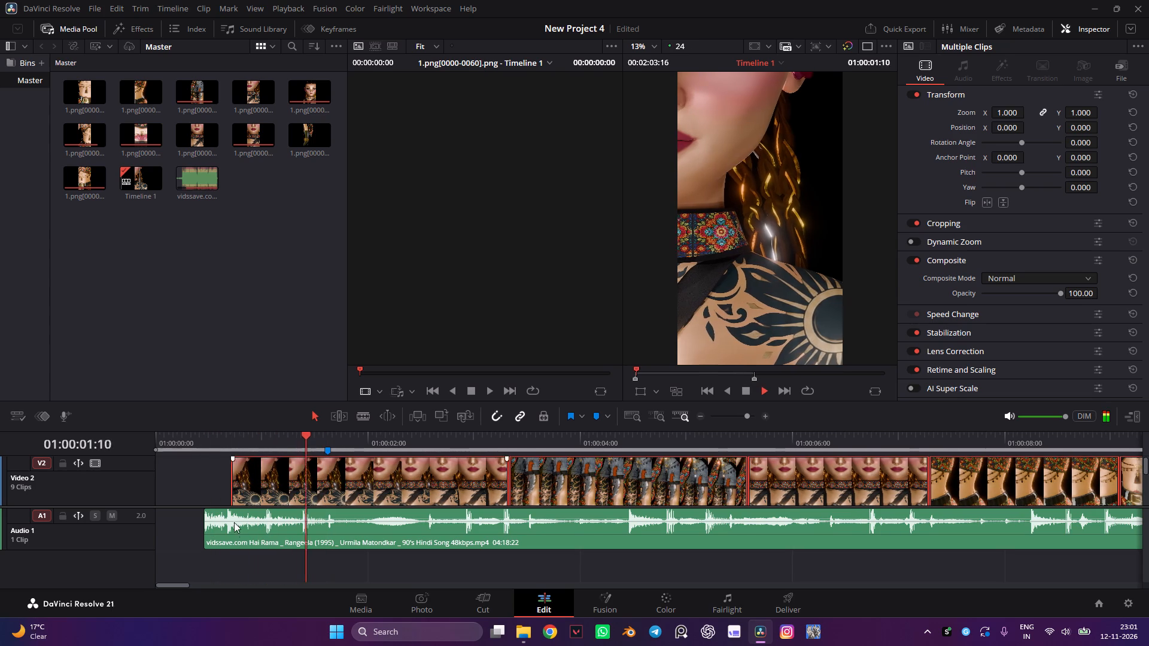
Trim the song's head to line up with the first Video 2 clip, and ripple-delete the empty gap before both tracks.
left_click(232, 532)
left_click_drag(208, 522, 233, 529)
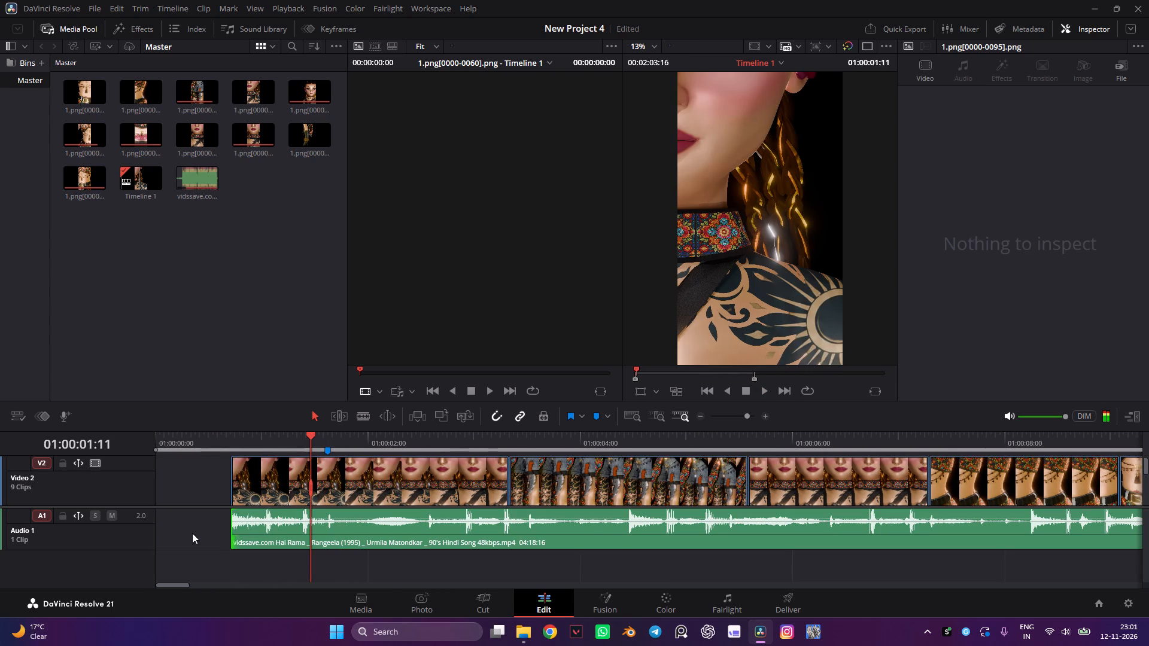
left_click(192, 533)
right_click(192, 533)
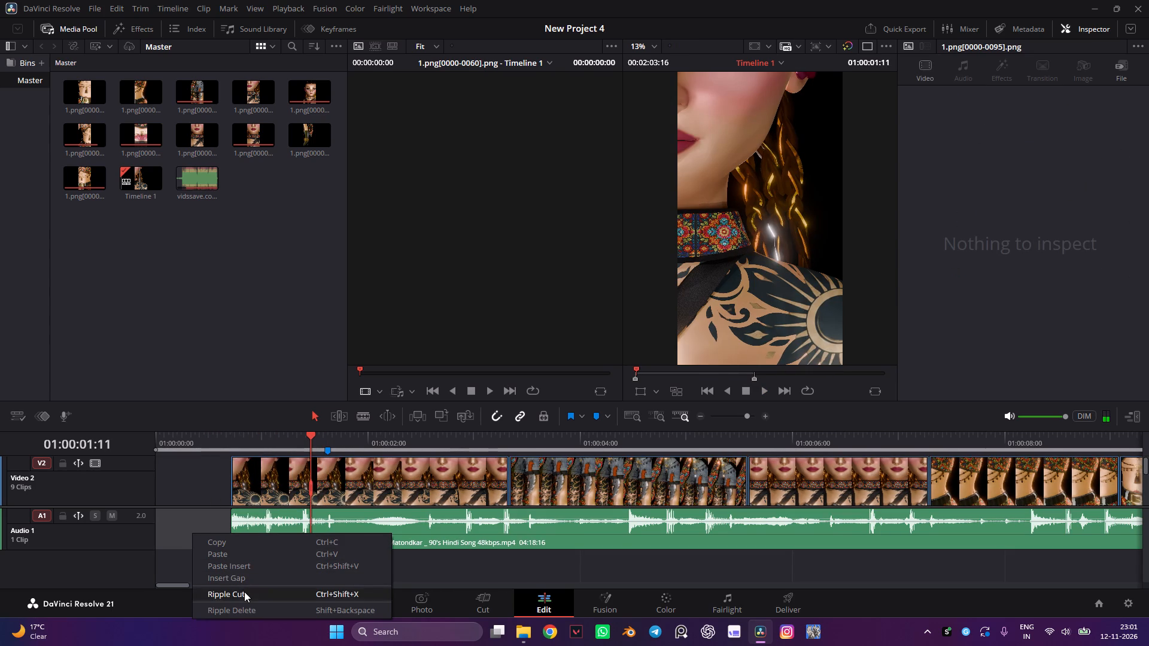
left_click(239, 606)
Play the whole sequence twice from 01:00:00:00 through the final face clip to check the cuts against the song.
left_click(156, 443)
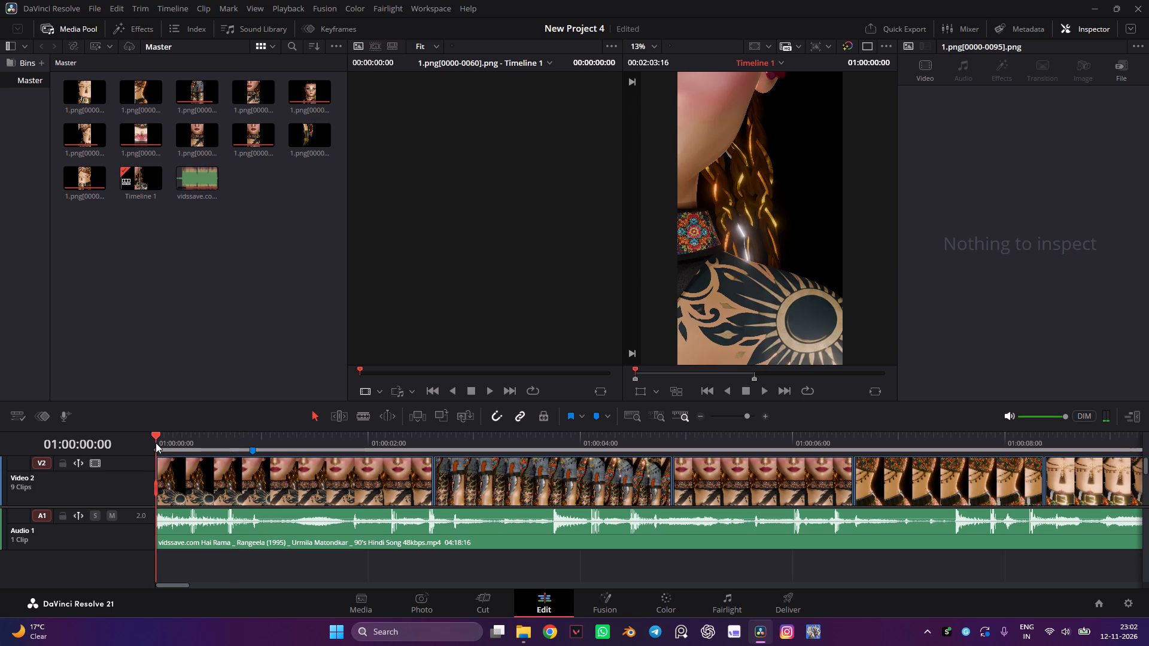
key("space")
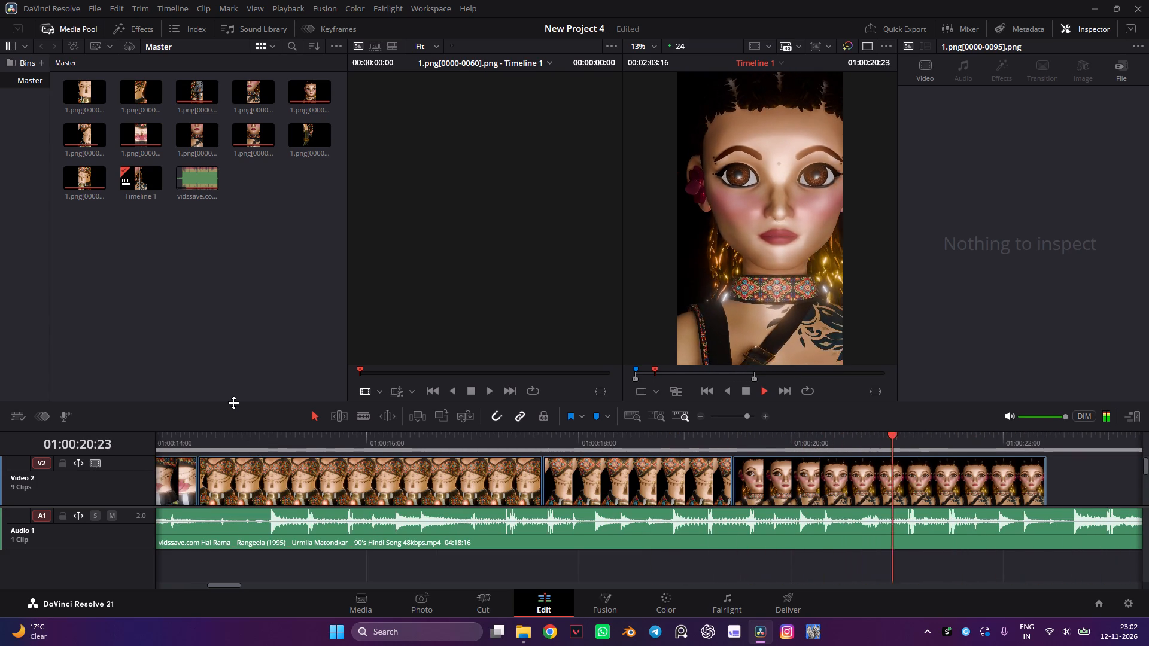
key("space")
left_click_drag(795, 427, 606, 437)
left_click_drag(682, 435, 132, 475)
left_click_drag(165, 438, 142, 439)
key("space")
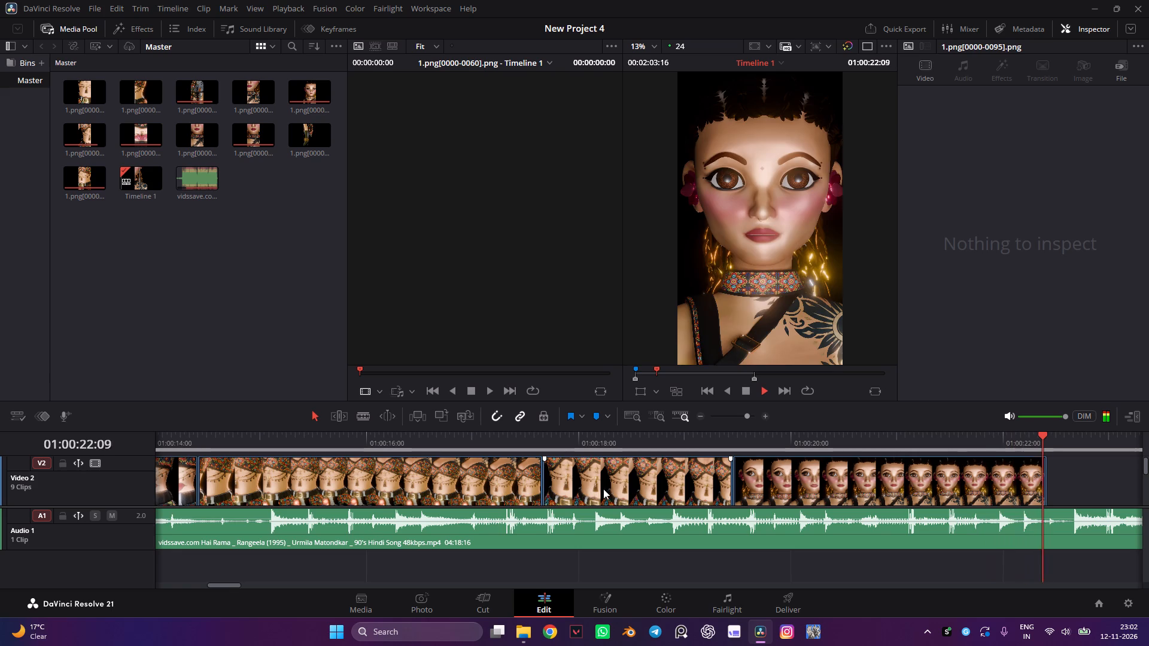
key("space")
Play the song past the final face clip, from 01:00:22:12 to 01:00:29:23, to find where the music section ends.
scroll(533, 498, "down", 3, "alt")
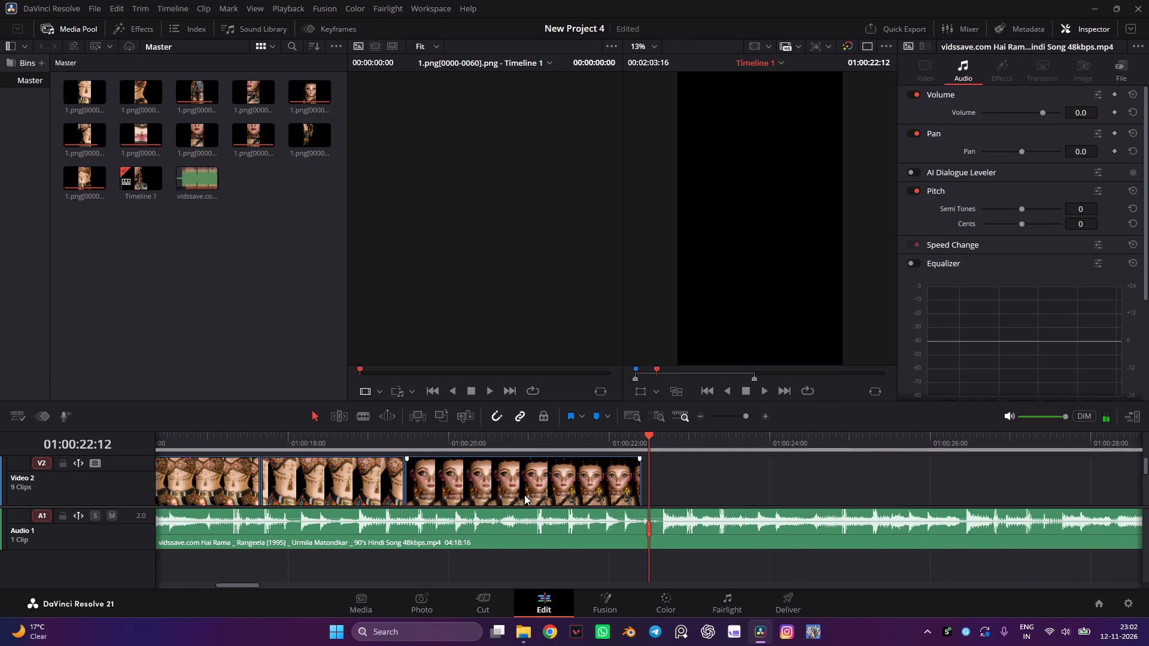
key("space")
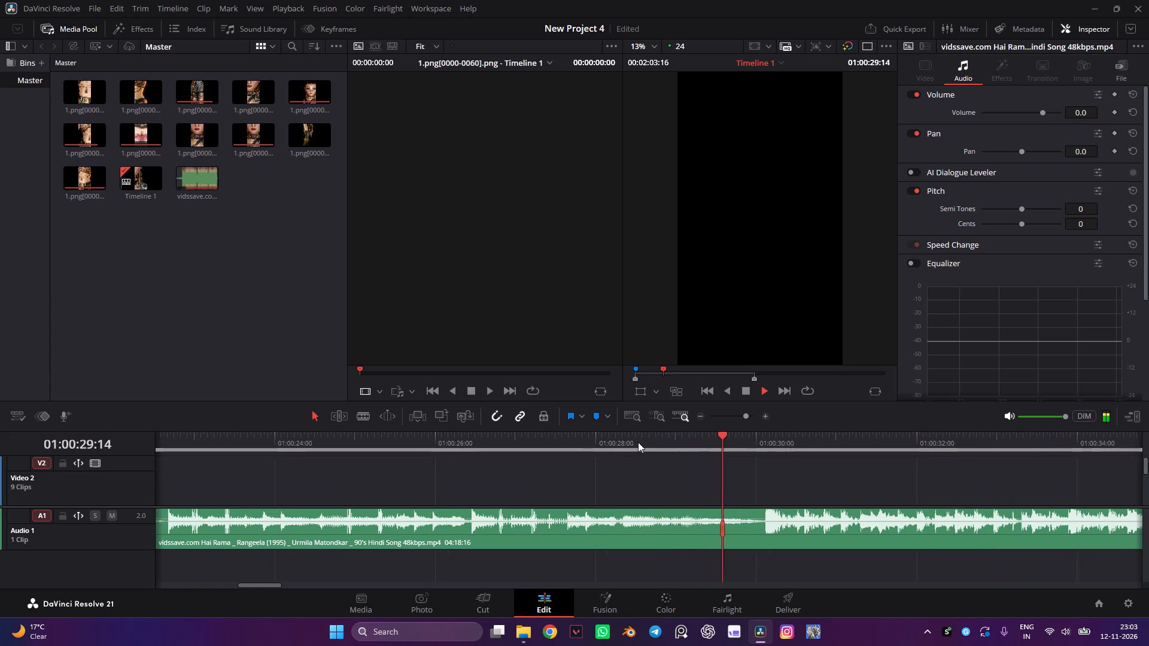
key("space")
scroll(798, 456, "down", 6, "alt")
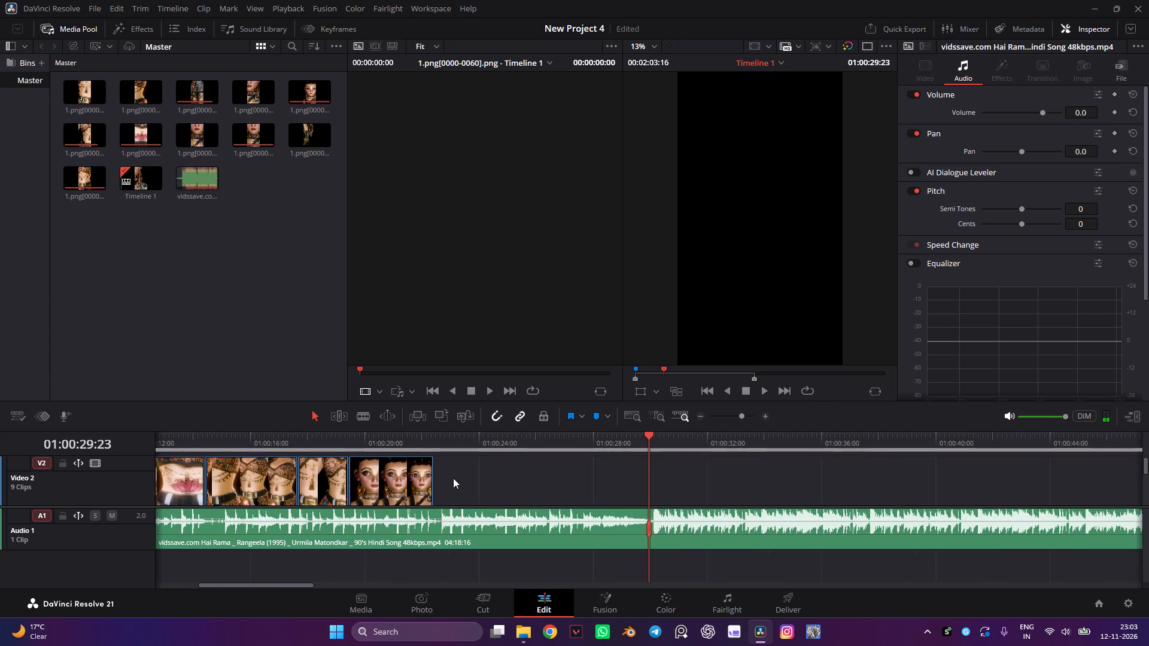
Play the sequence twice from 01:00:00:00 to recheck the opening cuts and overall timing against the song.
left_click_drag(235, 441, 35, 461)
key("space")
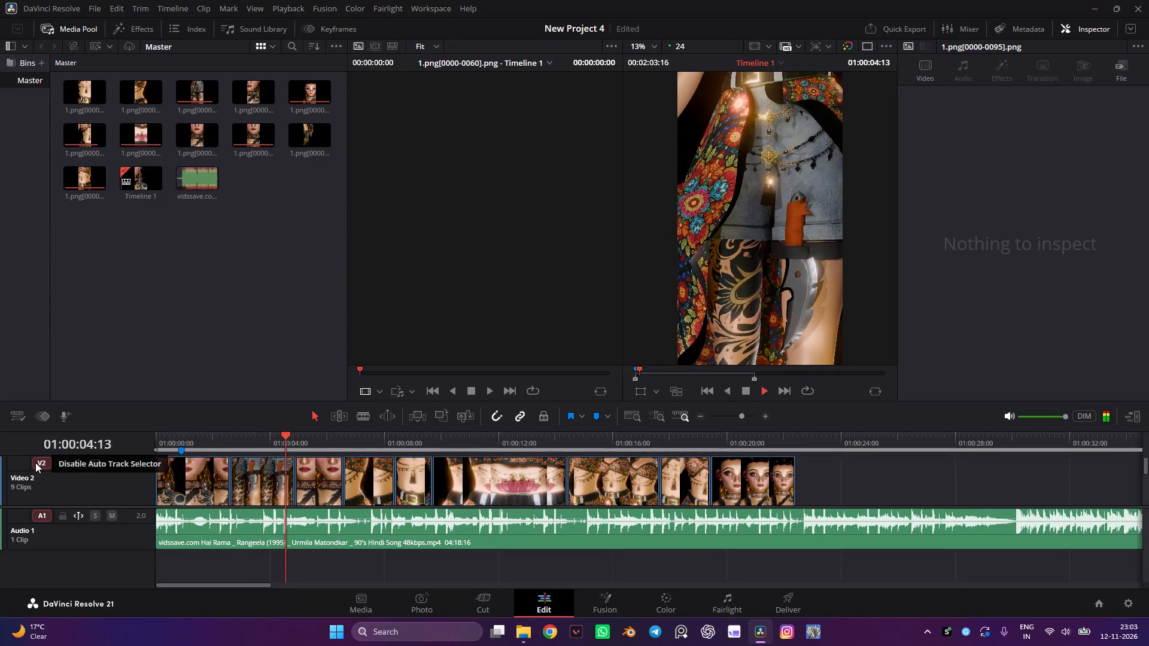
key("space")
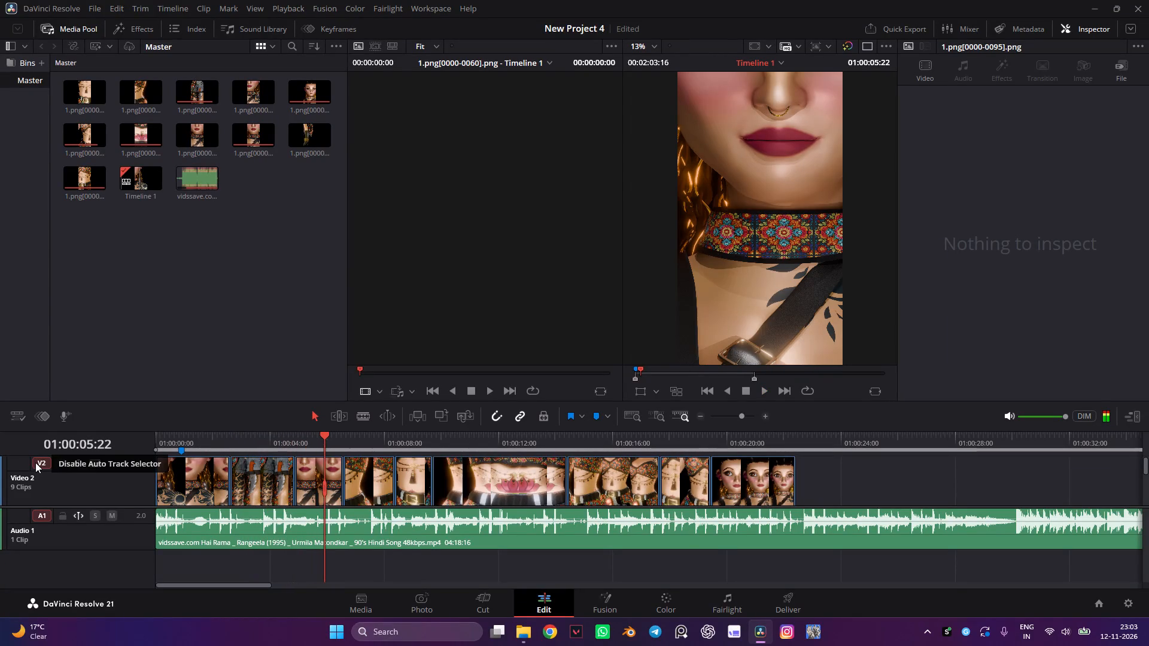
left_click_drag(206, 426, 168, 435)
left_click_drag(169, 435, 144, 437)
key("space")
key("space")
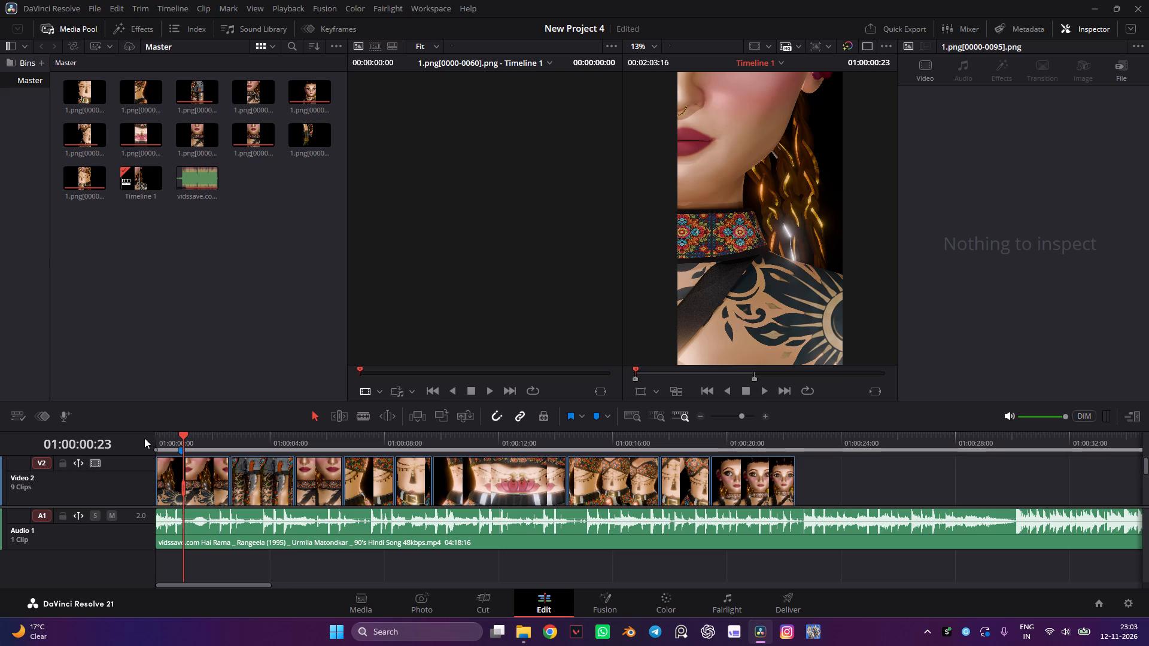
Split the song at 01:00:22:10, the end of the final face clip, delete the remainder after it, and save the project.
scroll(436, 512, "down", 4, "alt")
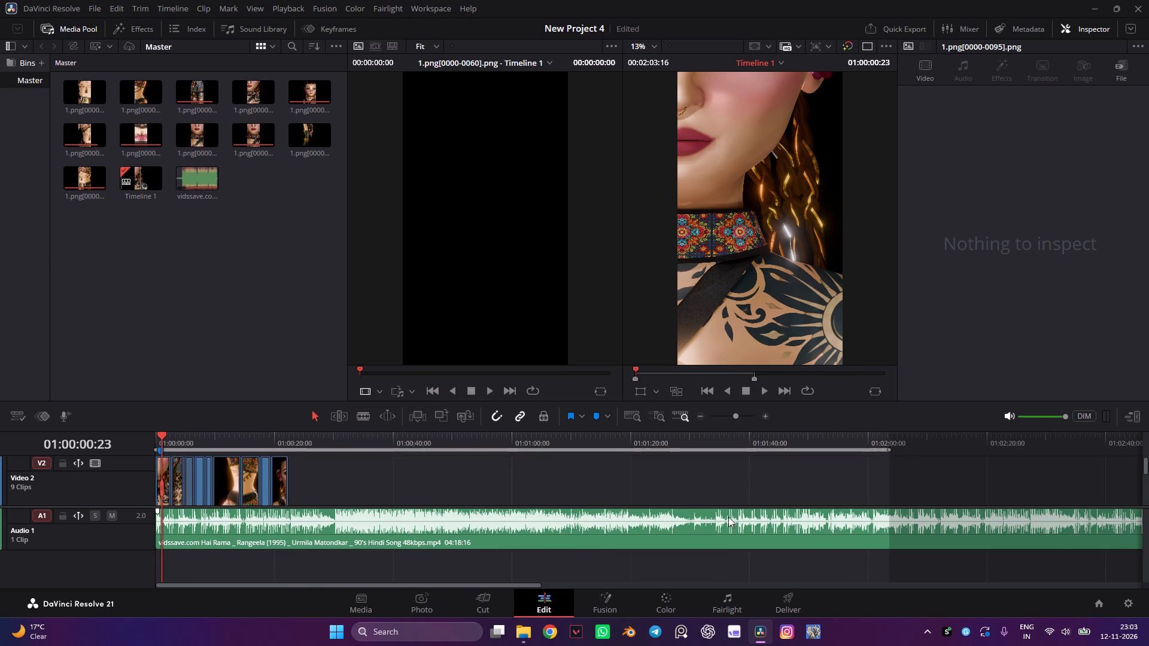
key("c")
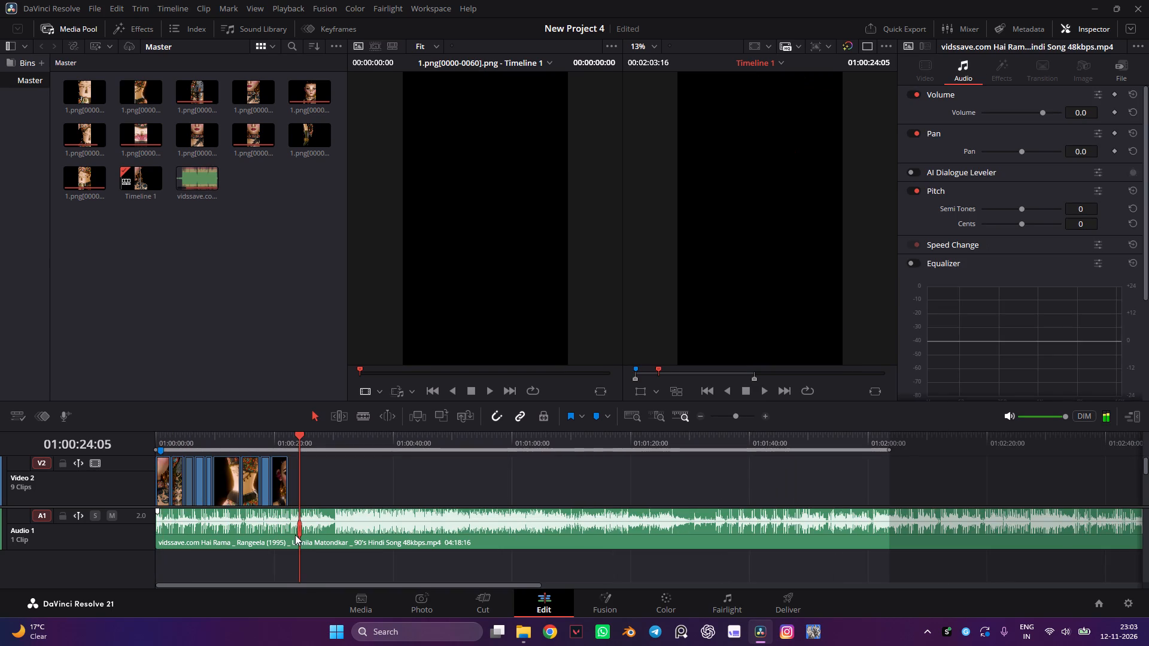
key("v")
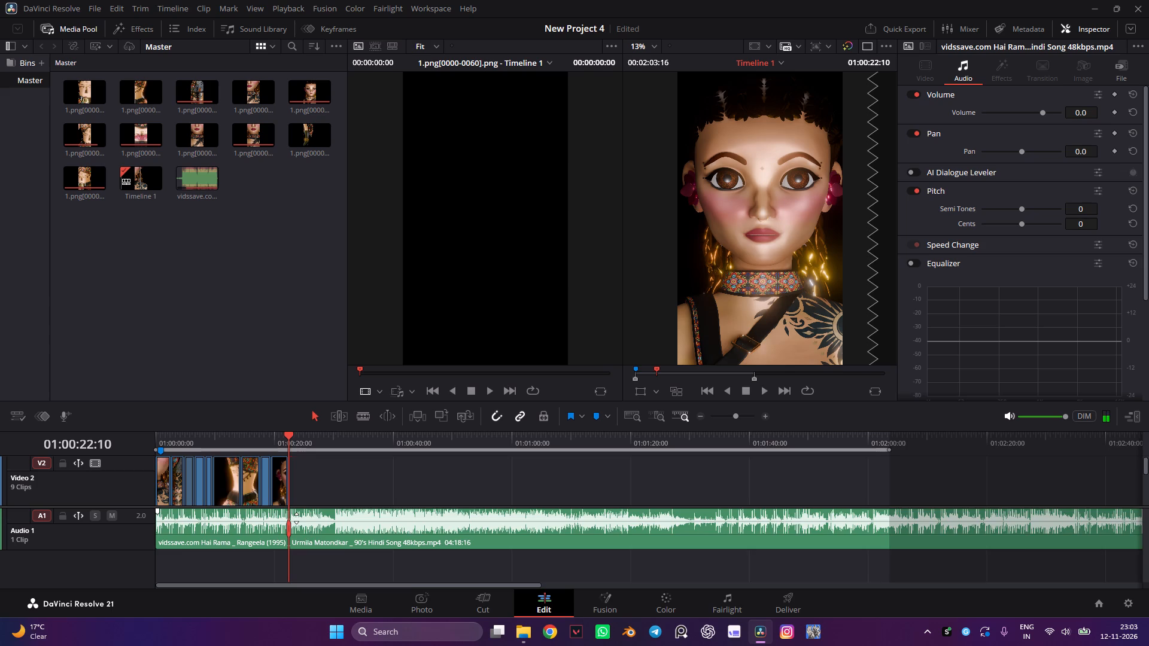
scroll(307, 519, "up", 4, "alt")
scroll(501, 524, "up", 4, "alt")
left_click_drag(649, 437, 573, 441)
key("b")
left_click(655, 522)
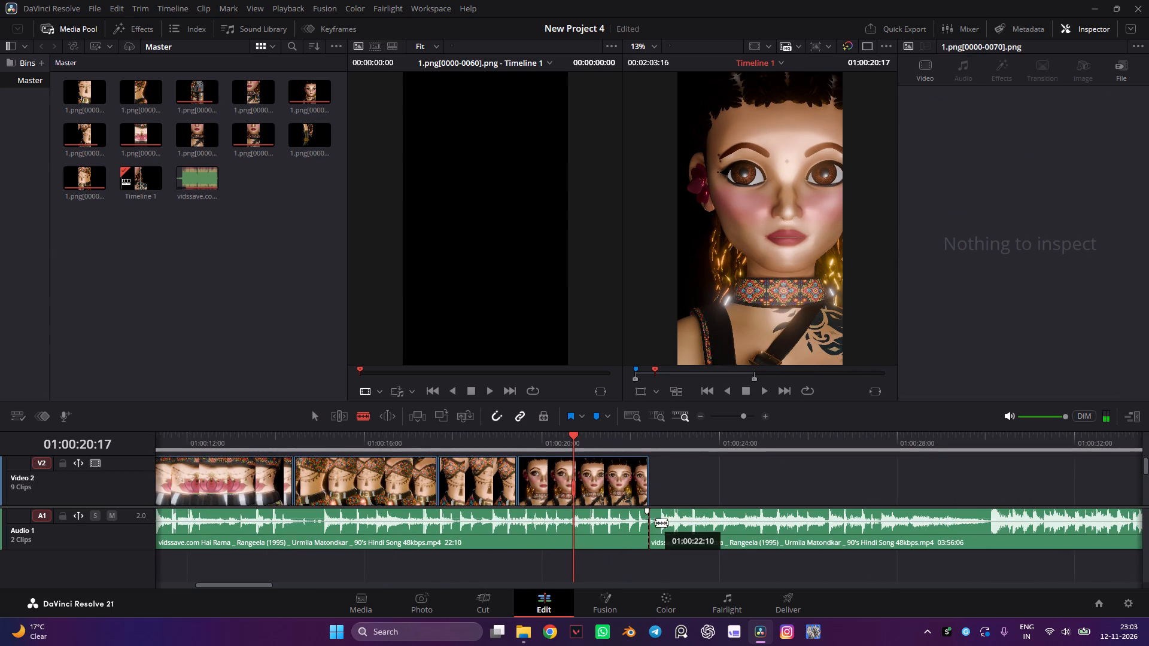
key("a")
left_click(692, 526)
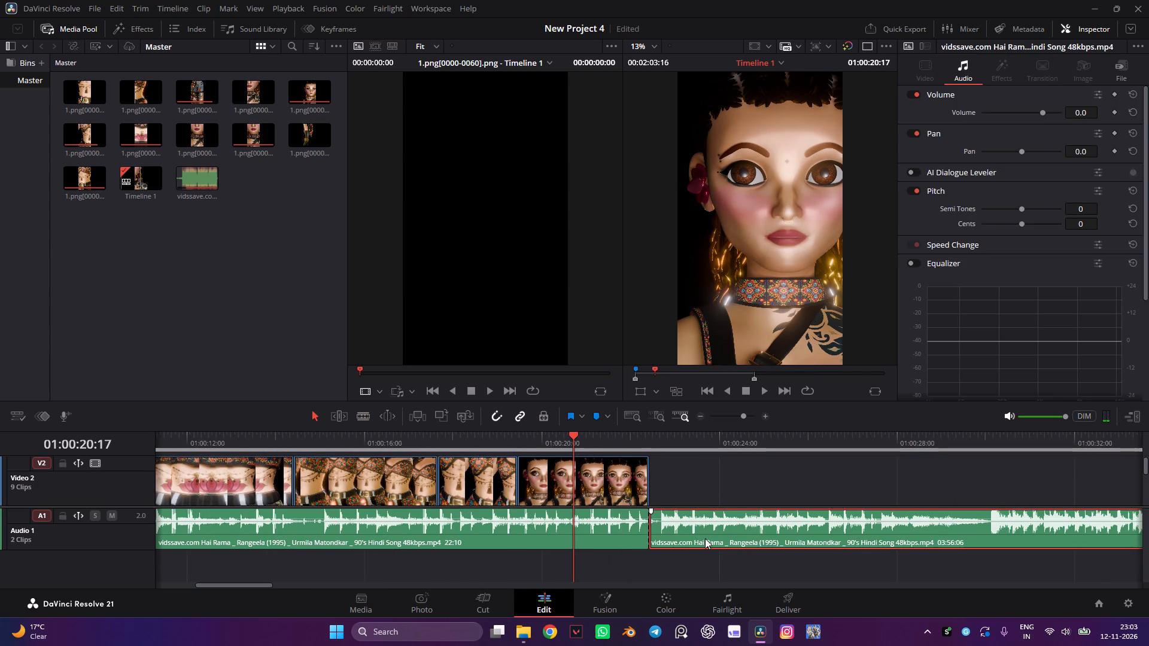
key("Delete")
key("ctrl+s")
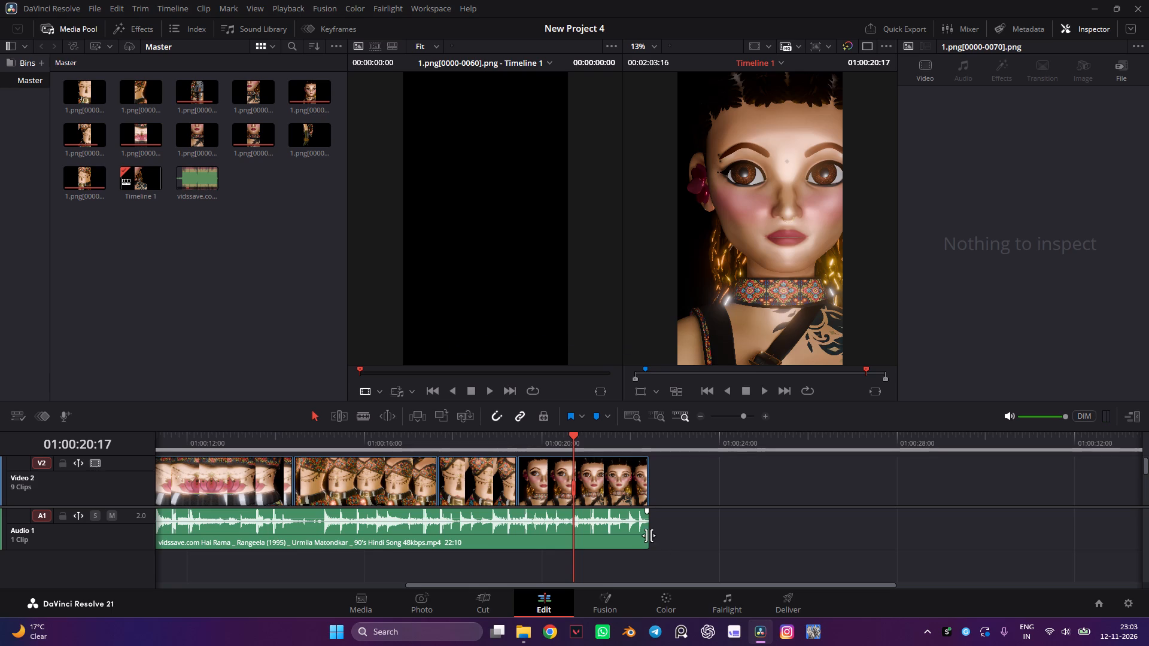
Extend the song's tail slightly past the final face clip to a length of 22:14, checking the ending by playback.
left_click_drag(649, 535, 675, 546)
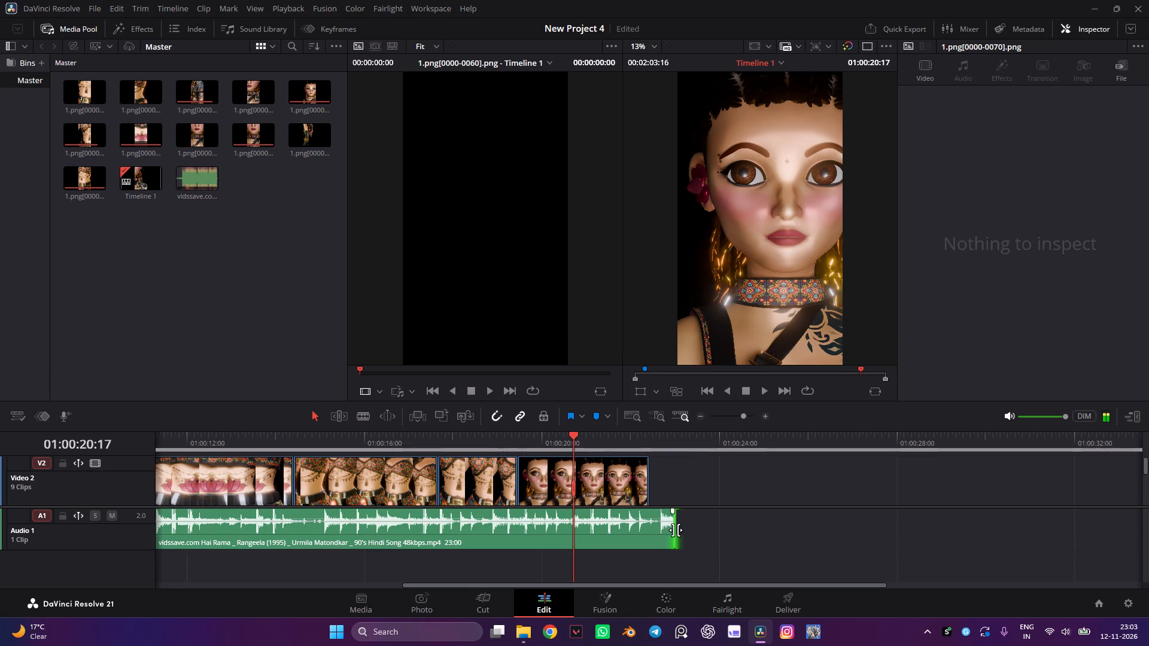
left_click_drag(676, 530, 667, 533)
key("space")
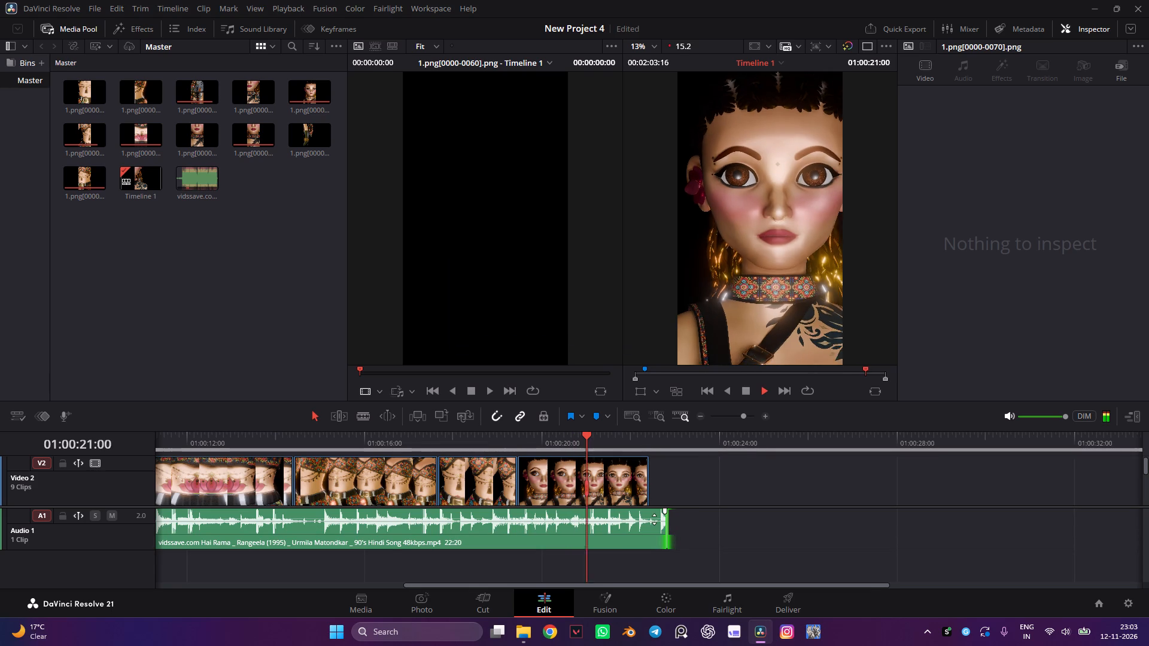
key("space")
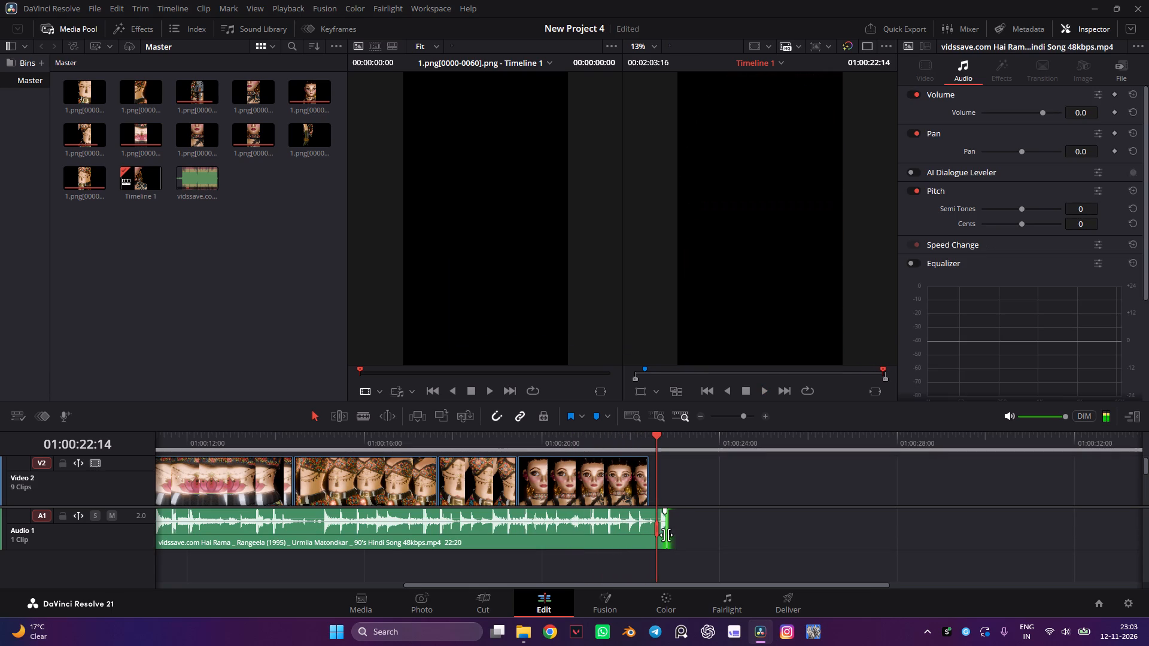
left_click_drag(666, 535, 659, 538)
key("space")
key("space")
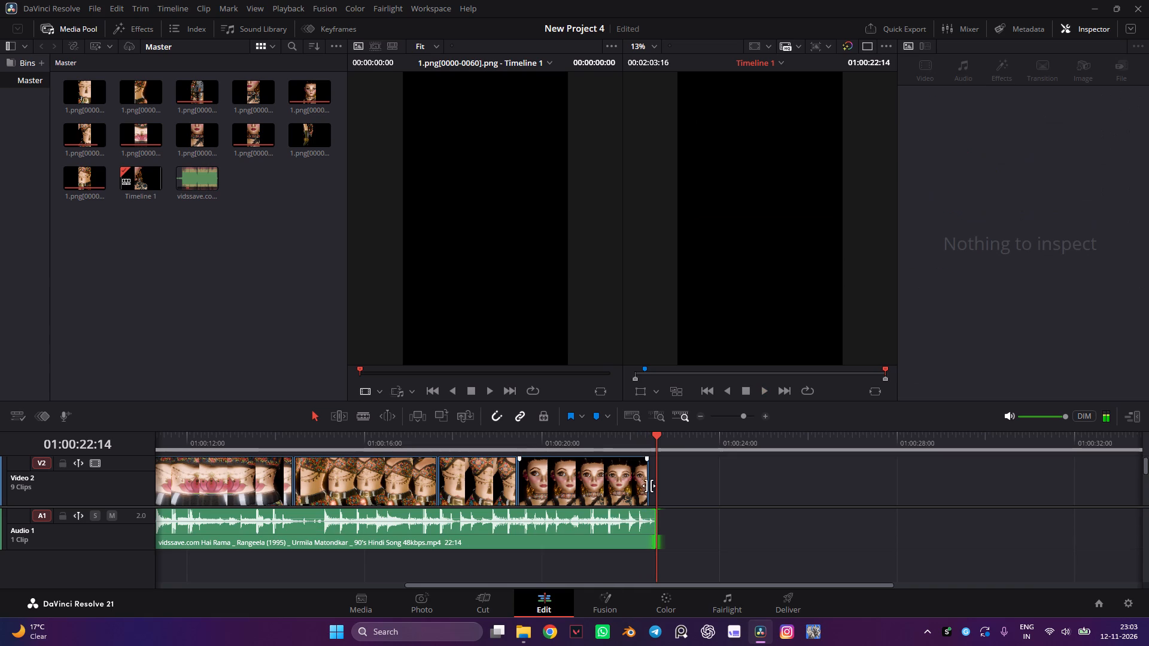
Select the song clip with the playhead at 01:00:22:10 and look through its audio properties.
left_click(649, 439)
left_click(630, 526)
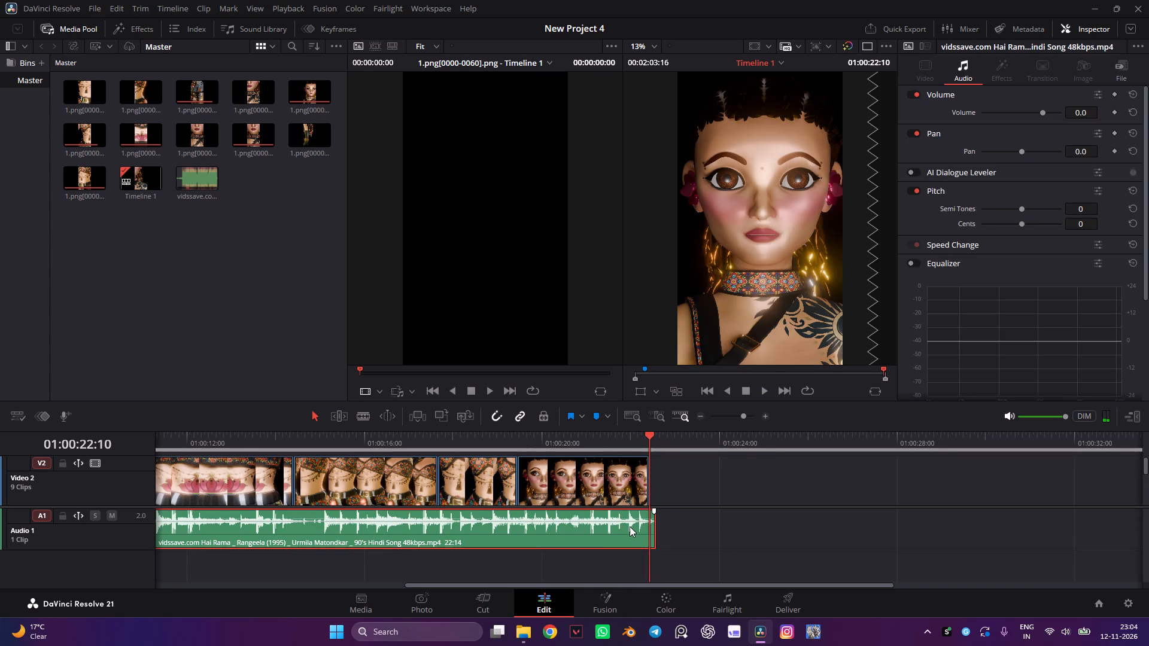
scroll(993, 111, "up", 3)
scroll(970, 272, "down", 10)
scroll(980, 242, "up", 8)
Save the project with the trimmed song ending.
key("ctrl+s")
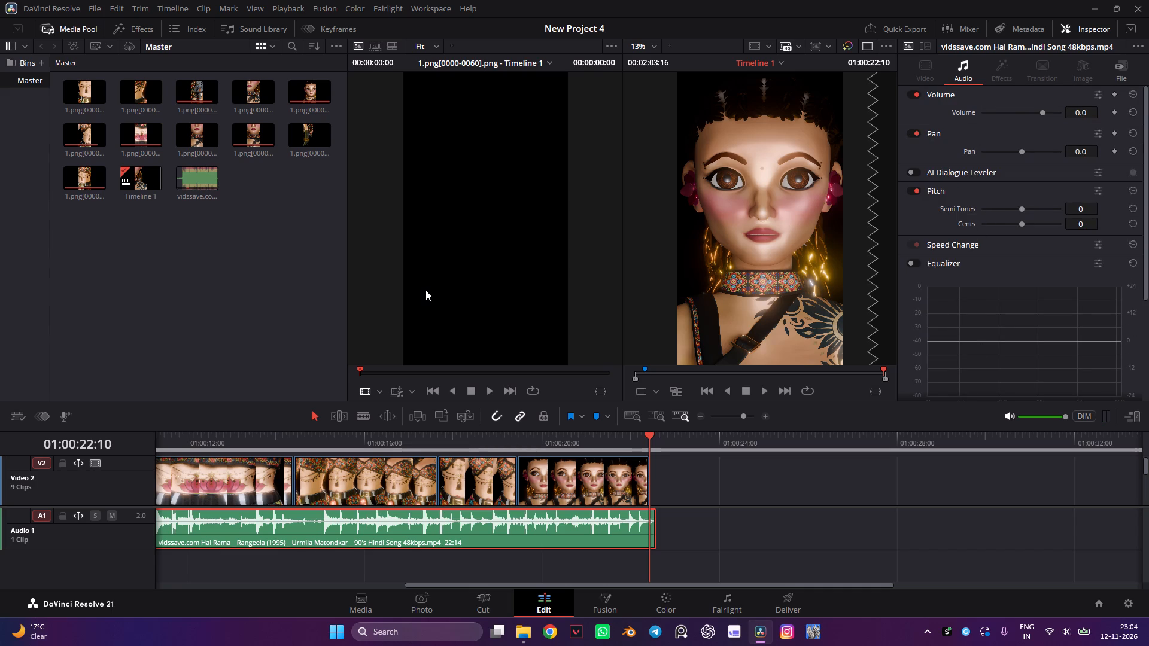
key("ctrl+s")
Scrub back and forth through the whole sequence to review the Video 2 cuts, and save the project.
scroll(794, 69, "up", 3)
scroll(786, 100, "down", 6)
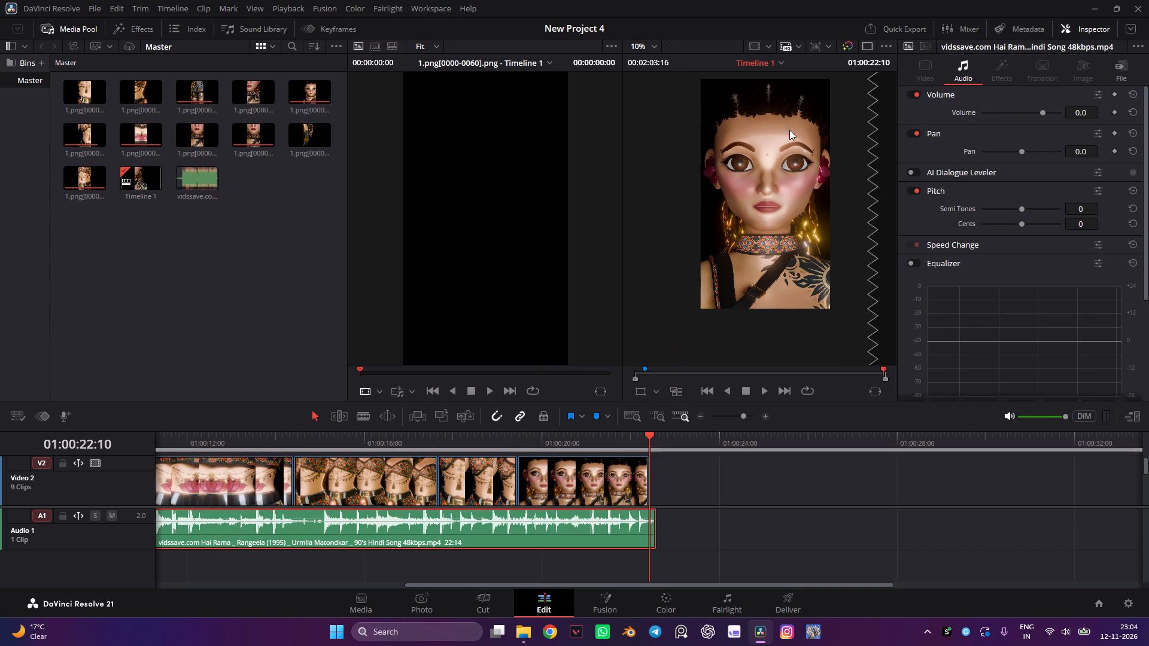
left_click_drag(623, 437, 412, 459)
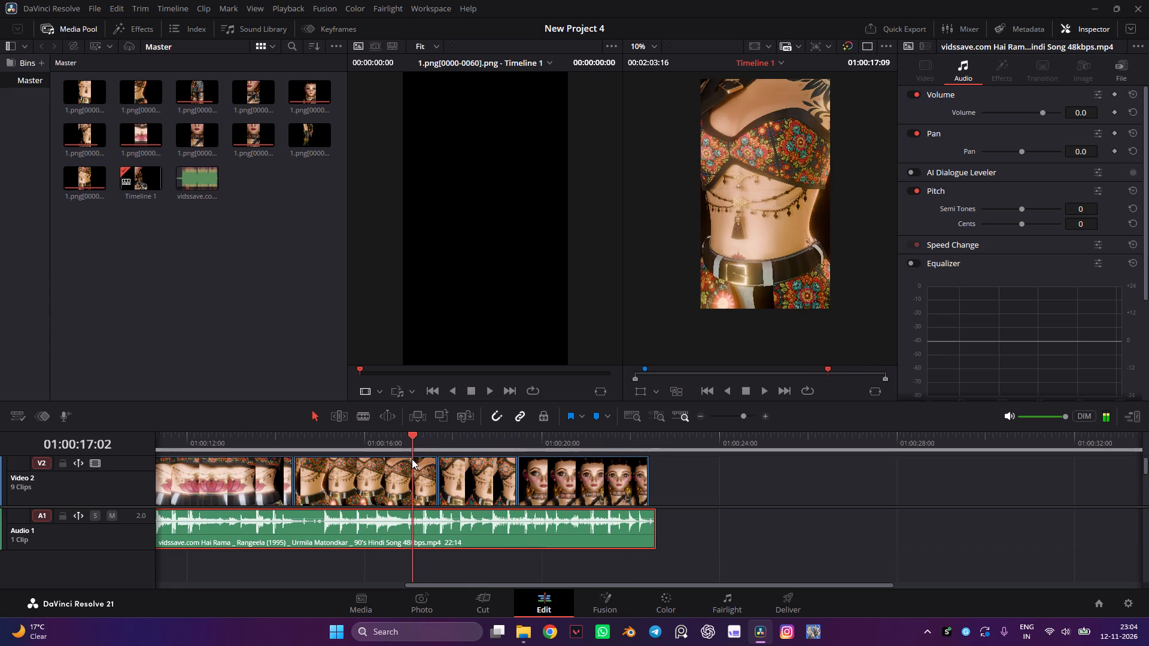
left_click_drag(412, 459, 154, 470)
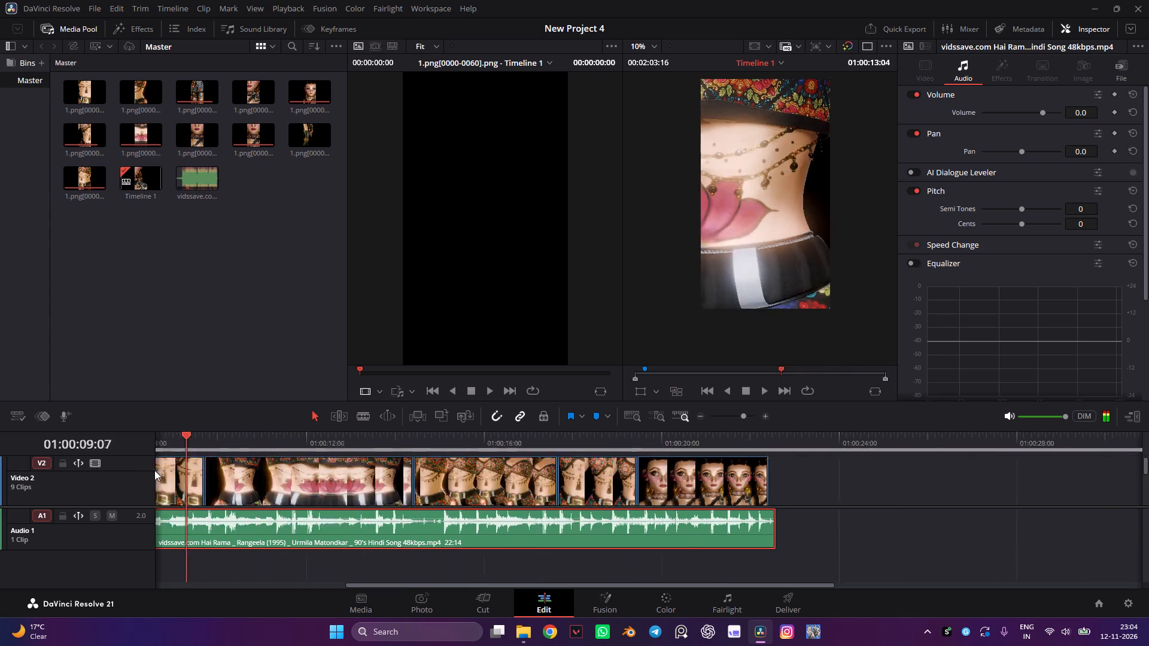
left_click_drag(154, 470, 473, 499)
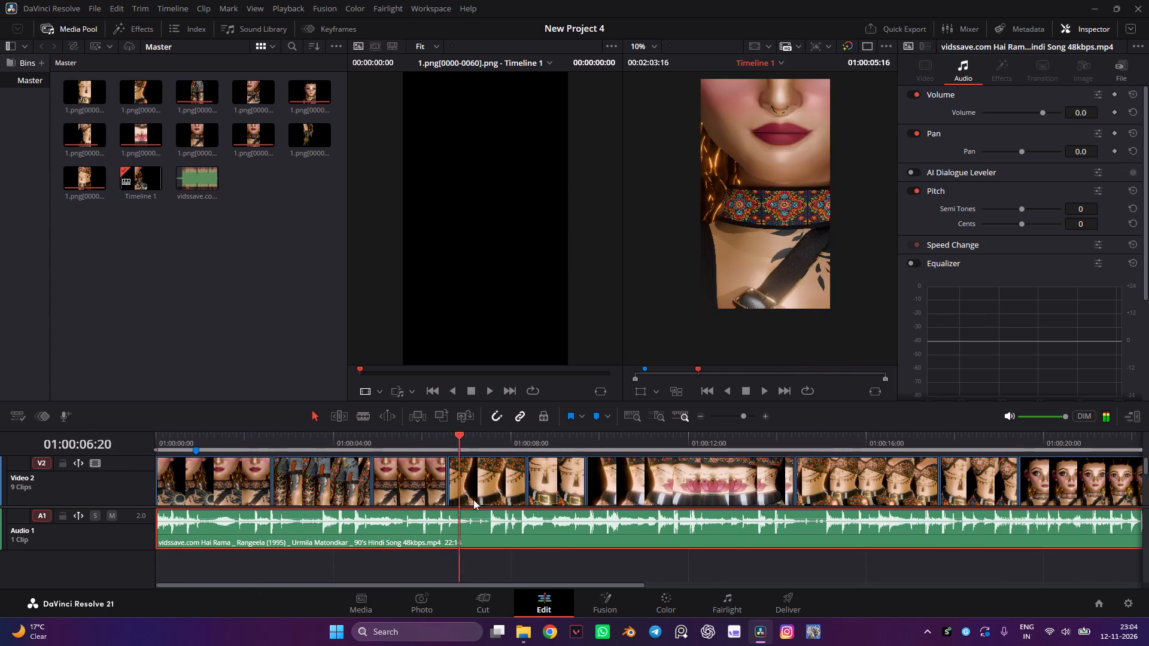
left_click_drag(473, 499, 1121, 501)
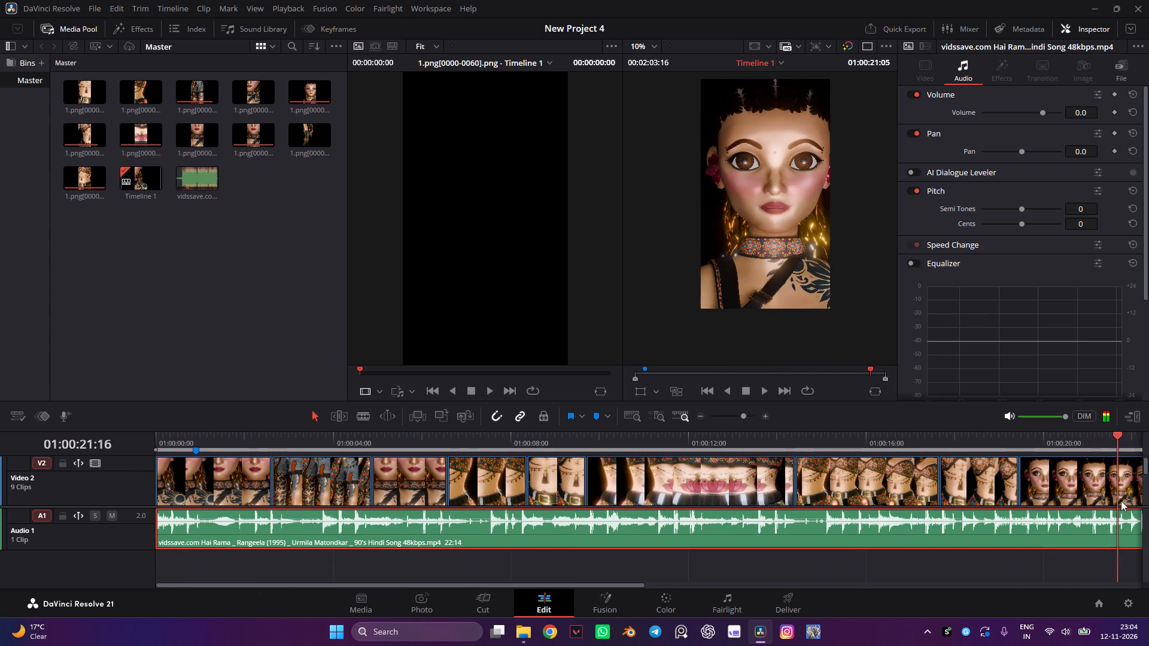
left_click_drag(1121, 501, 521, 507)
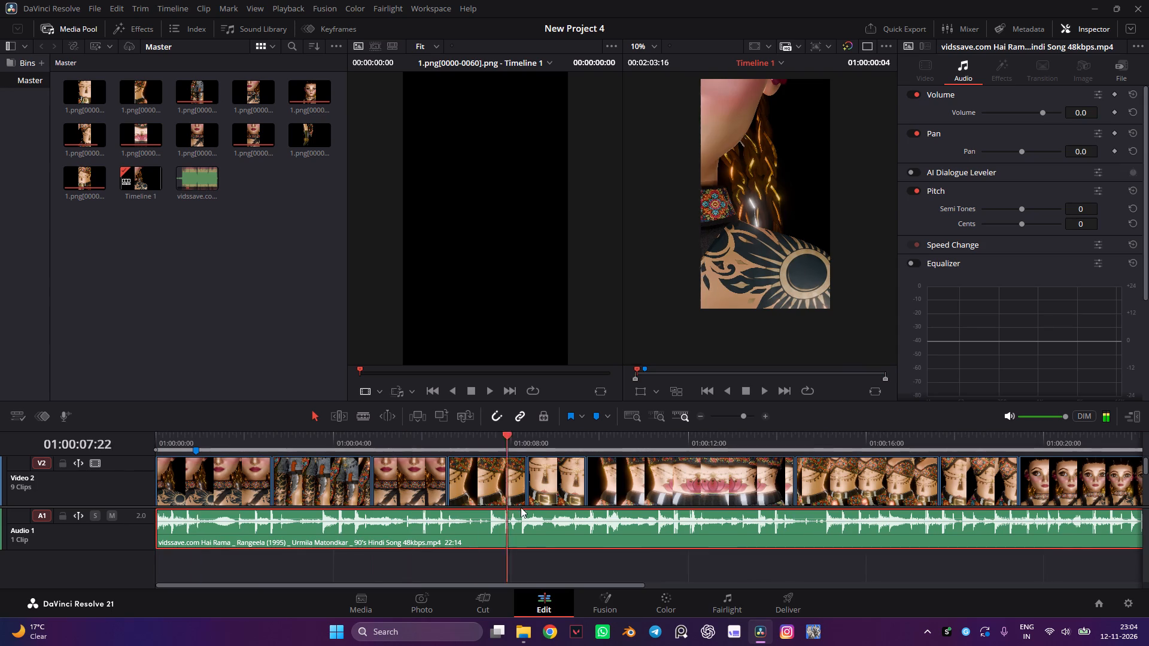
left_click_drag(521, 507, 1112, 520)
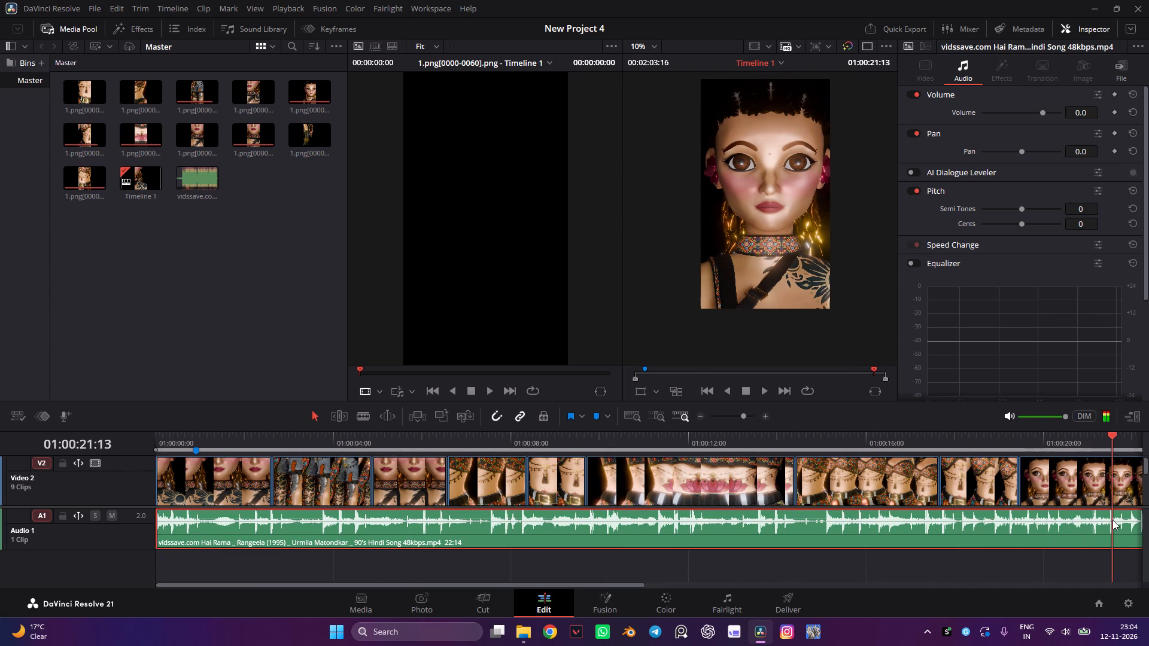
left_click_drag(1112, 520, 0, 468)
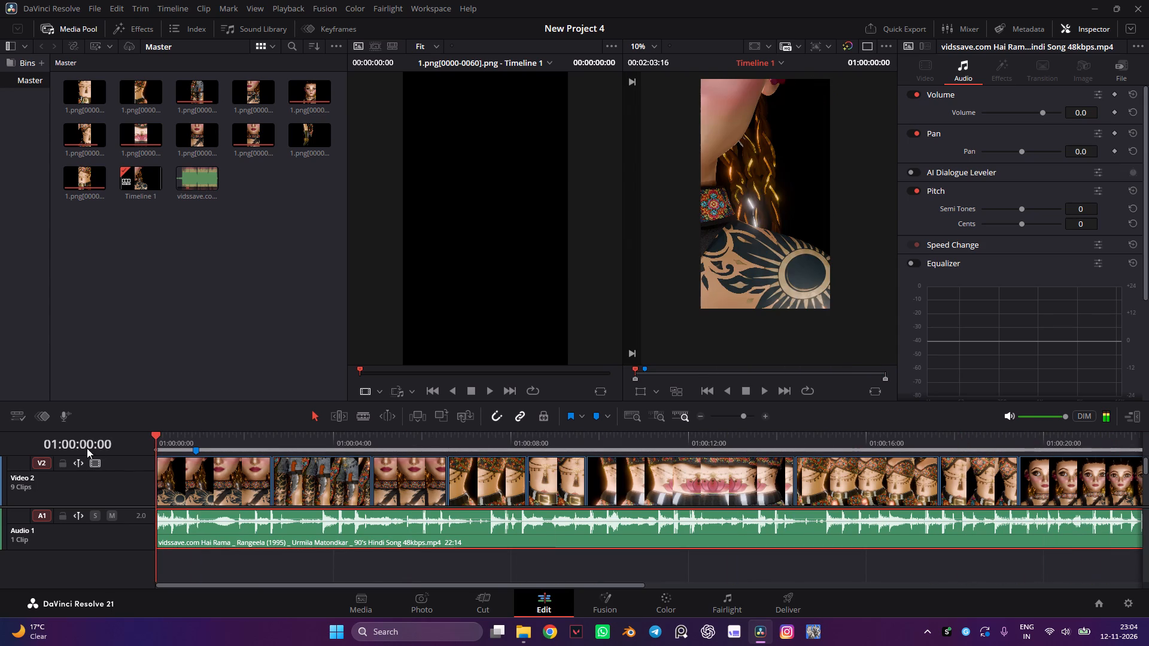
left_click_drag(197, 431, 142, 432)
left_click_drag(278, 433, 360, 447)
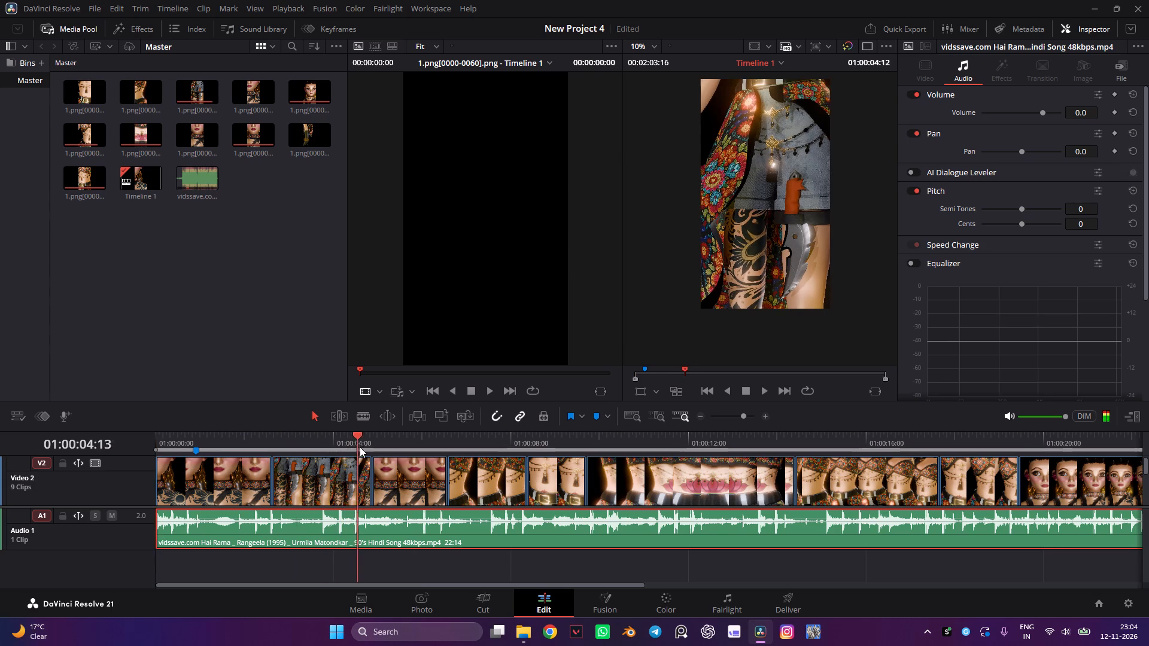
left_click_drag(360, 447, 488, 472)
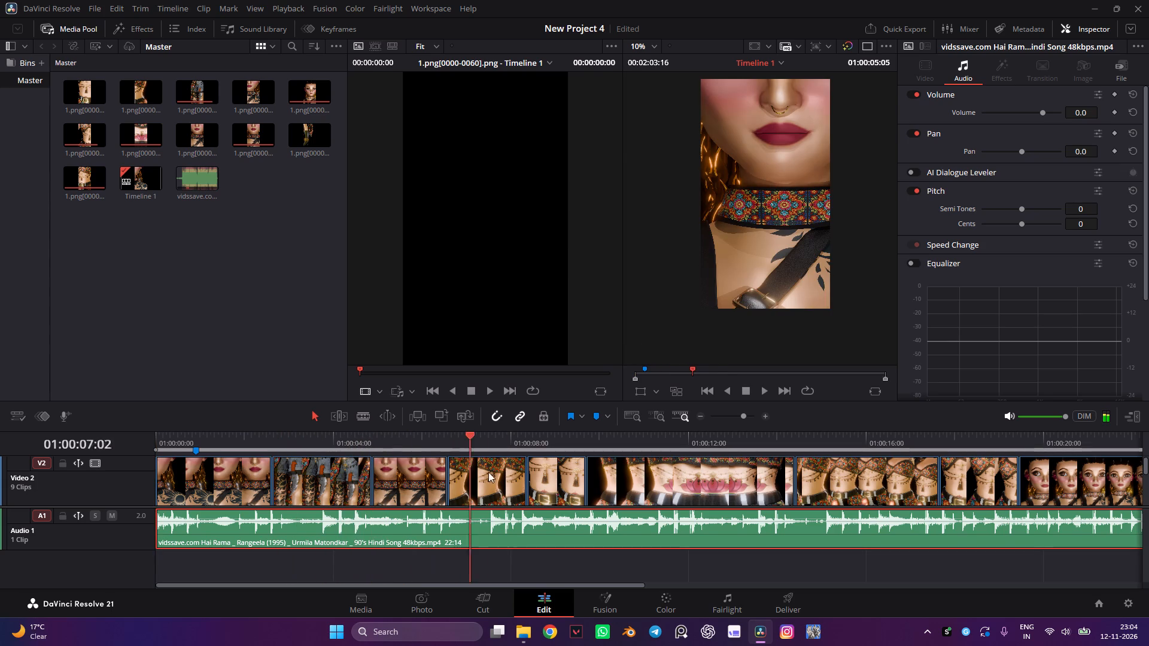
left_click_drag(488, 472, 867, 499)
key("ctrl+s")
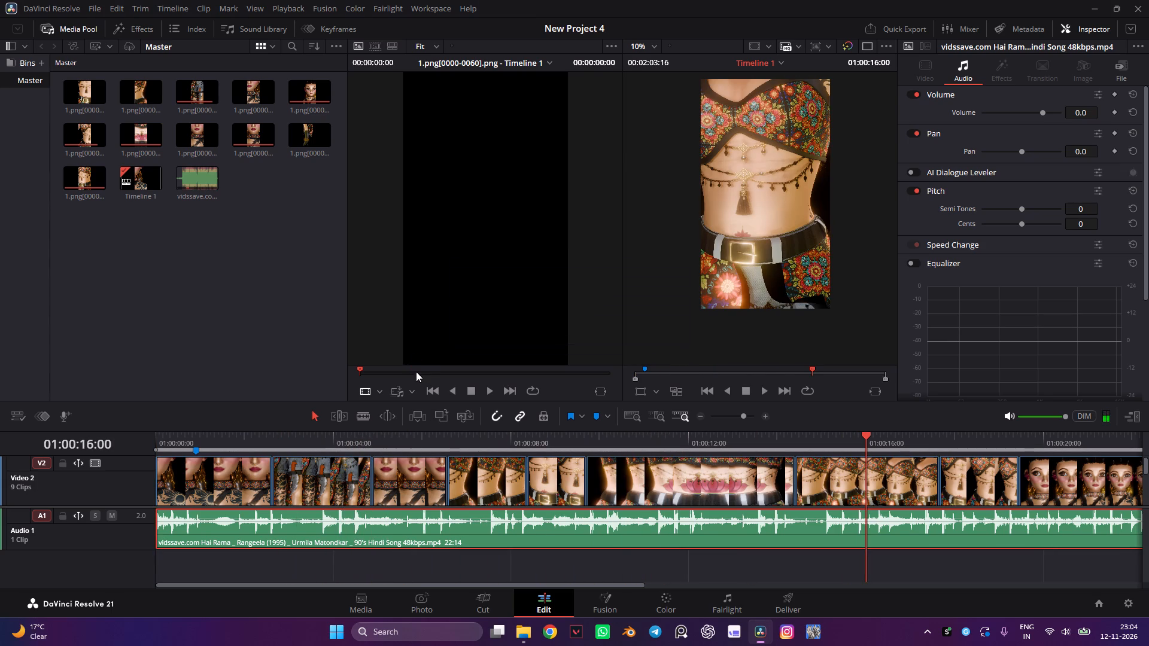
Play the full sequence from its beginning through the end of the song, and save the project.
left_click_drag(245, 443, 98, 444)
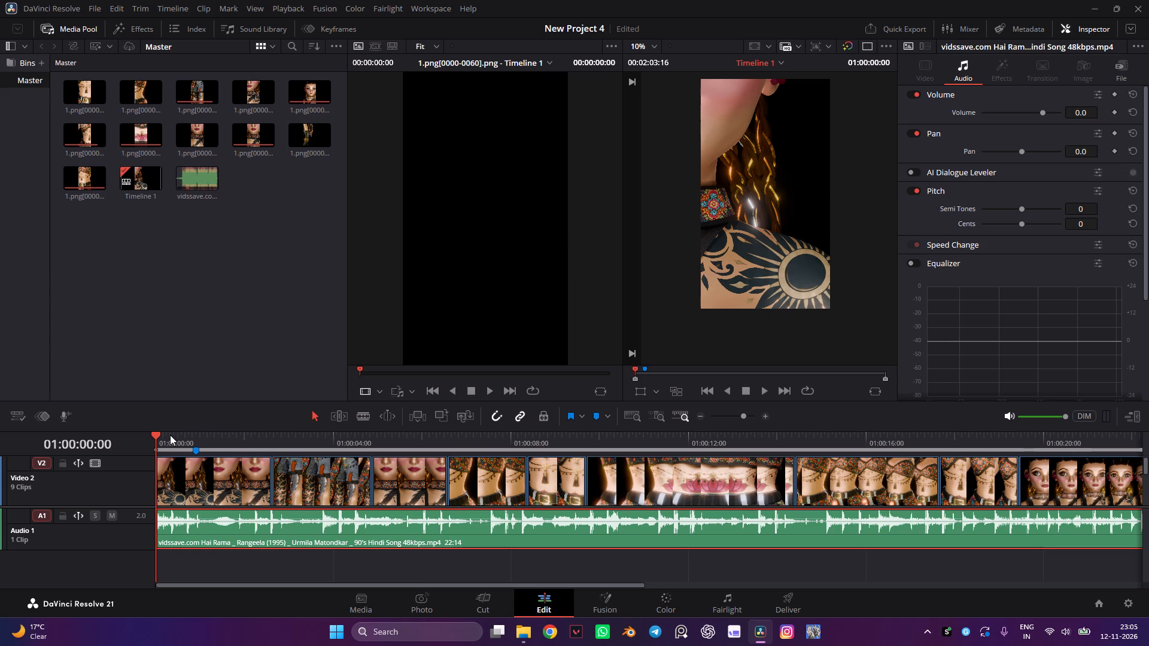
key("space")
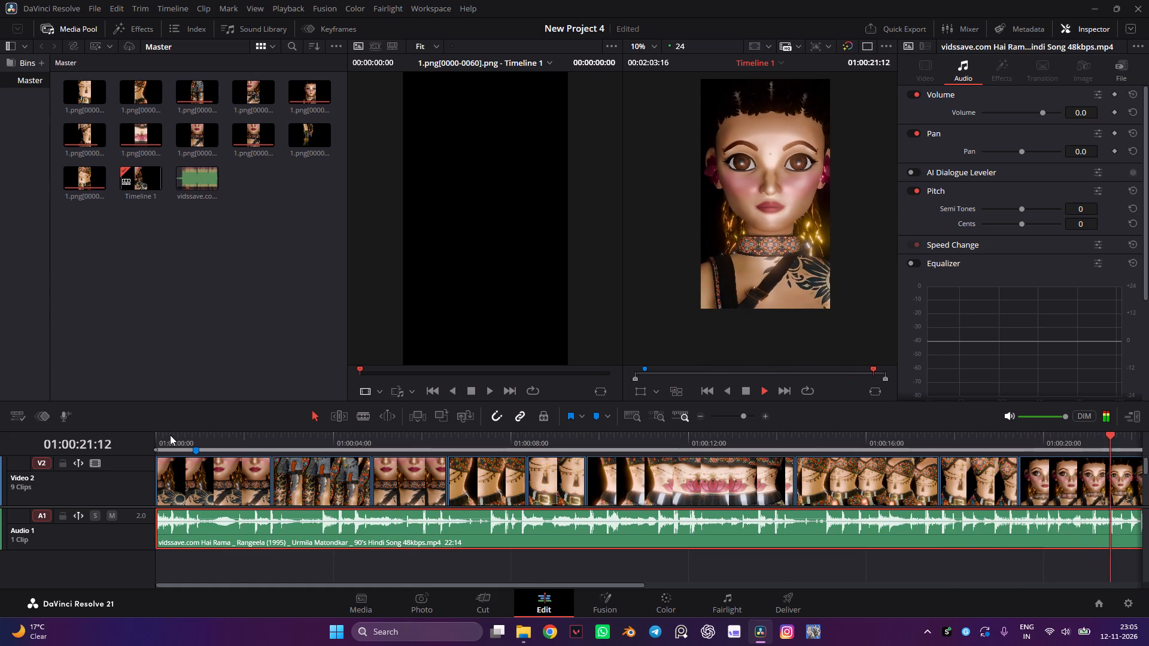
key("space")
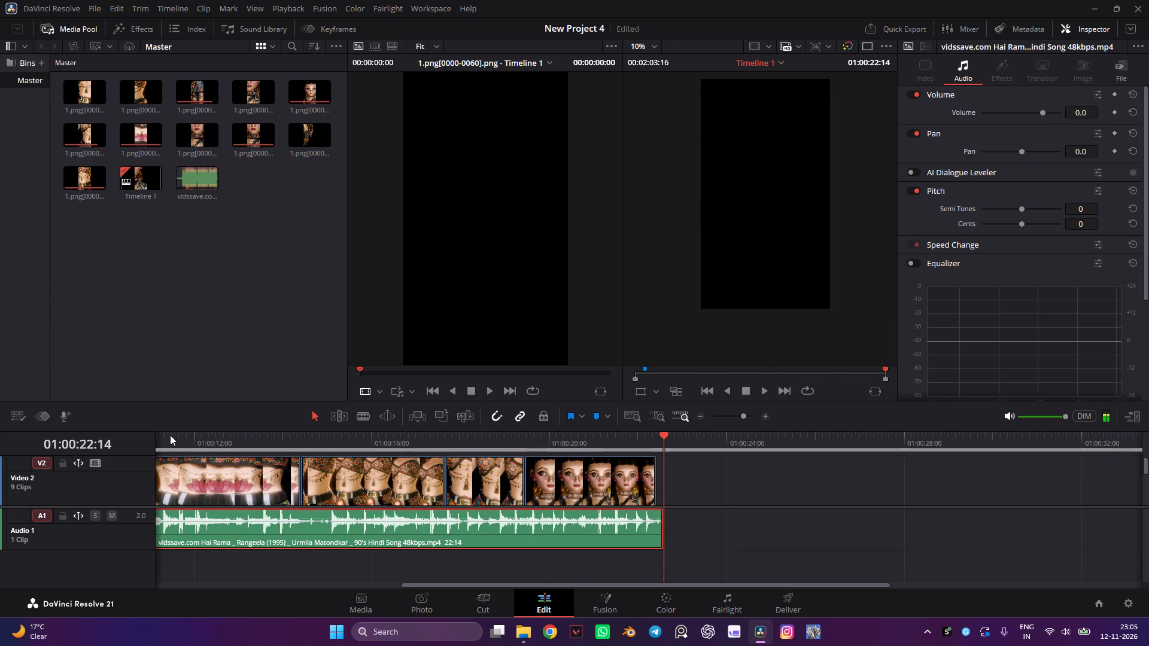
key("ctrl+s")
Replay the full sequence twice from the beginning to review the cuts against the song, and save the project.
left_click_drag(486, 444, 110, 444)
key("space")
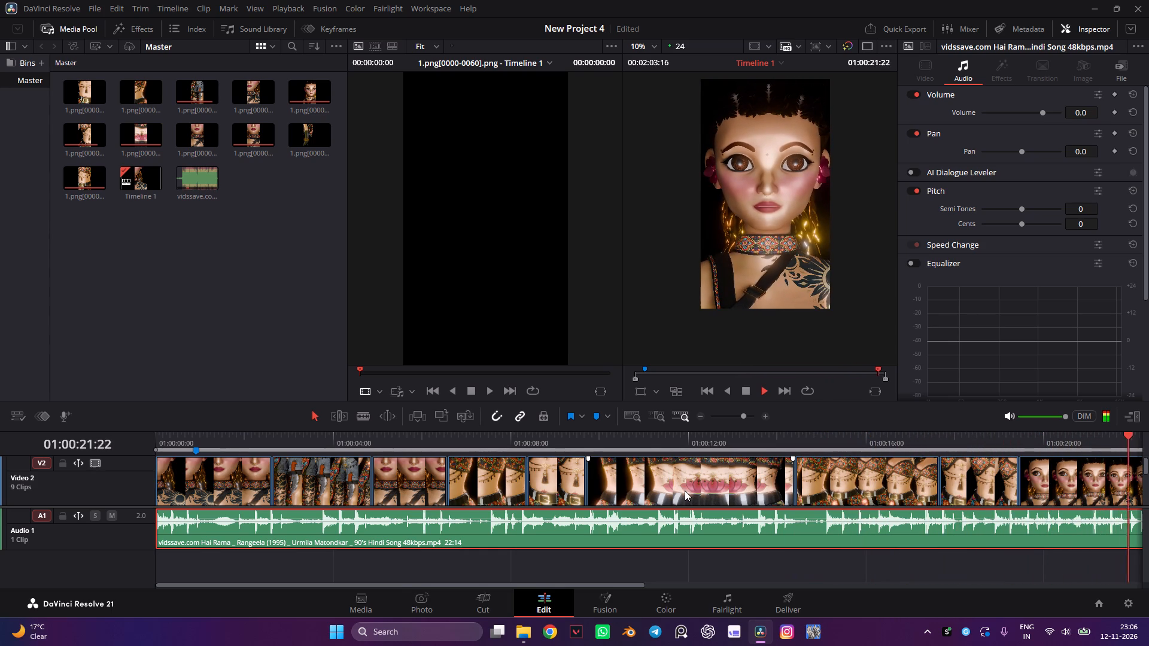
left_click(577, 427)
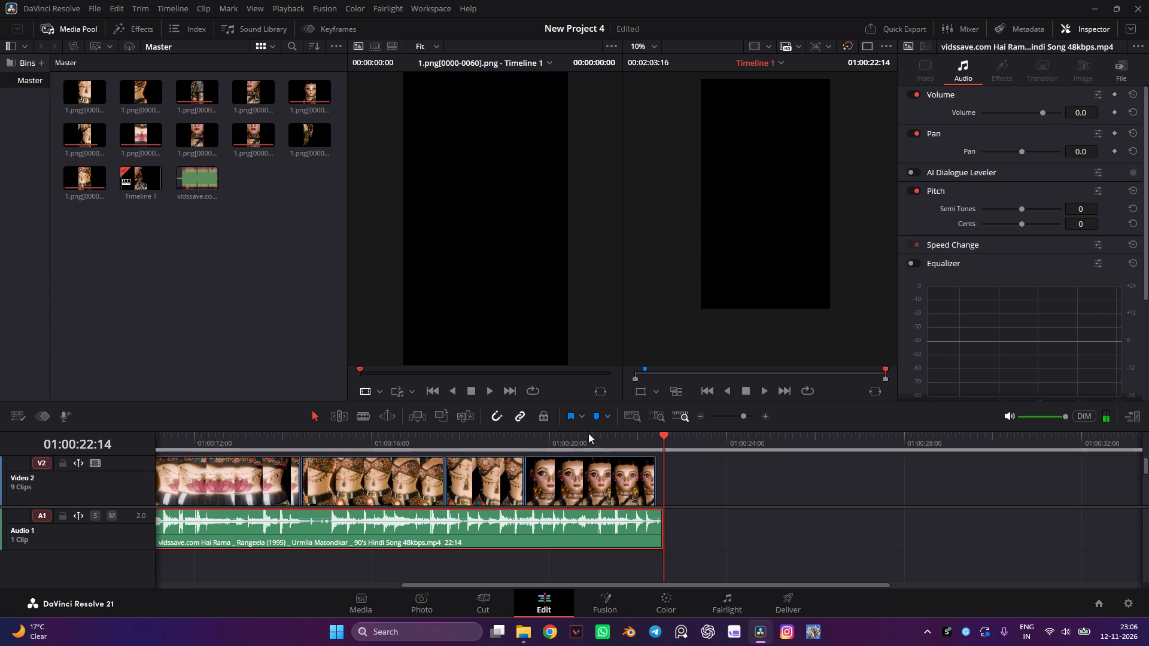
left_click_drag(589, 434, 95, 440)
key("space")
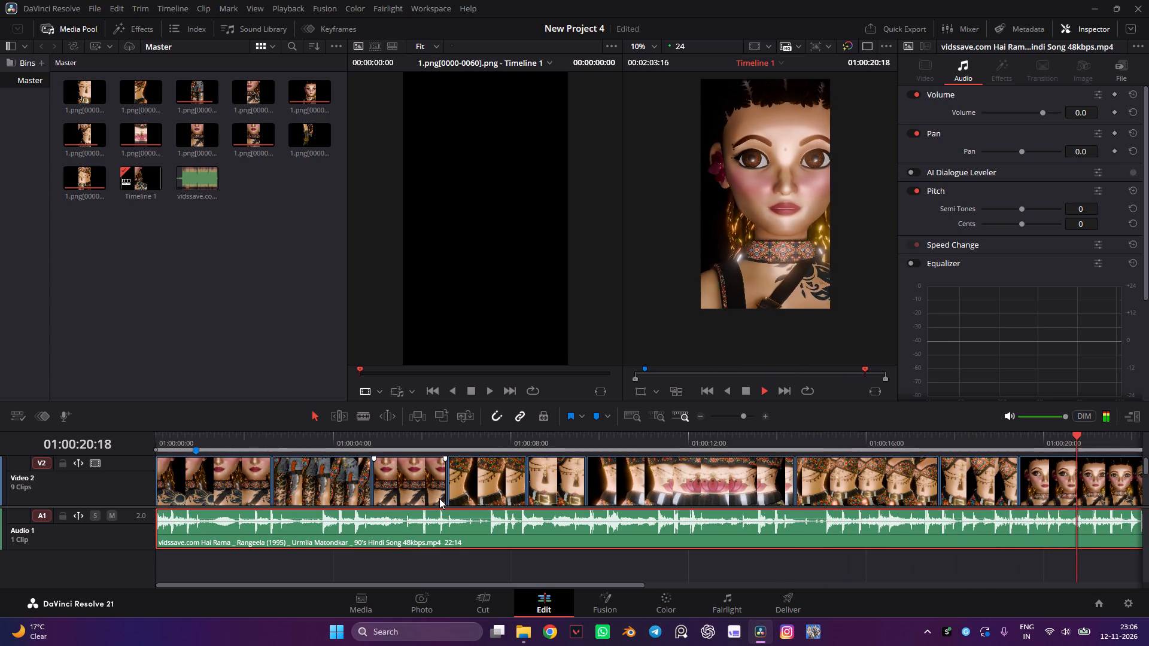
key("space")
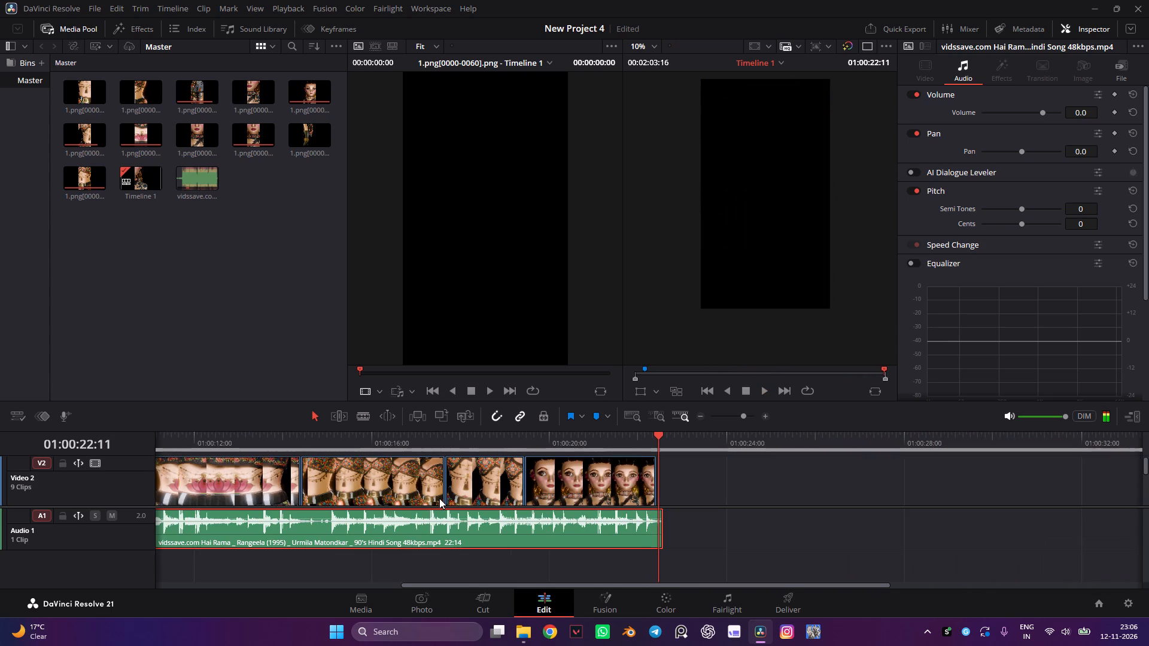
key("ctrl+s")
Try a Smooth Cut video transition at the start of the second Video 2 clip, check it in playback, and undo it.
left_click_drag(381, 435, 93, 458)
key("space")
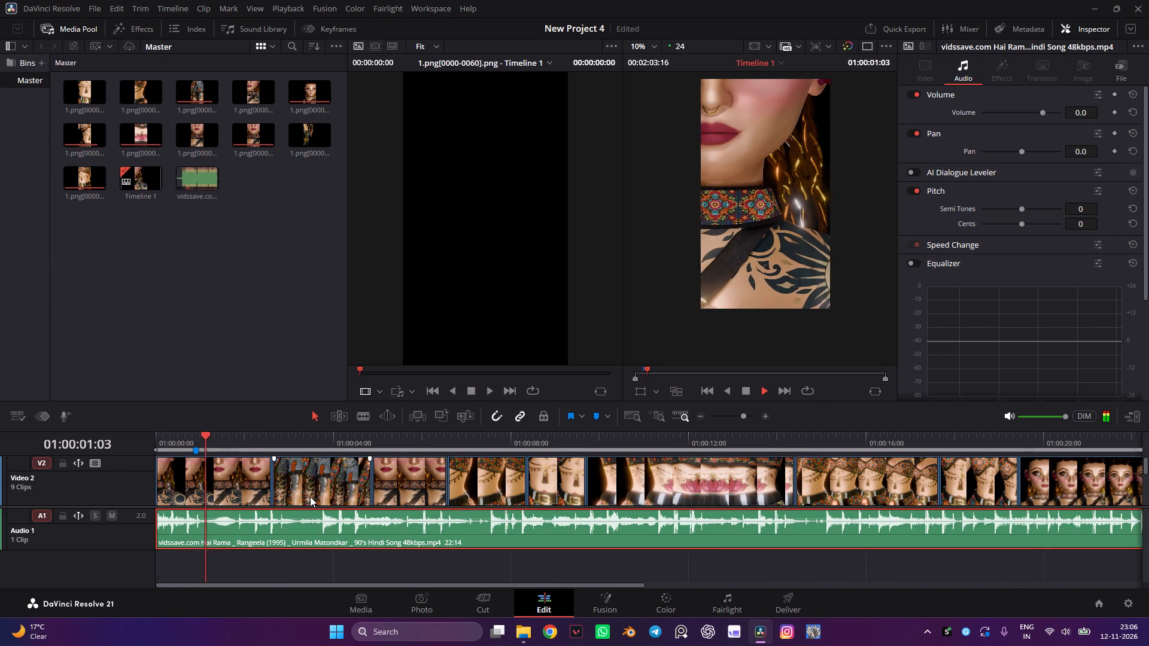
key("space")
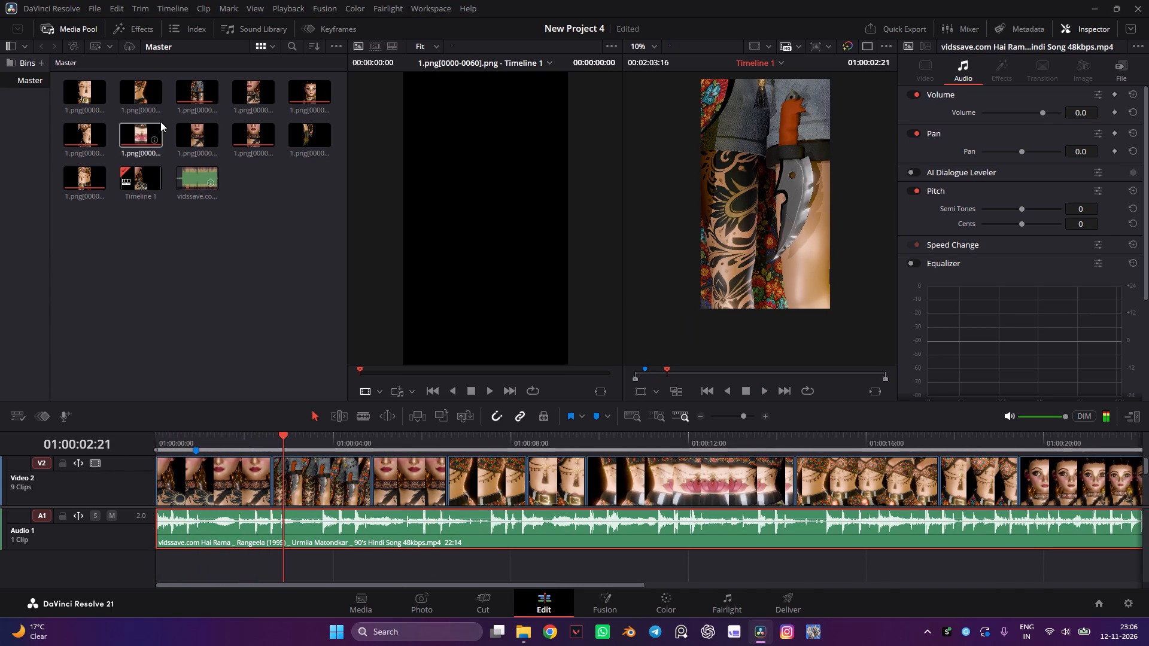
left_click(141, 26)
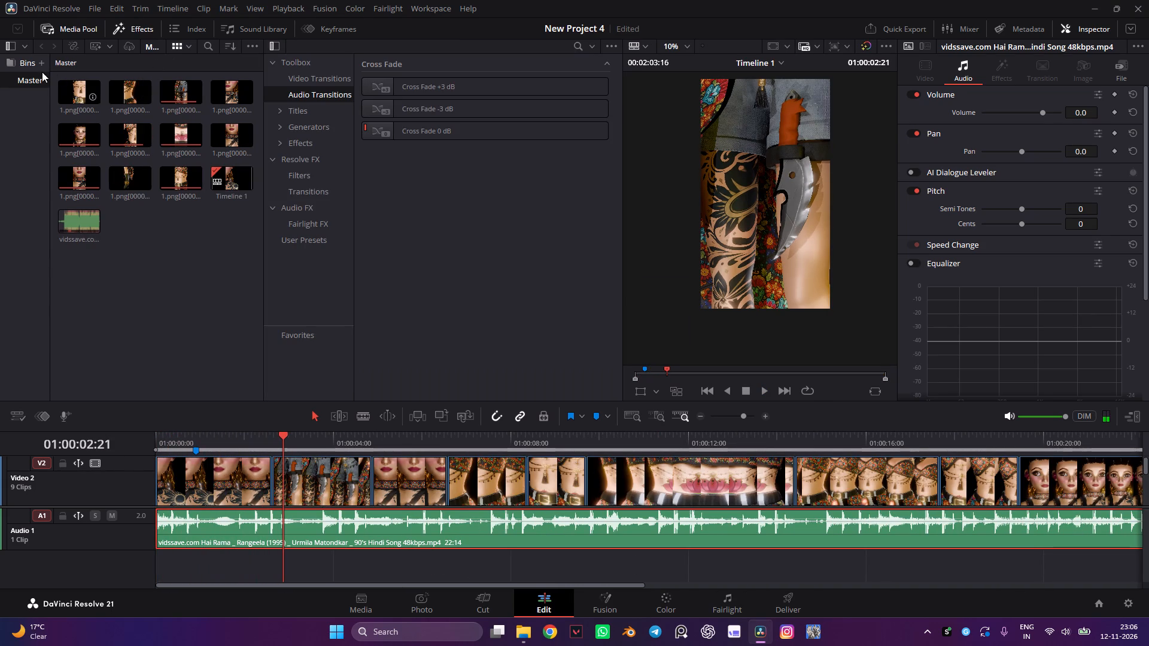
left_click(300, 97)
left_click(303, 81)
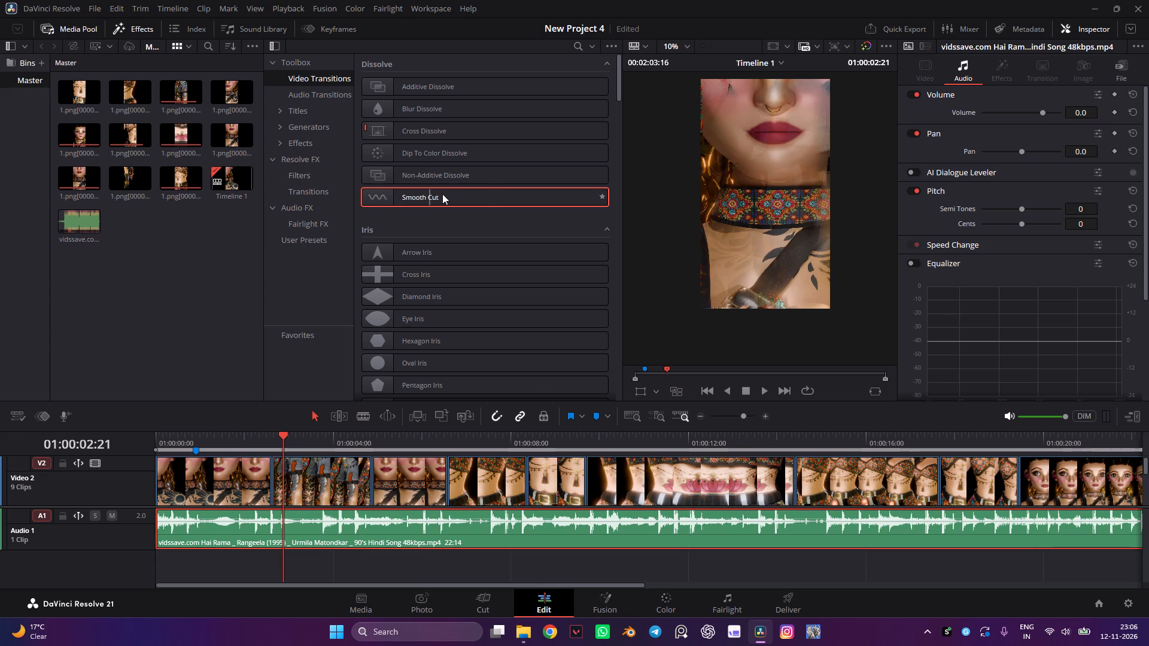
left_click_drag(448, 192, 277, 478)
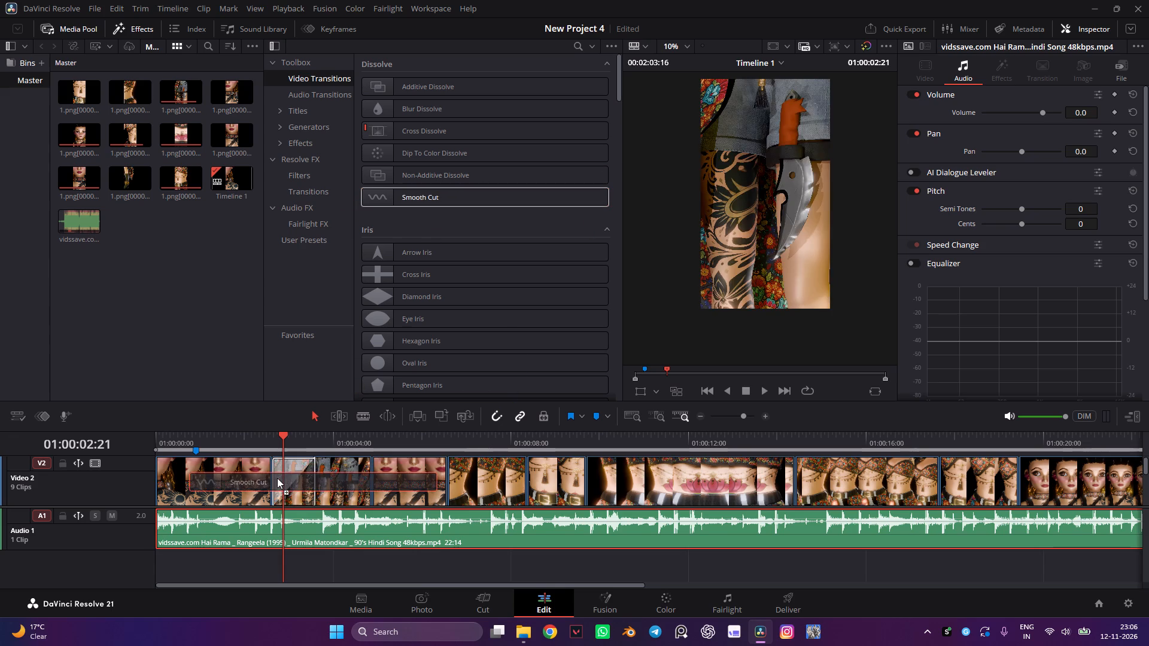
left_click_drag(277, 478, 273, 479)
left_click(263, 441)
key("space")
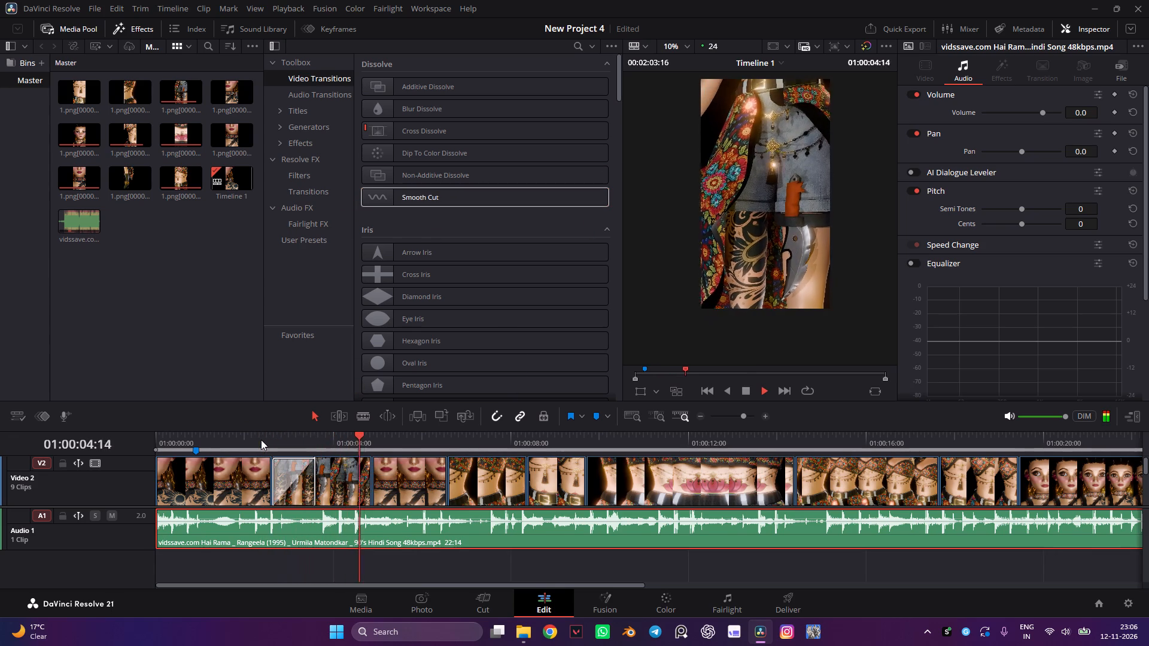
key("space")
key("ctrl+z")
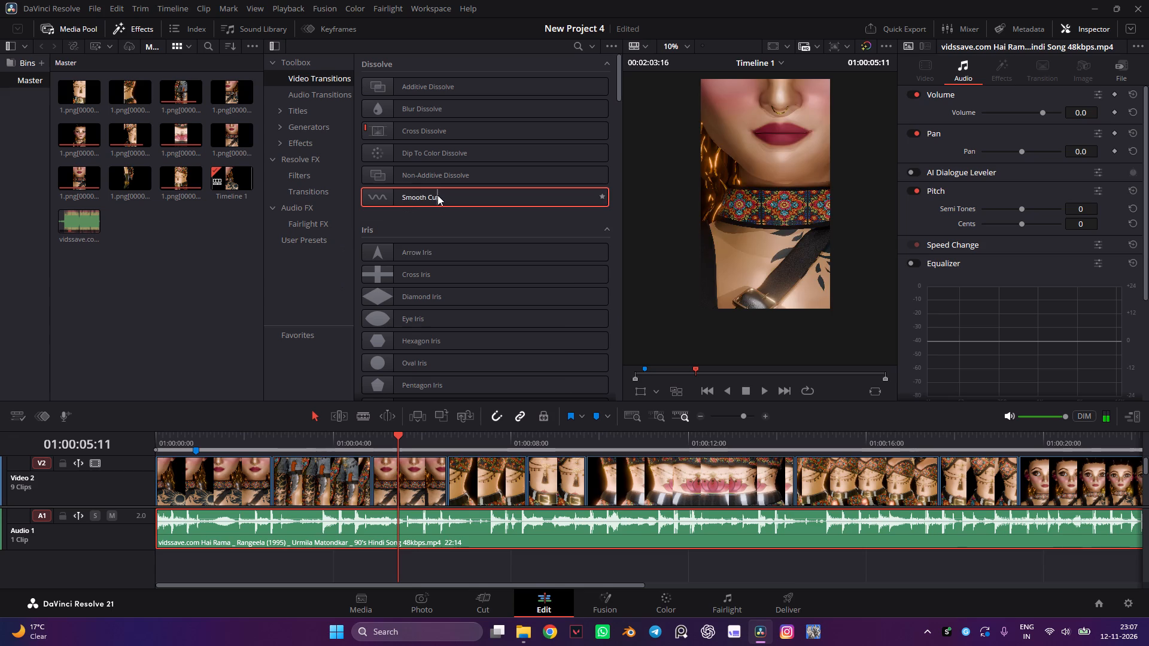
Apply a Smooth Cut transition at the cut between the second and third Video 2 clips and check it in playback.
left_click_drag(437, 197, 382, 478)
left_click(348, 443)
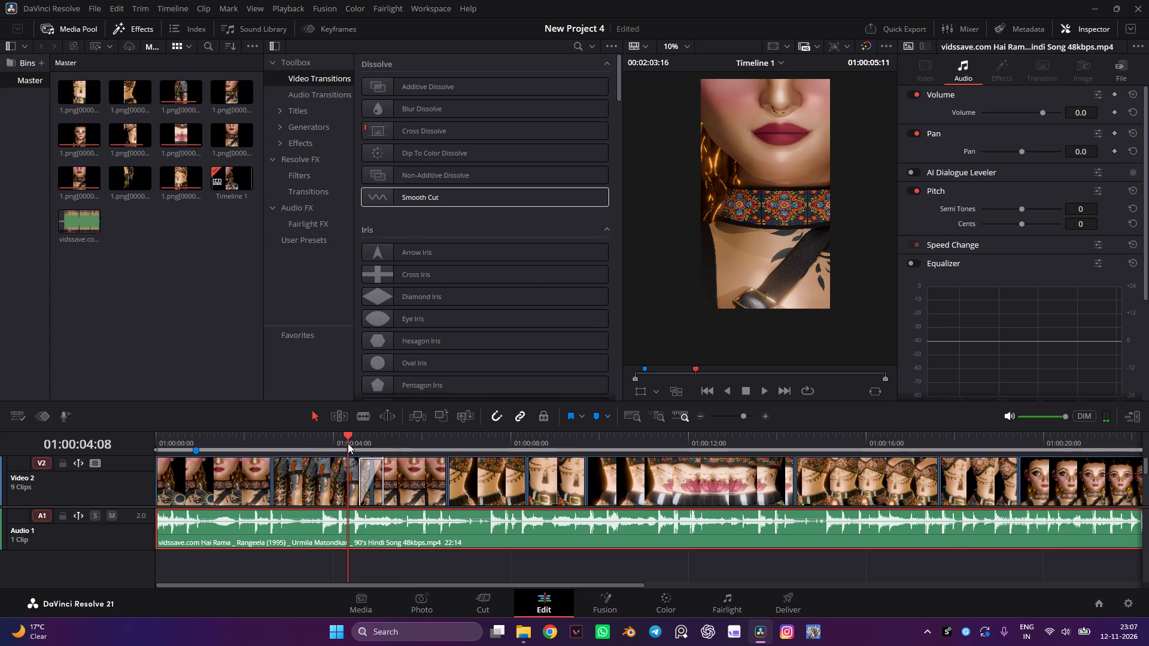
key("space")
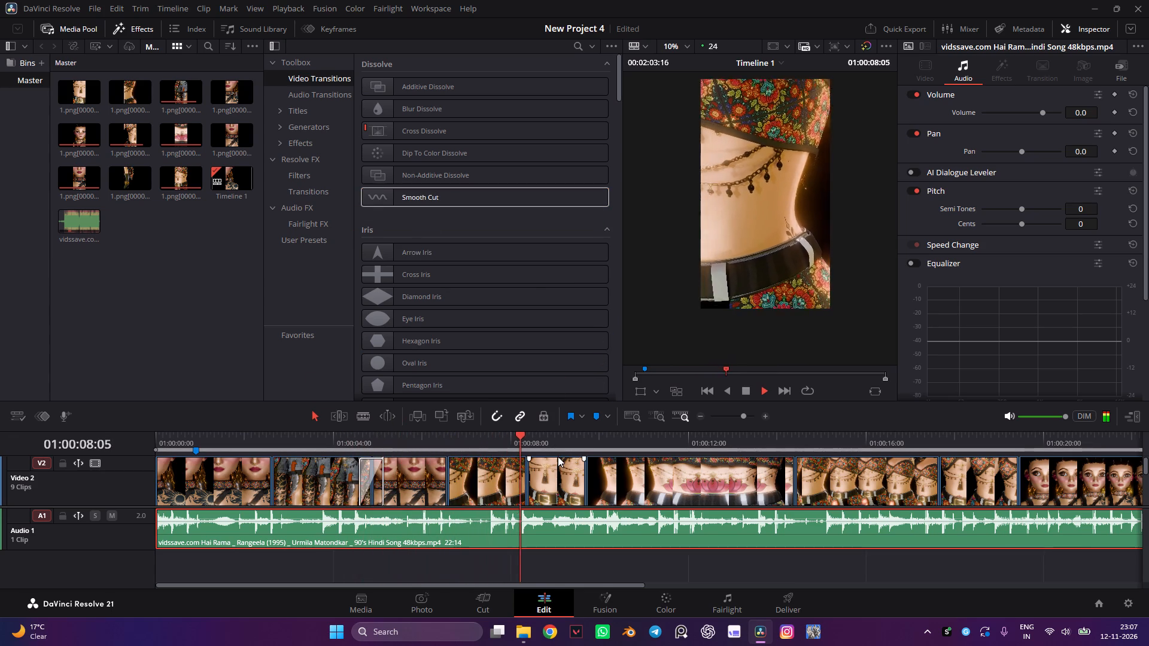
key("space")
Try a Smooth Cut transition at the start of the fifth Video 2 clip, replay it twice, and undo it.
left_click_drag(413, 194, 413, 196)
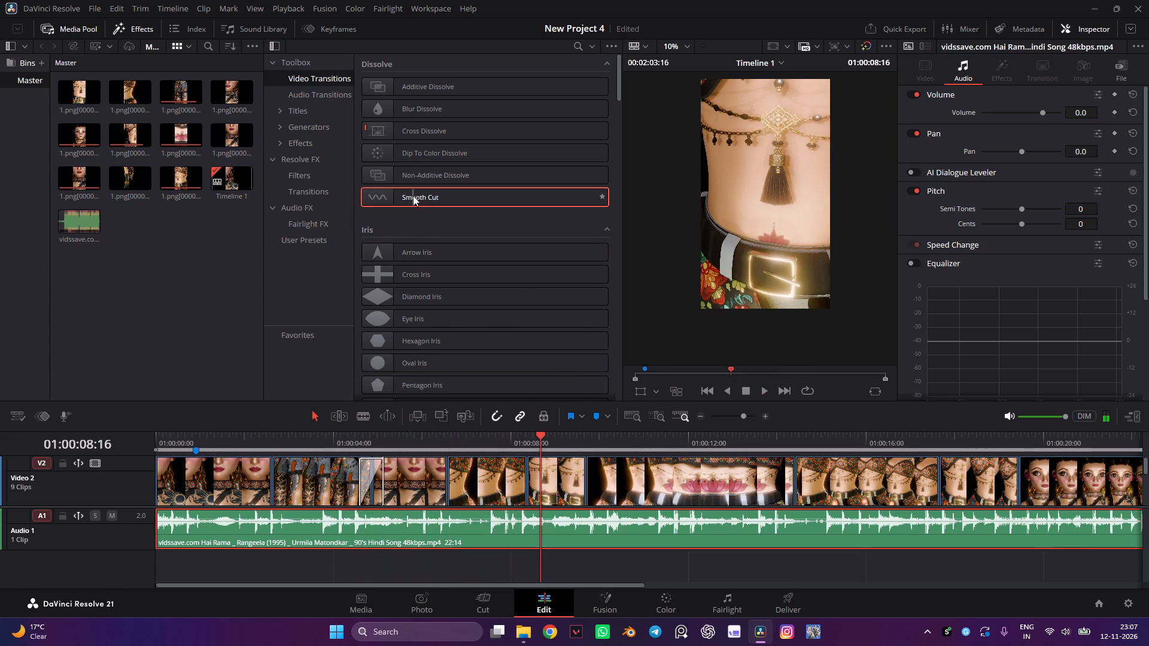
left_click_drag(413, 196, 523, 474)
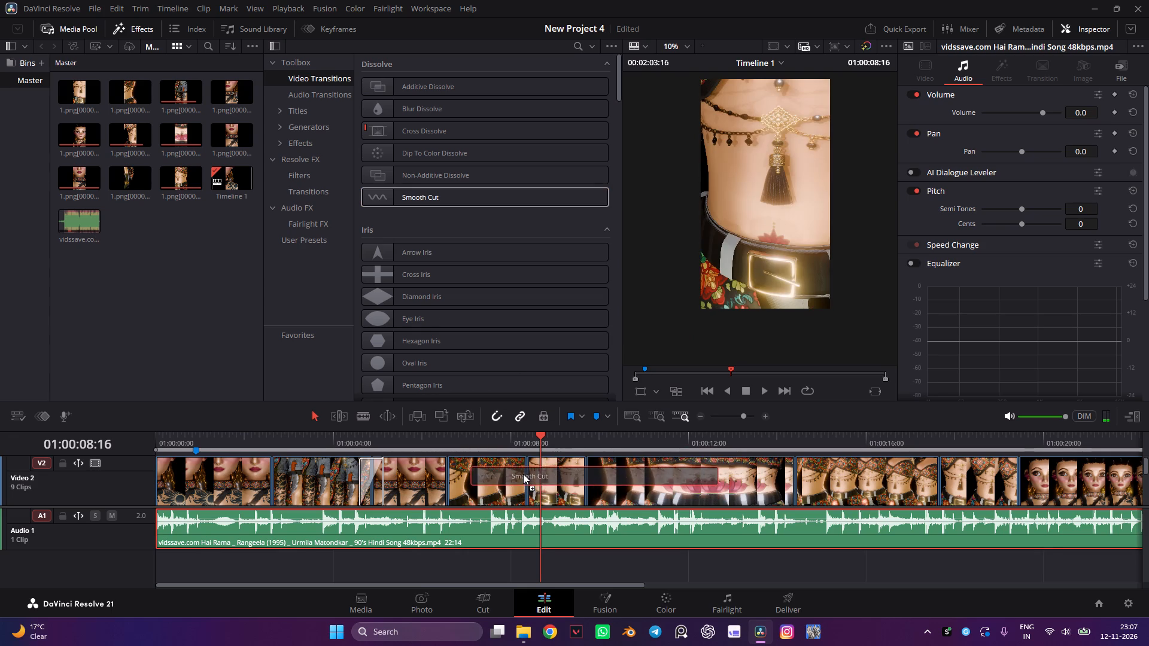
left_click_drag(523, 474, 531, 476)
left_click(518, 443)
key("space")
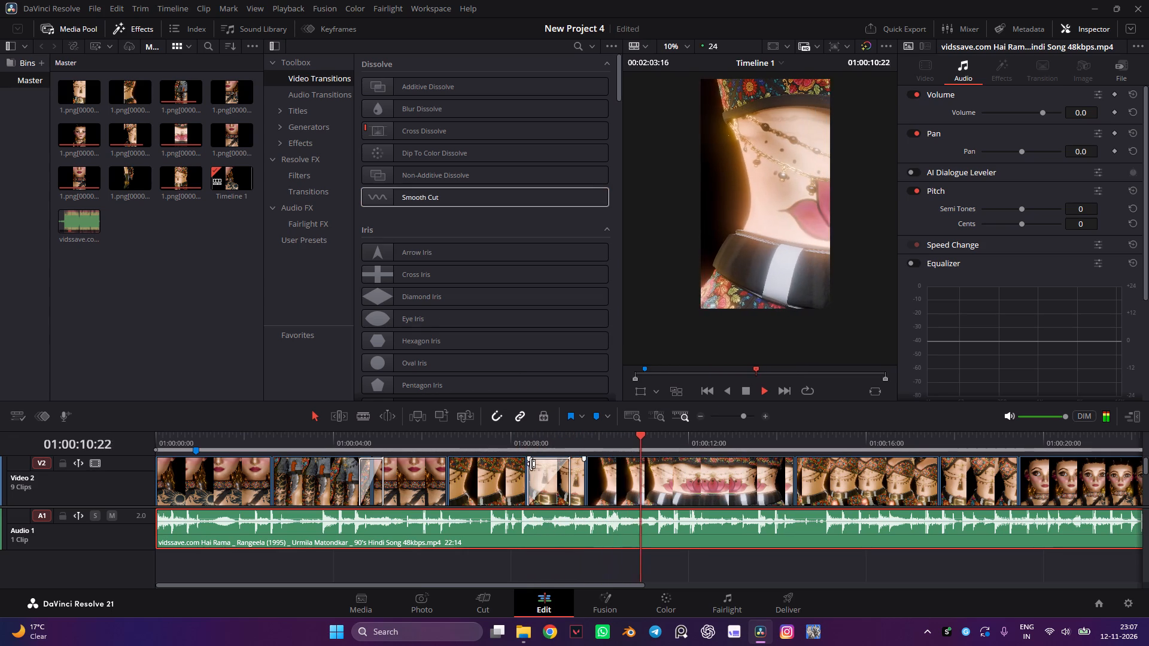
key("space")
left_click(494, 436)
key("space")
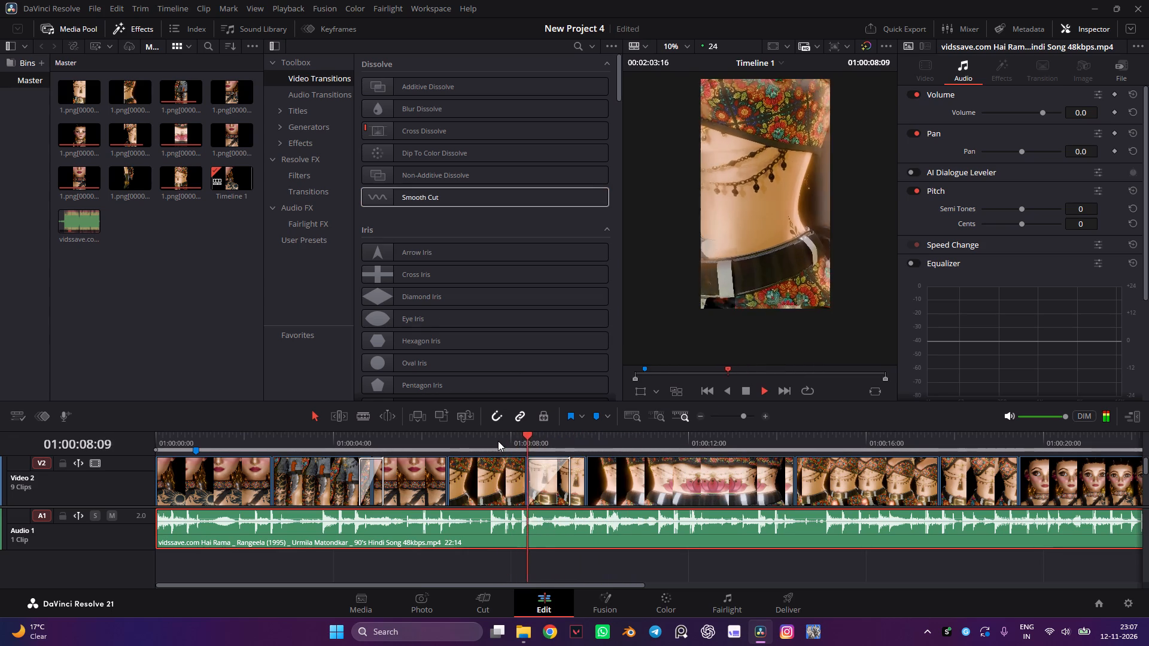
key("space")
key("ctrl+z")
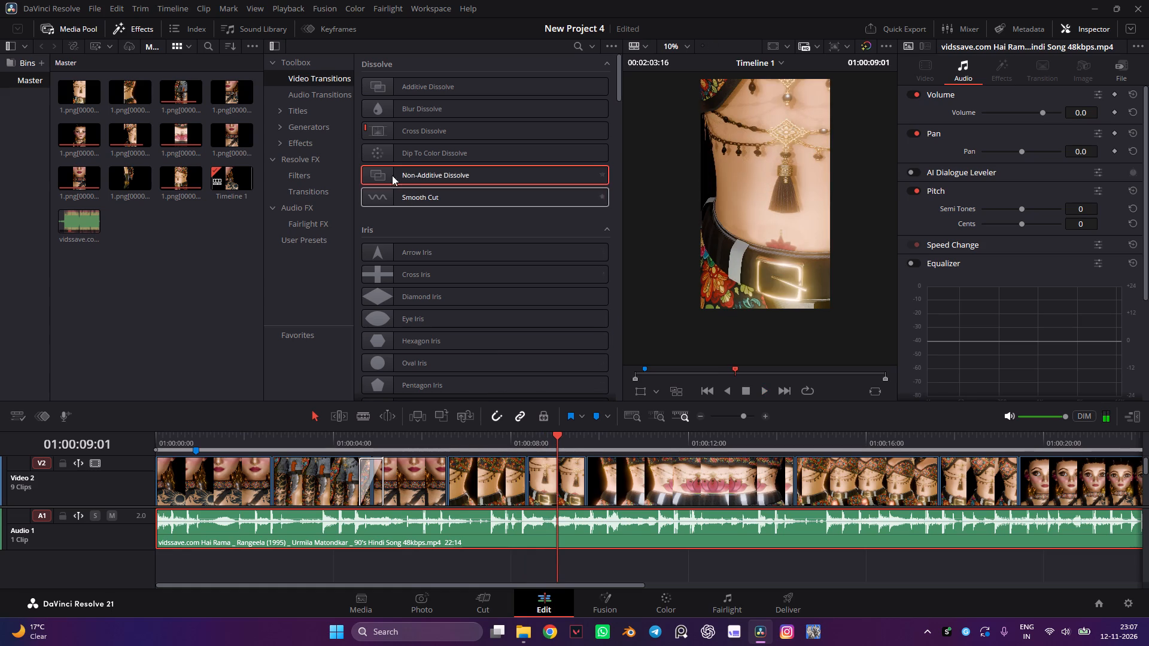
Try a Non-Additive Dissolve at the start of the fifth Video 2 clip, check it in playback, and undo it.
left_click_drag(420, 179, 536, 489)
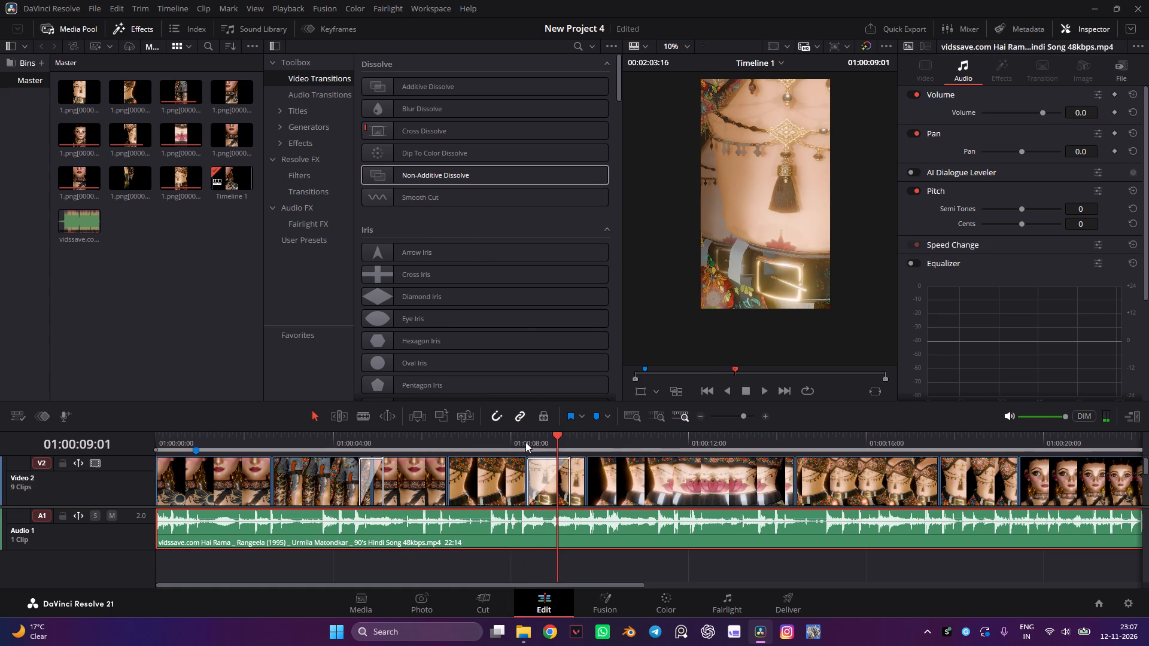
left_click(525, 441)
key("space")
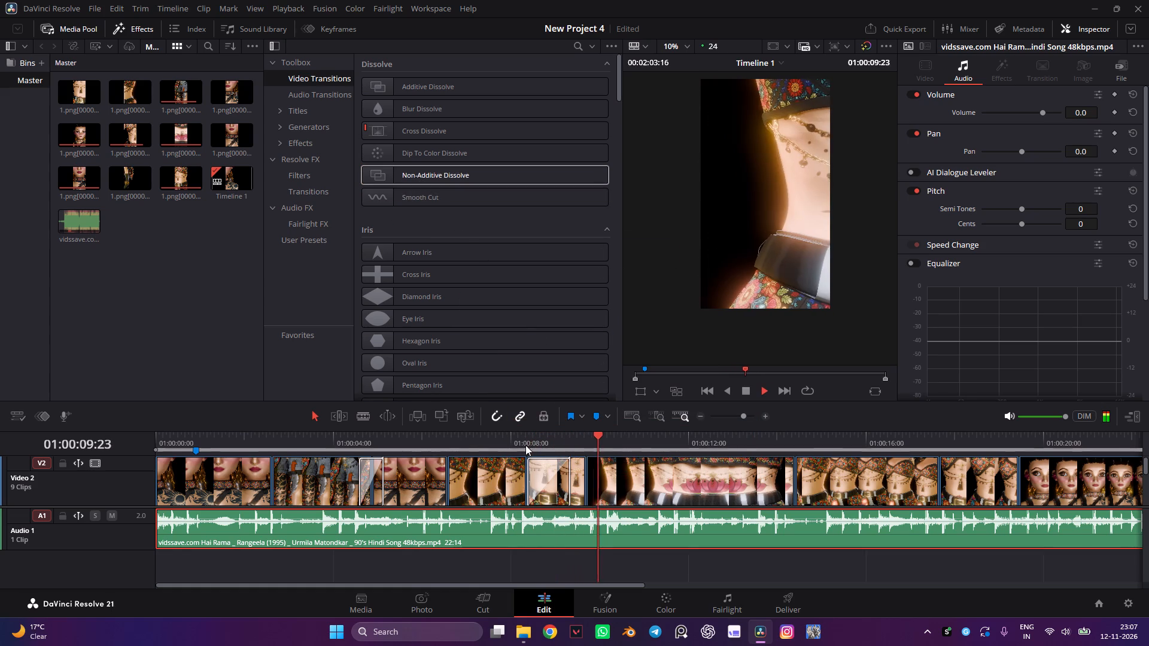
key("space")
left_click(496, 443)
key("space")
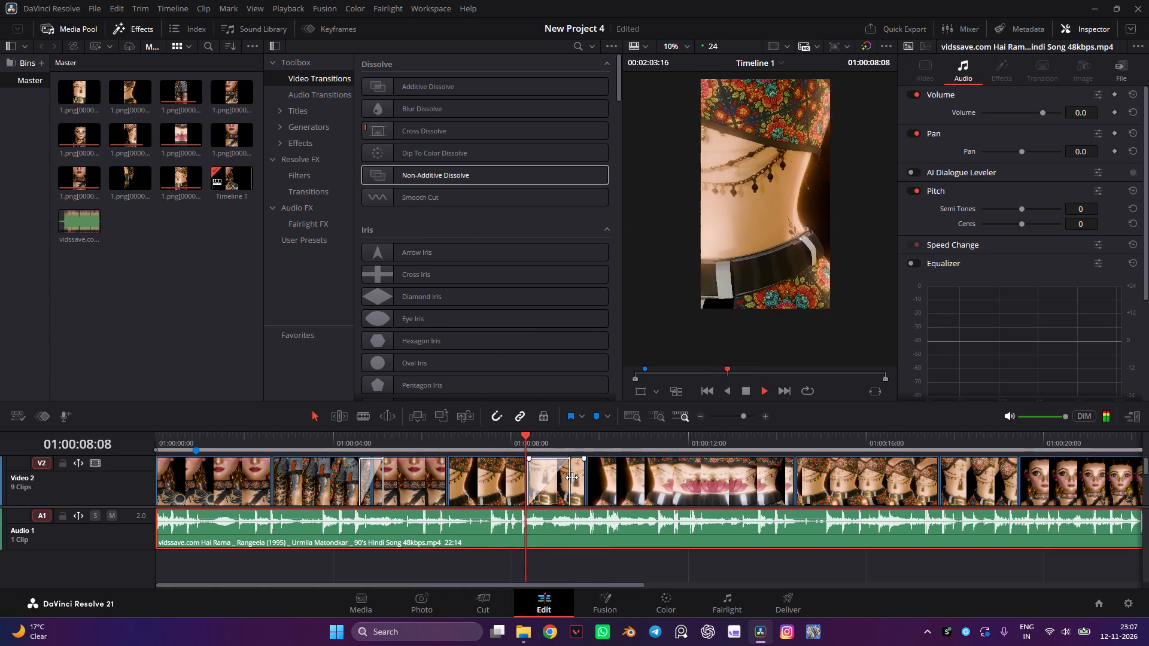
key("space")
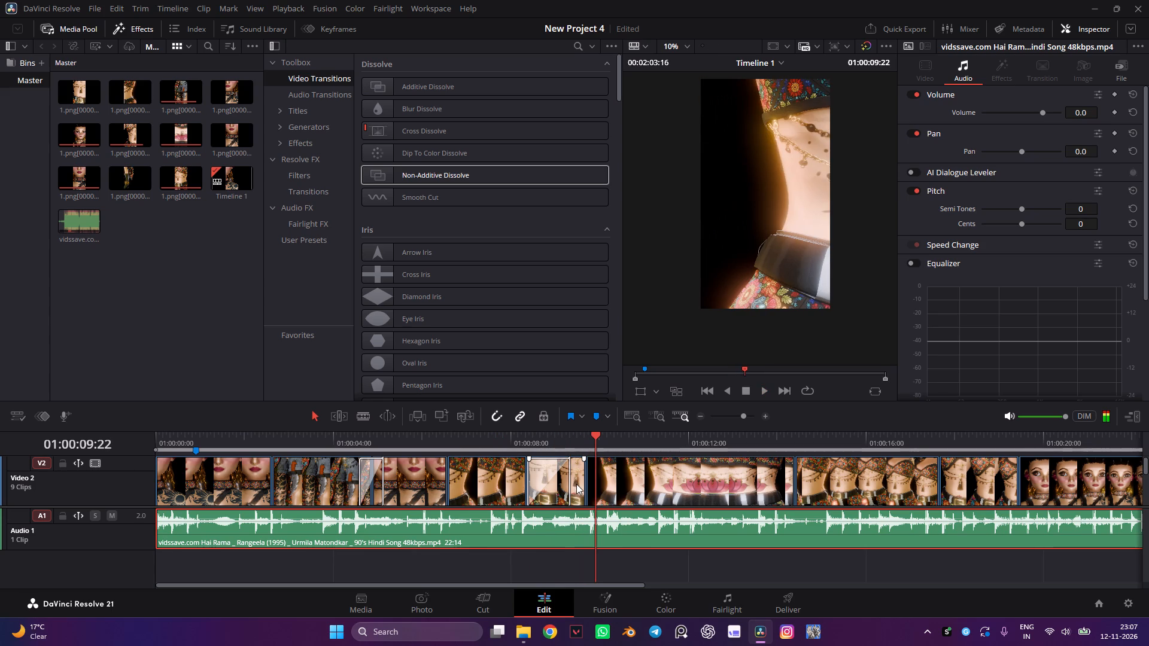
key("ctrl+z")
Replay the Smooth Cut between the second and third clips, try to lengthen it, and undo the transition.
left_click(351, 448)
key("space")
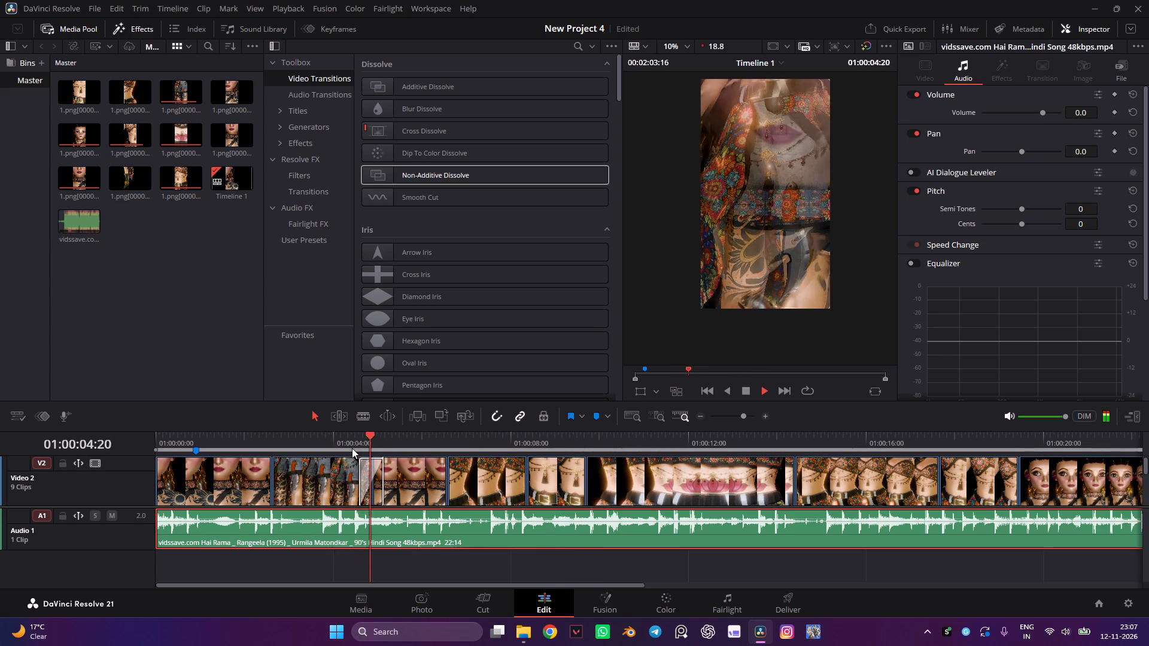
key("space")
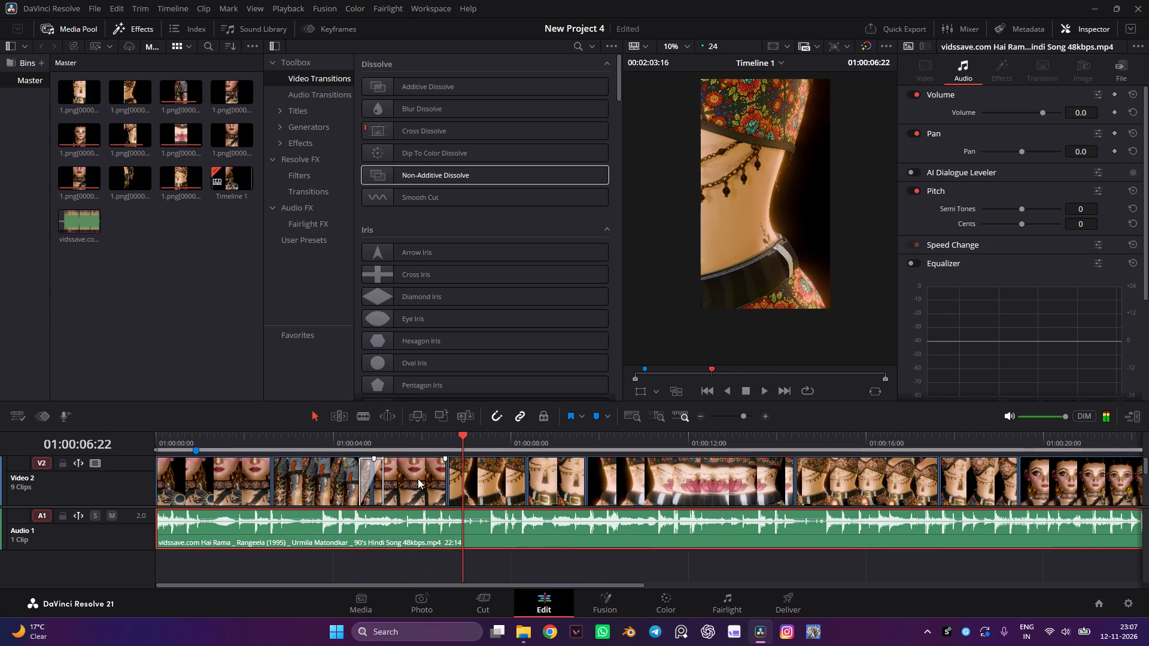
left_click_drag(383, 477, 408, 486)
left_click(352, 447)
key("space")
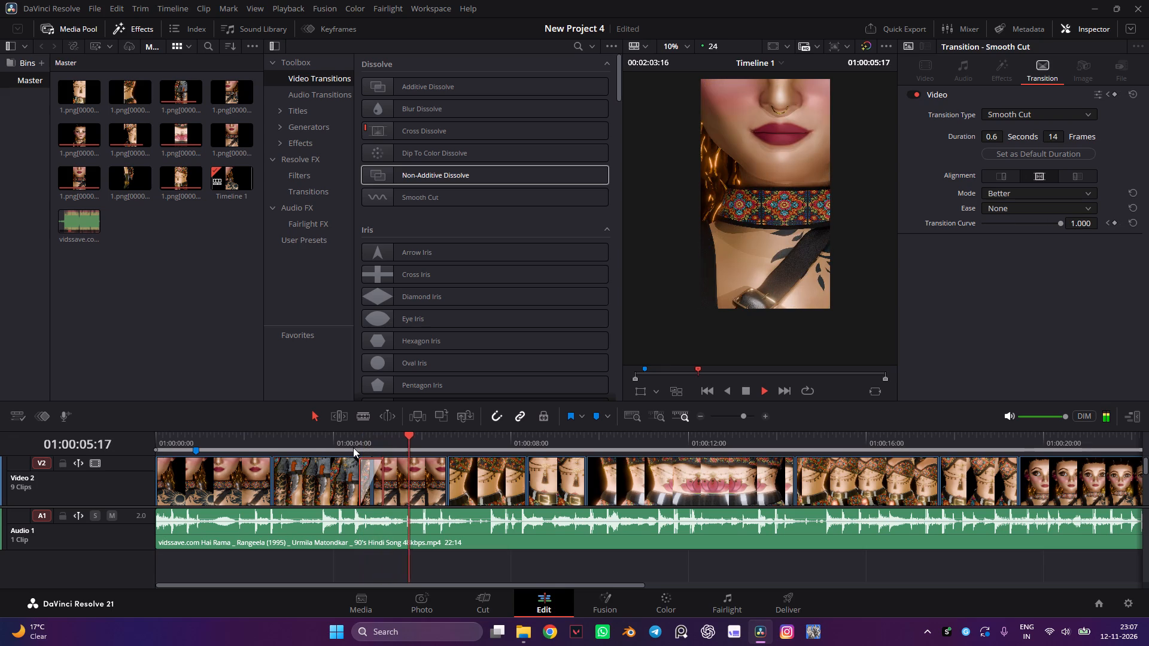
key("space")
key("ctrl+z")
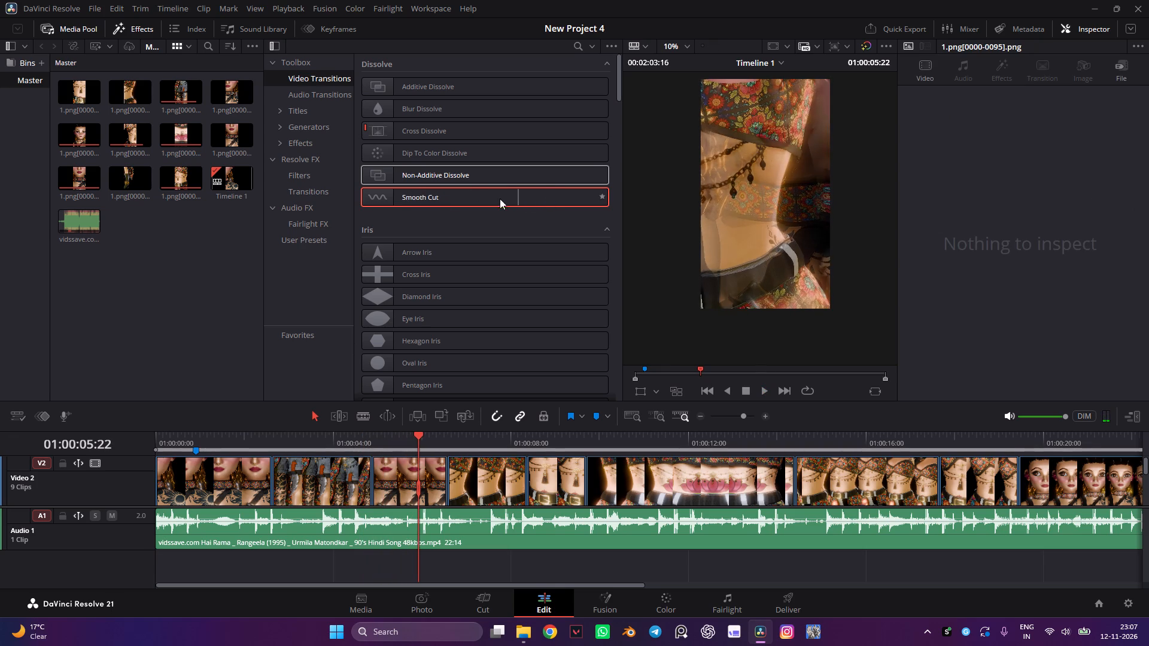
Add a 14-frame Cross Dissolve at the cut between the second and third Video 2 clips, playing it and the following cuts.
left_click_drag(376, 436, 365, 440)
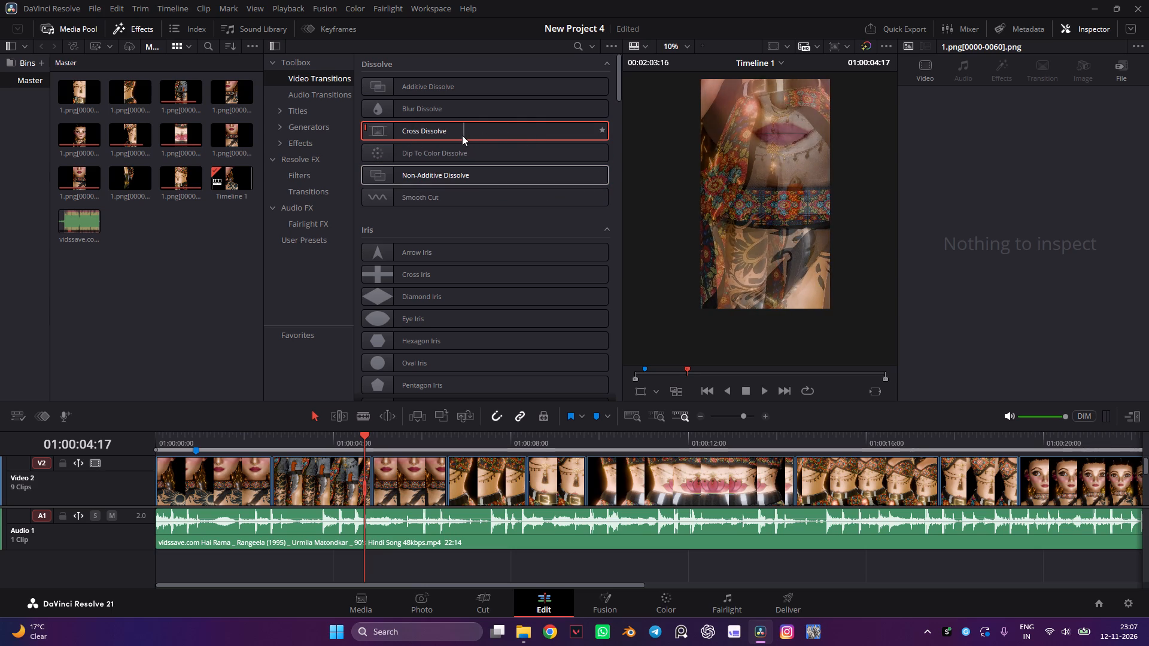
left_click_drag(462, 135, 375, 476)
left_click(351, 434)
key("space")
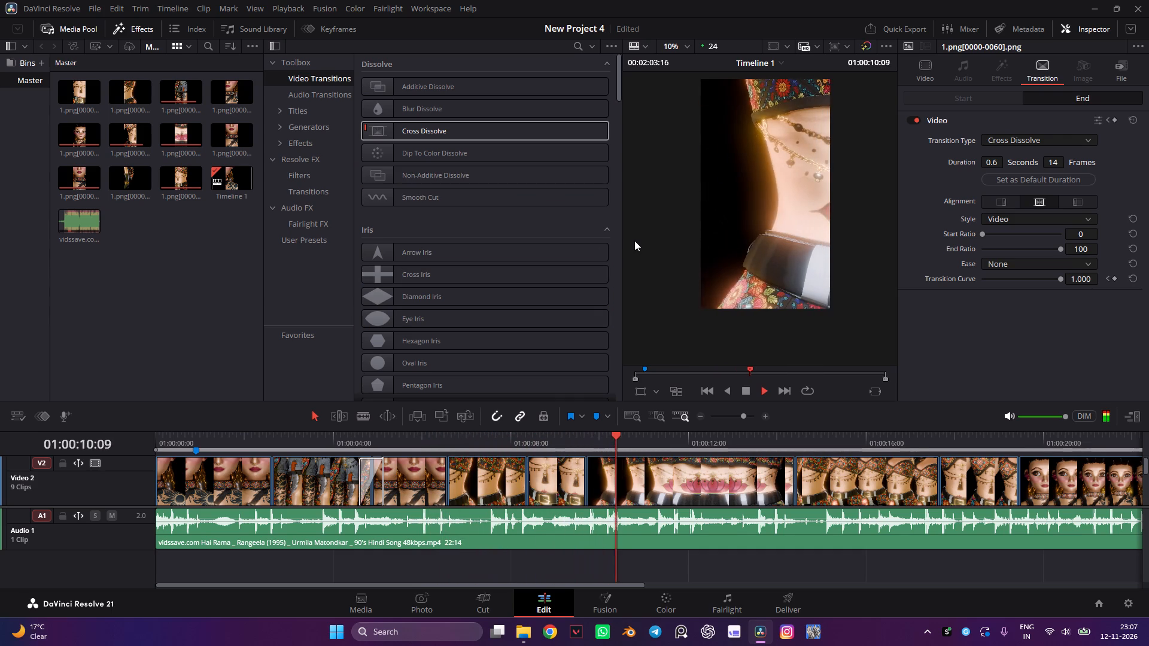
key("space")
left_click(513, 438)
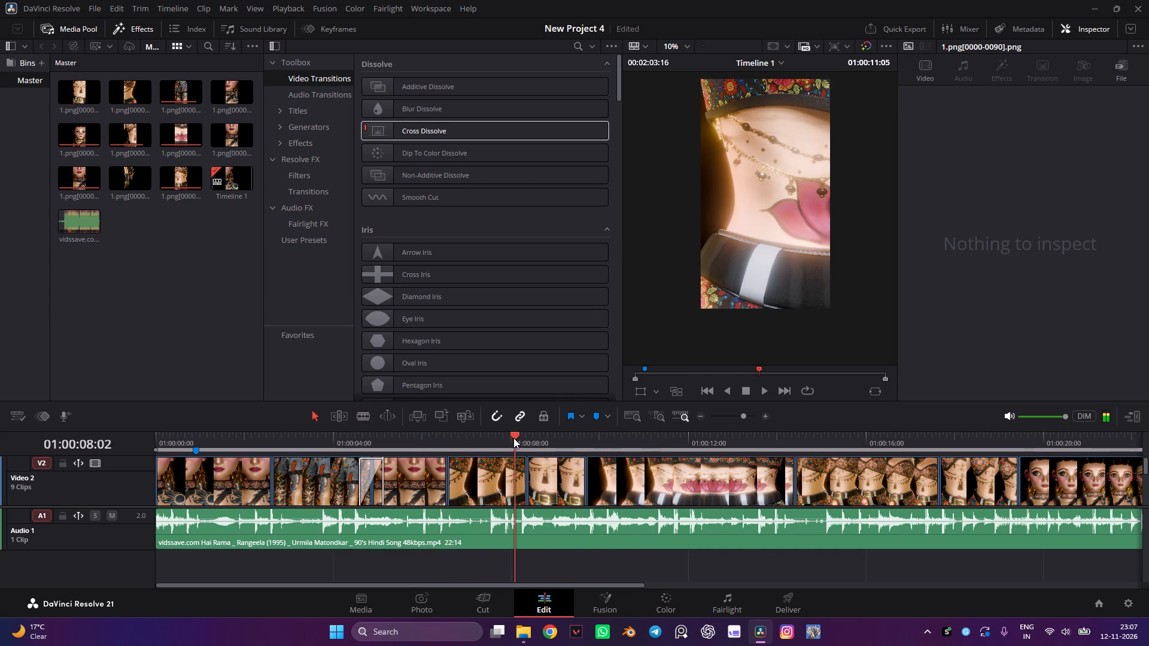
key("space")
key("space")
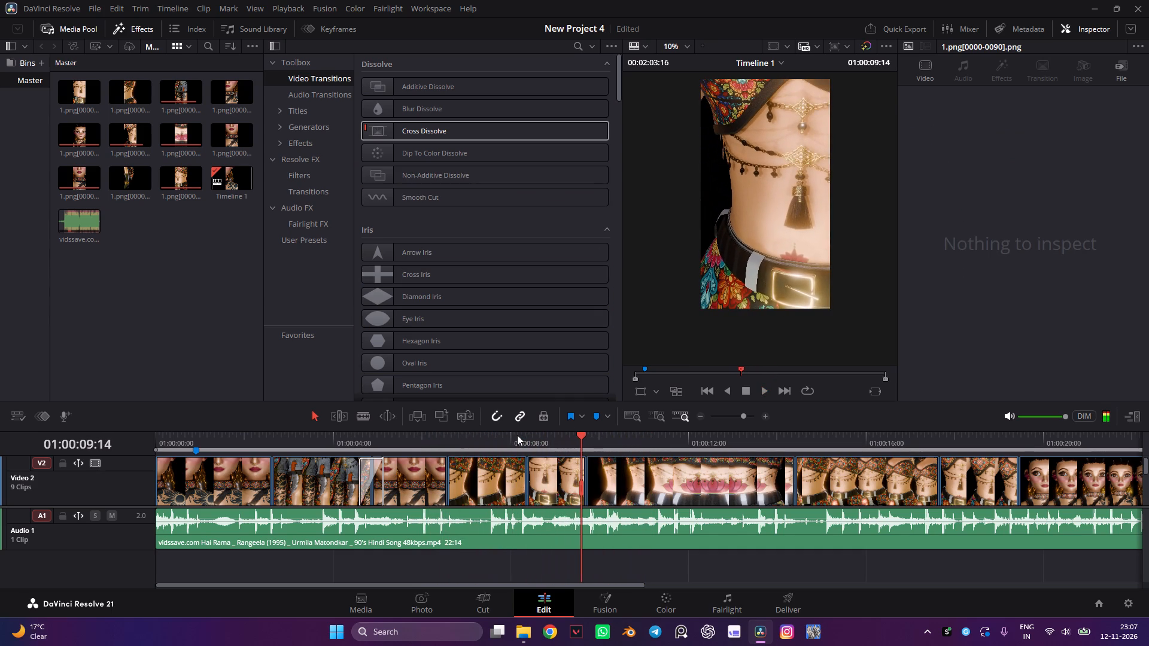
Shift the fifth Video 2 clip to later footage, keep it against the fourth clip, and extend the sixth clip's start to close the gap.
left_click(452, 440)
key("space")
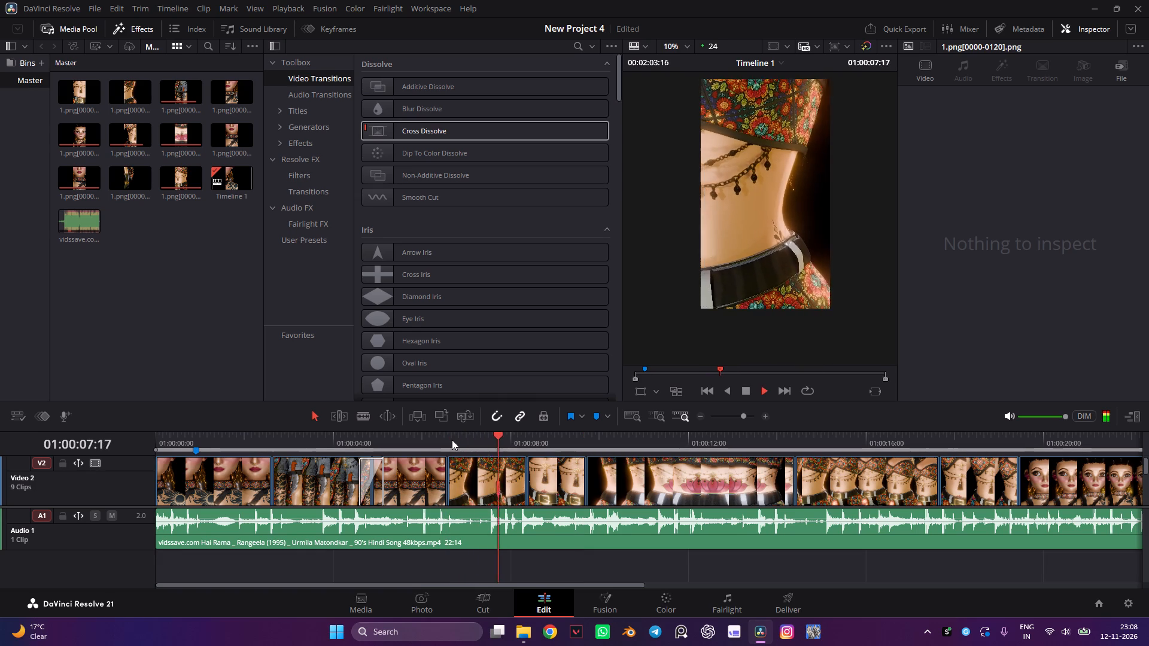
key("space")
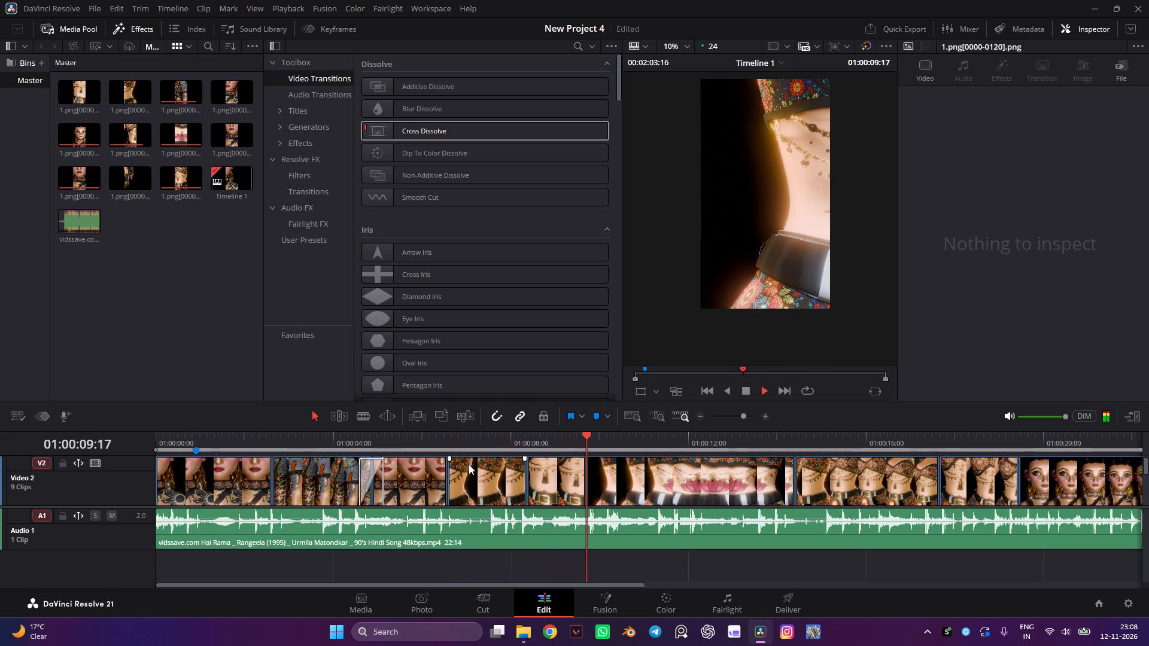
left_click(552, 485)
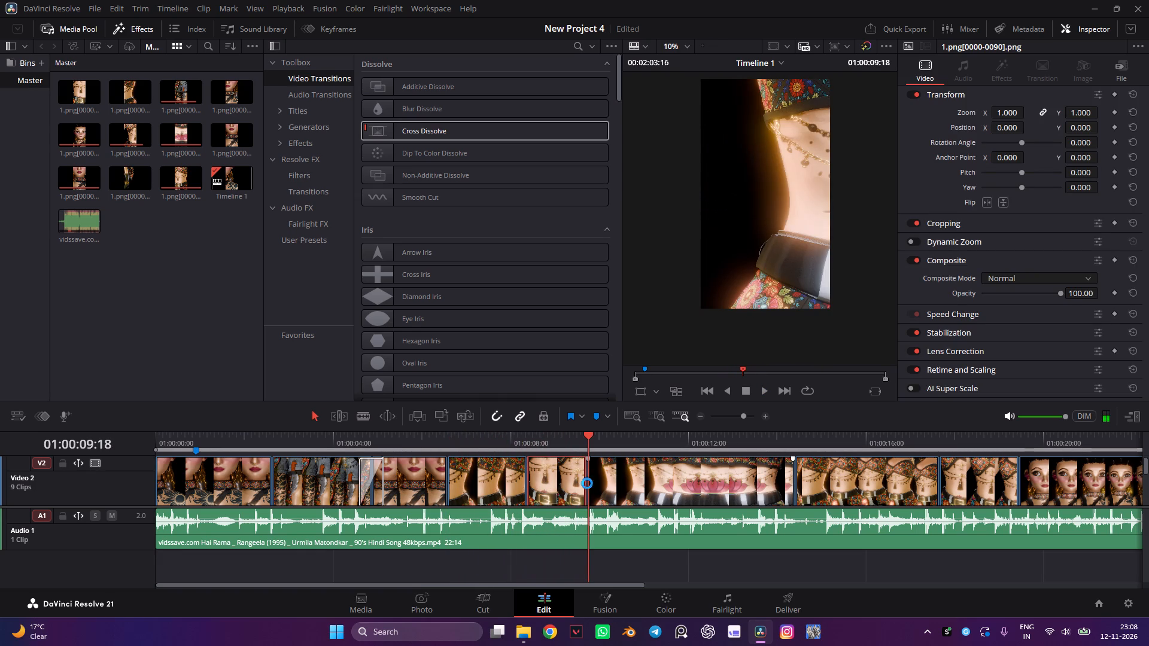
left_click_drag(587, 483, 662, 501)
left_click_drag(531, 485, 595, 499)
left_click_drag(618, 494, 557, 499)
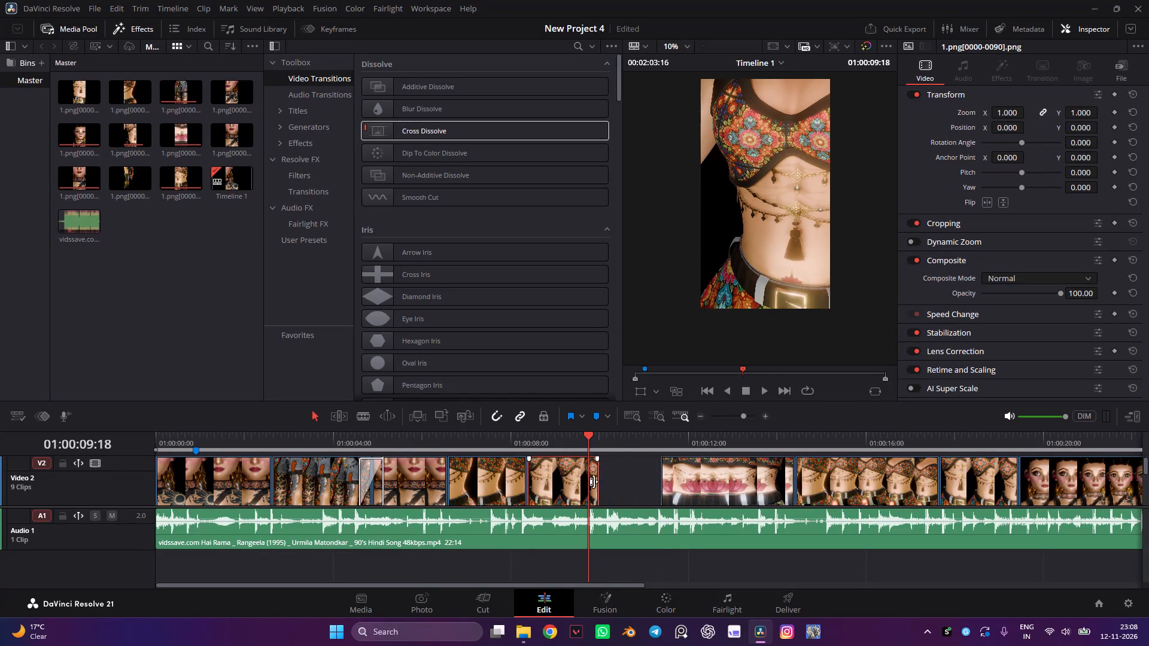
left_click(673, 480)
left_click_drag(659, 480, 598, 484)
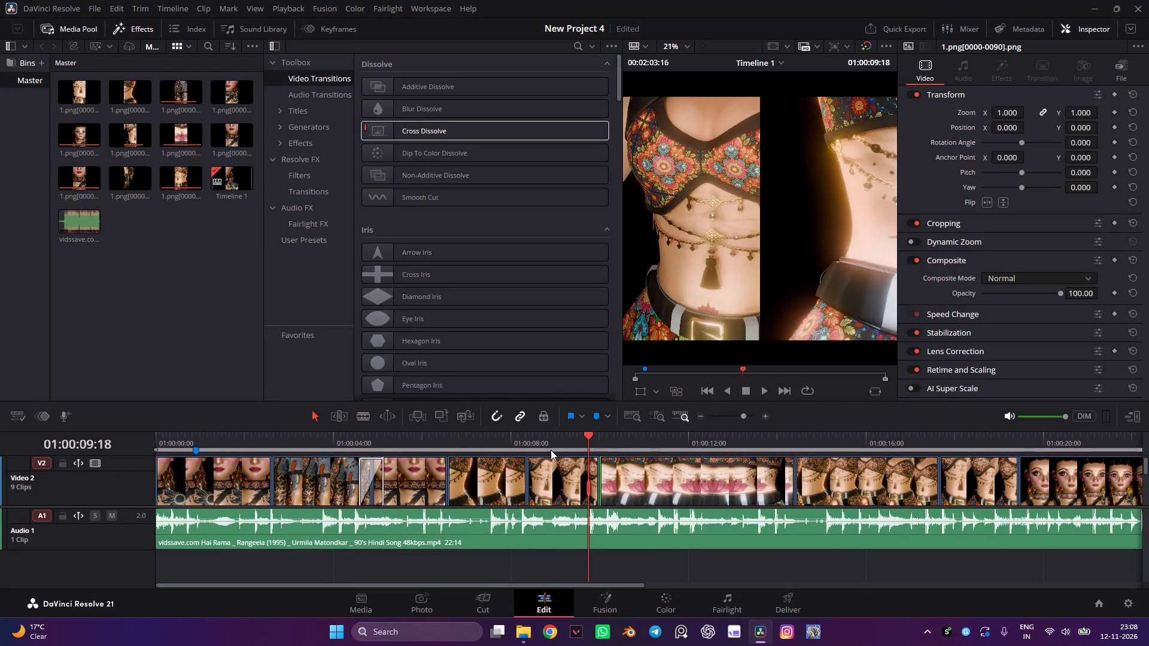
Play from the fifth Video 2 clip through to the end of the timeline and save the project.
left_click(536, 441)
key("space")
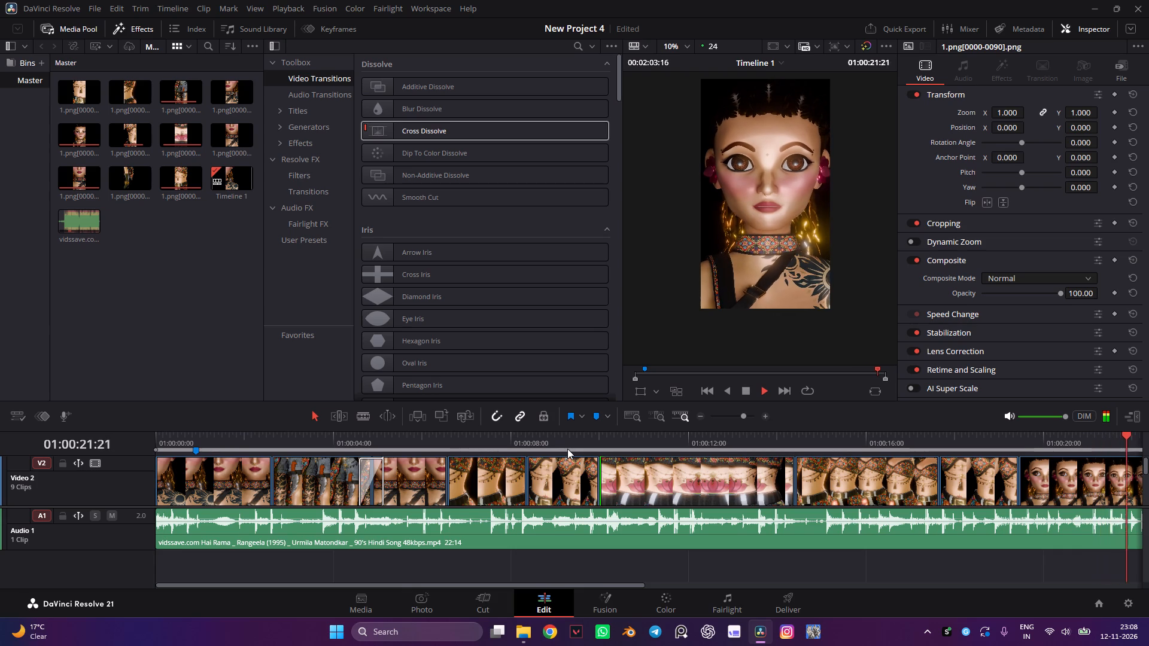
key("space")
key("ctrl+s")
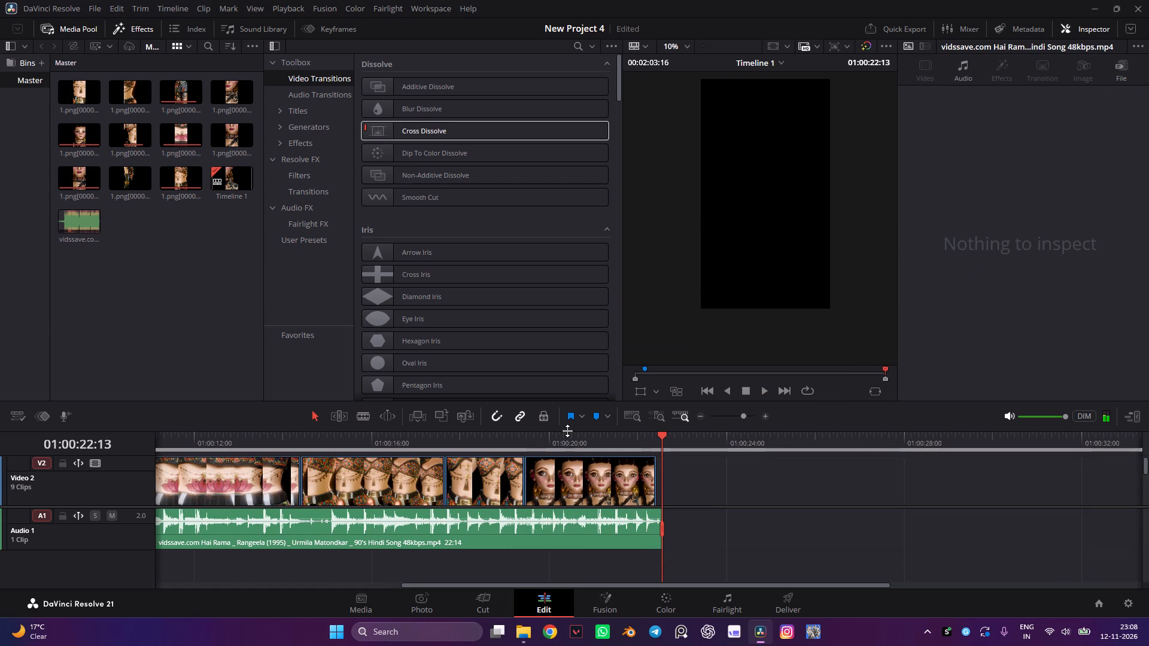
left_click_drag(594, 438, 189, 450)
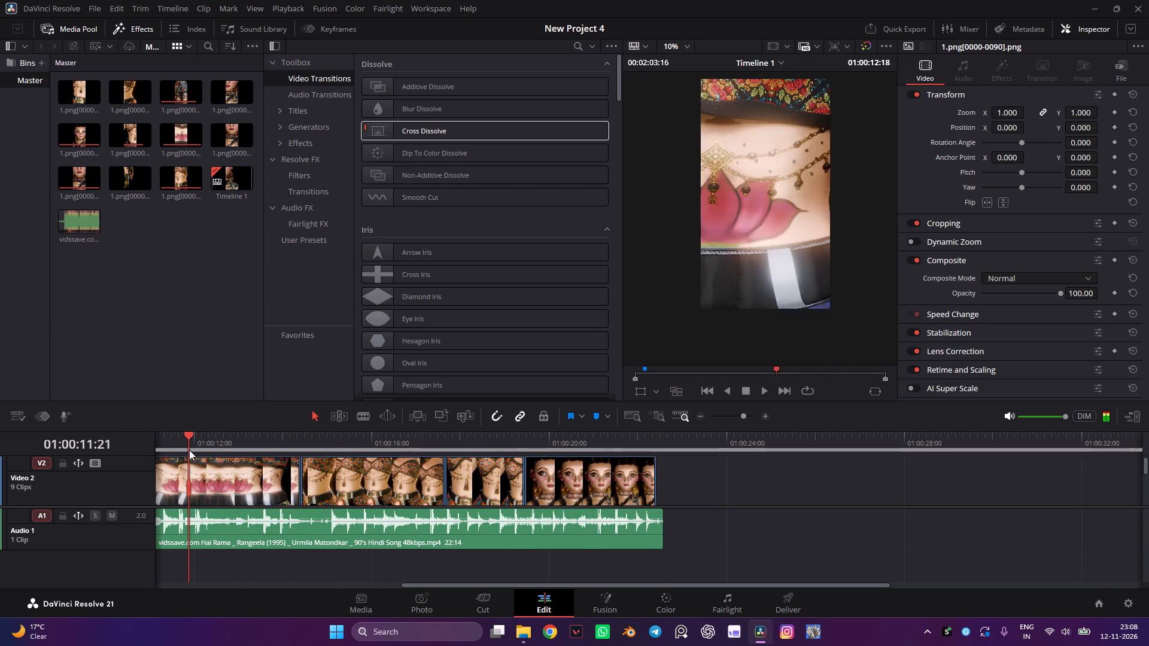
key("ctrl+s")
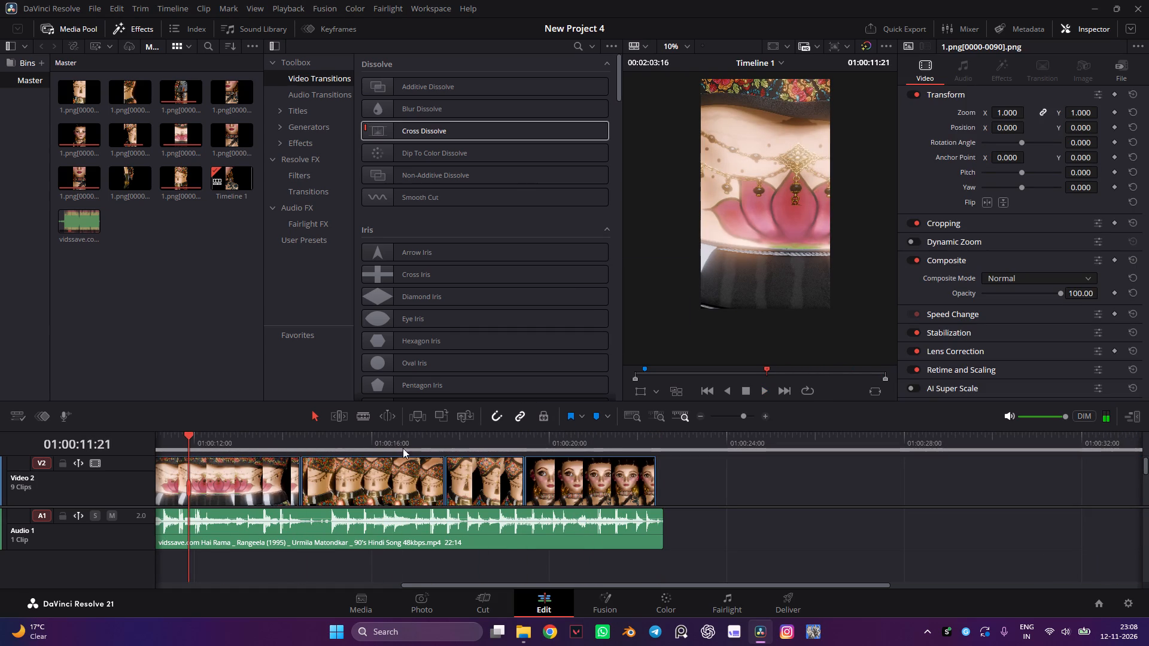
Examine the opening of the first Video 2 clip in the viewer, from the timeline start to 01:00:02:04.
left_click_drag(195, 450, 108, 460)
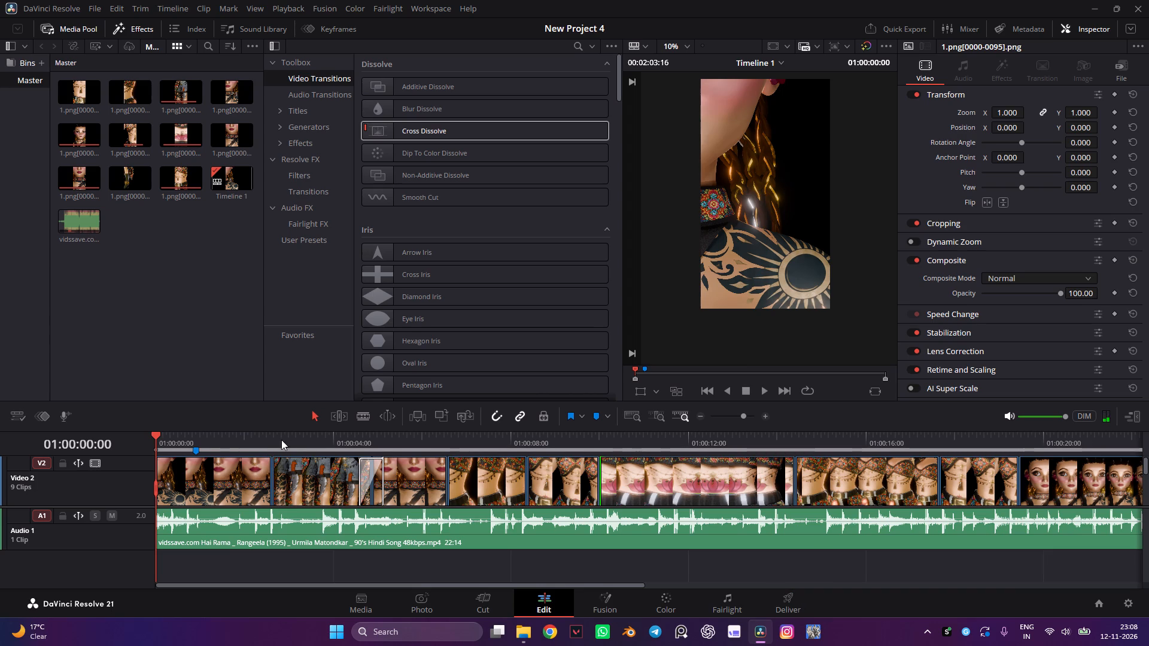
left_click(196, 435)
left_click(215, 491)
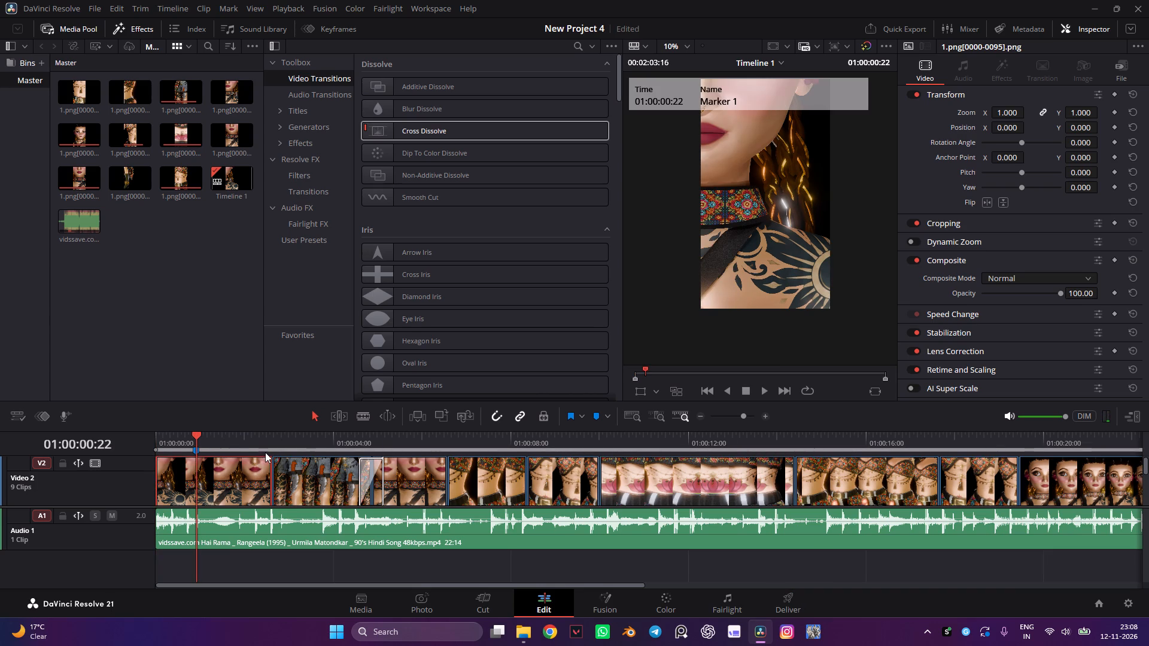
scroll(756, 277, "down", 8)
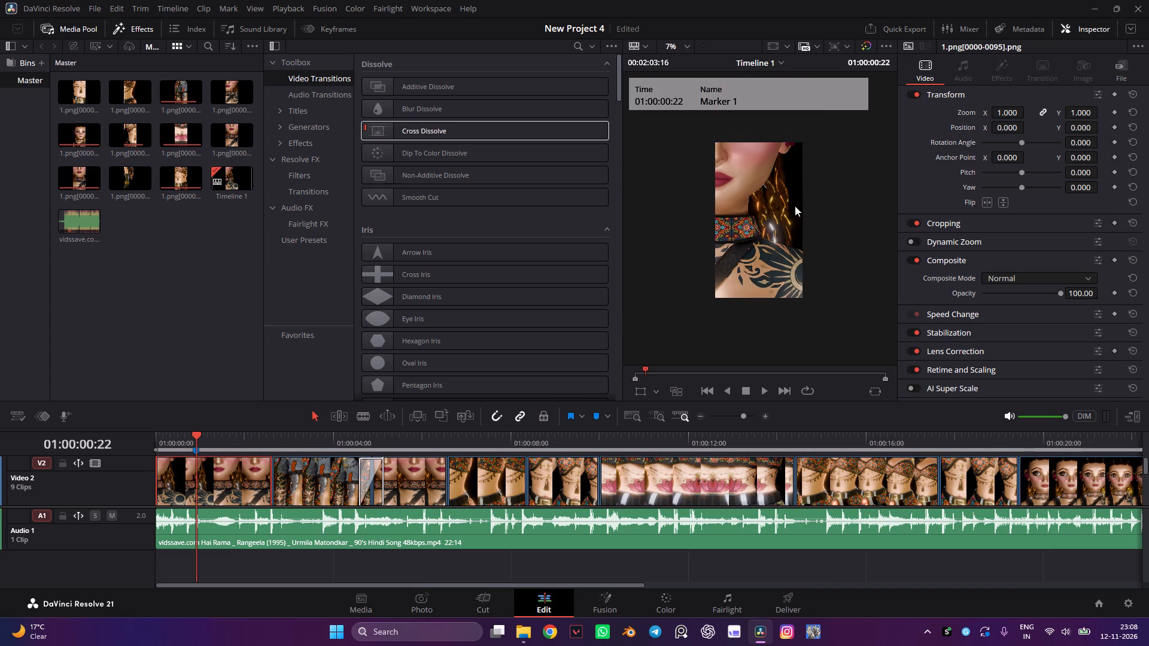
scroll(752, 124, "up", 4)
scroll(770, 302, "up", 5)
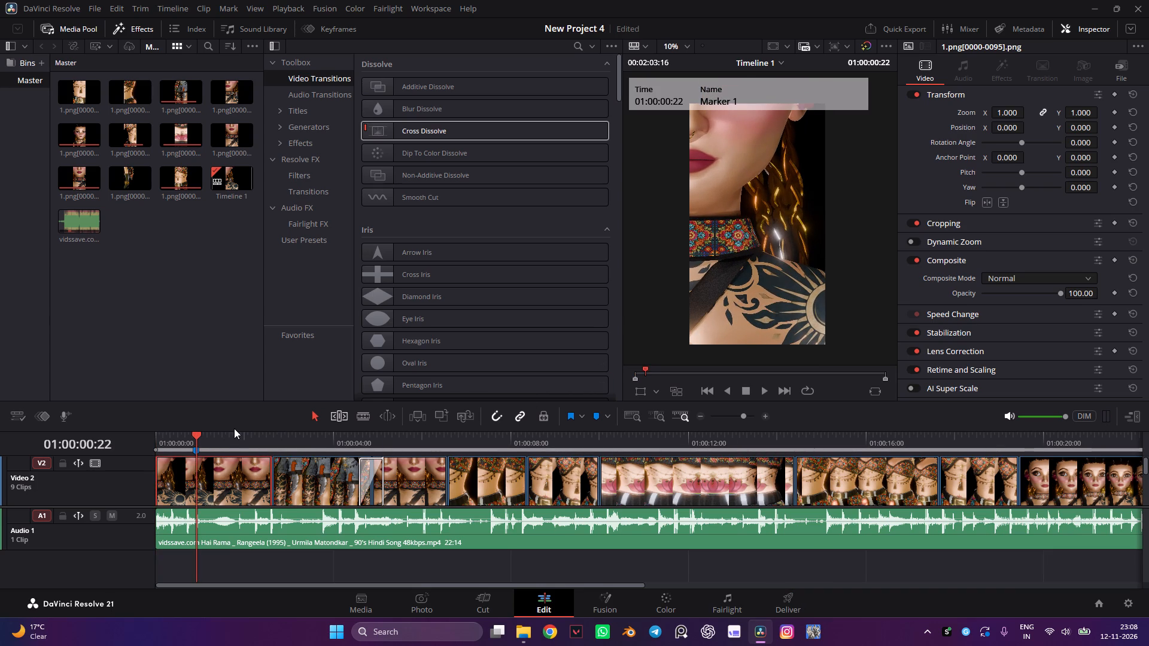
left_click_drag(205, 441, 253, 458)
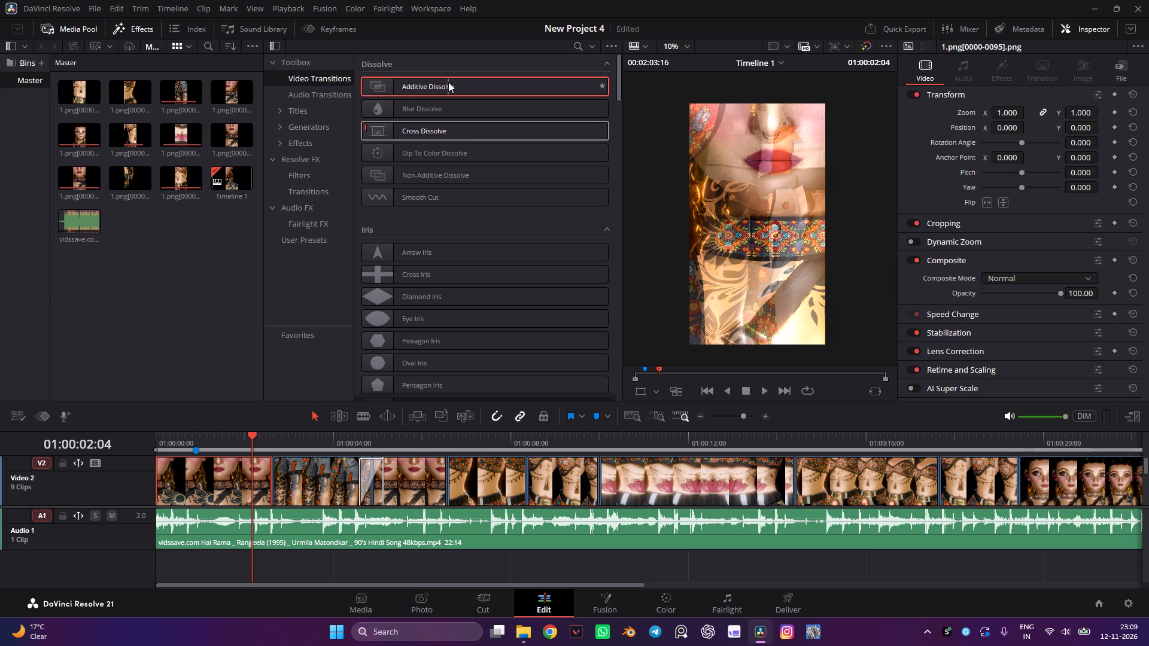
Switch to WhatsApp.
left_click(607, 638)
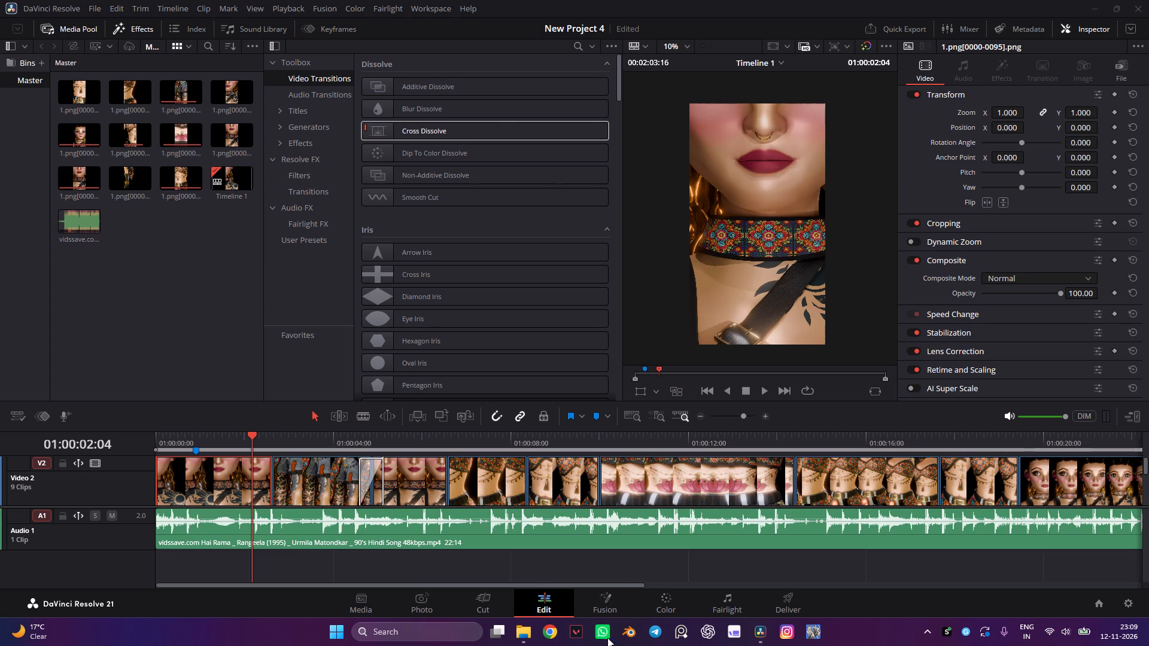
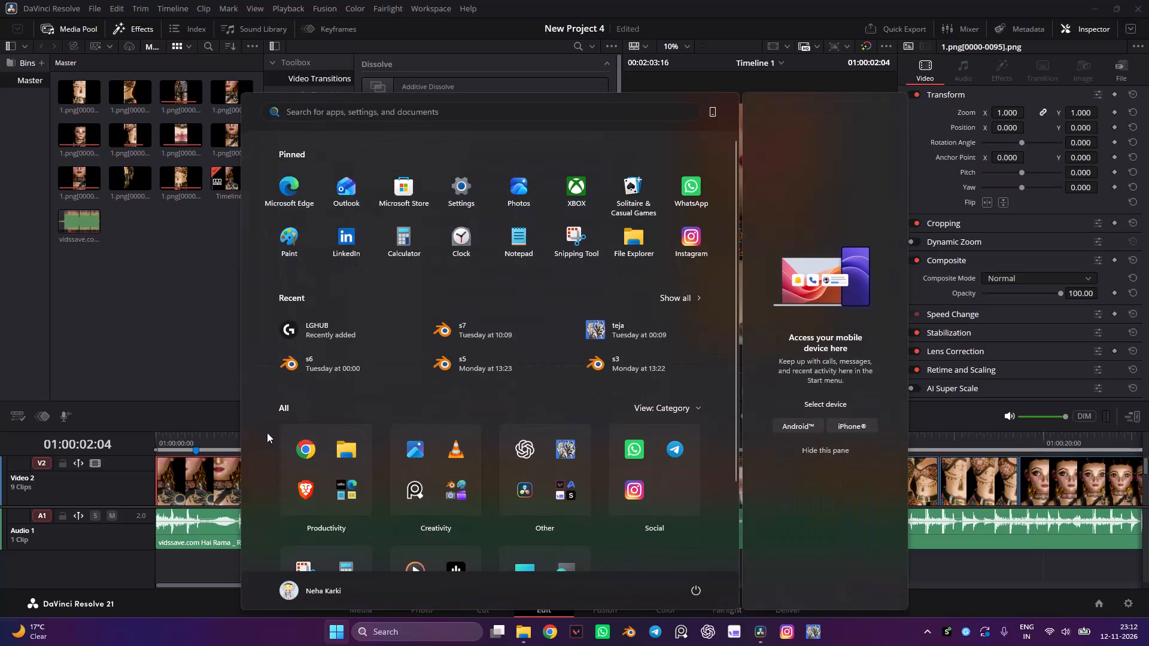
Play the opening of the timeline to about 01:00:08:11, and return the playhead to the start.
left_click(167, 437)
key("space")
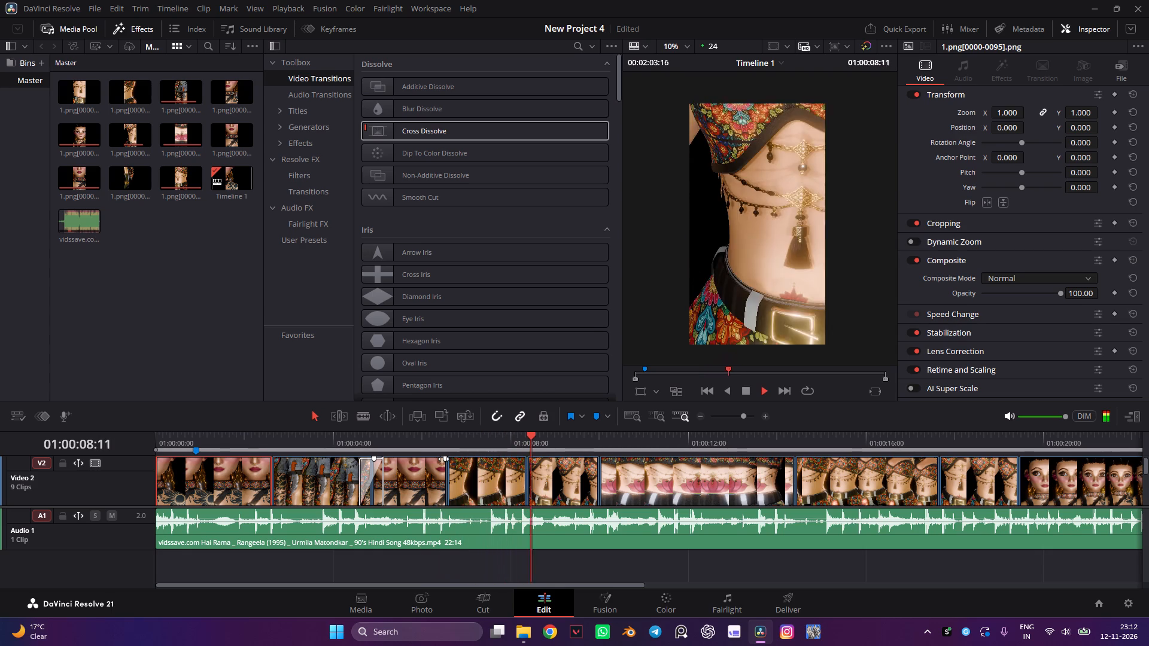
key("space")
left_click_drag(191, 440, 144, 447)
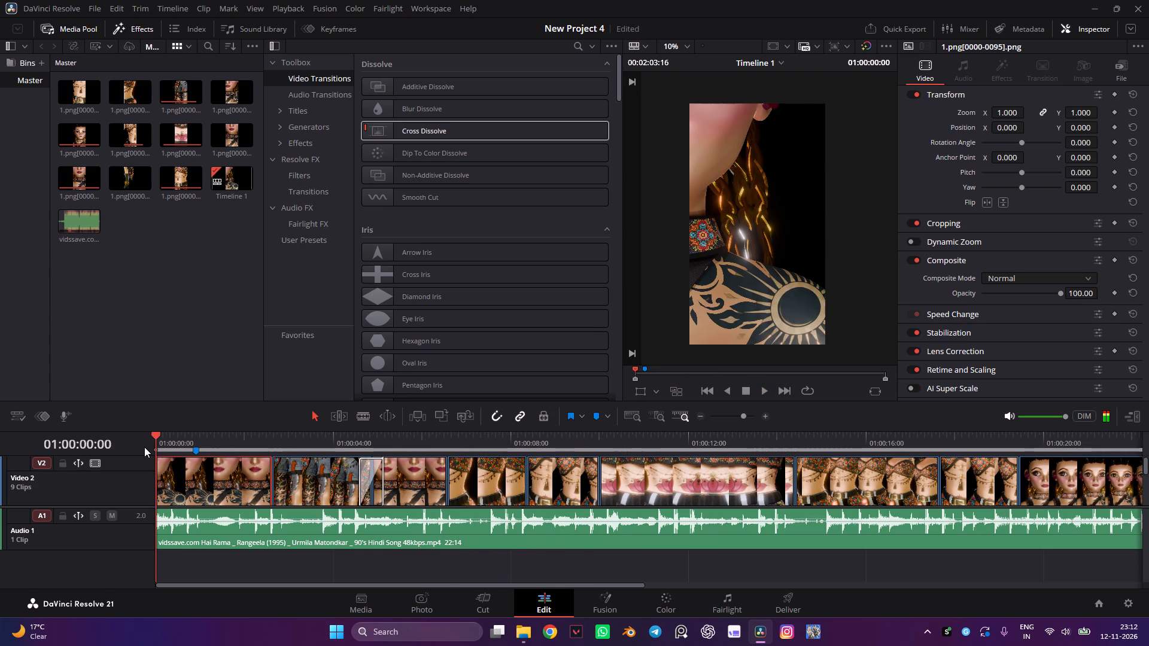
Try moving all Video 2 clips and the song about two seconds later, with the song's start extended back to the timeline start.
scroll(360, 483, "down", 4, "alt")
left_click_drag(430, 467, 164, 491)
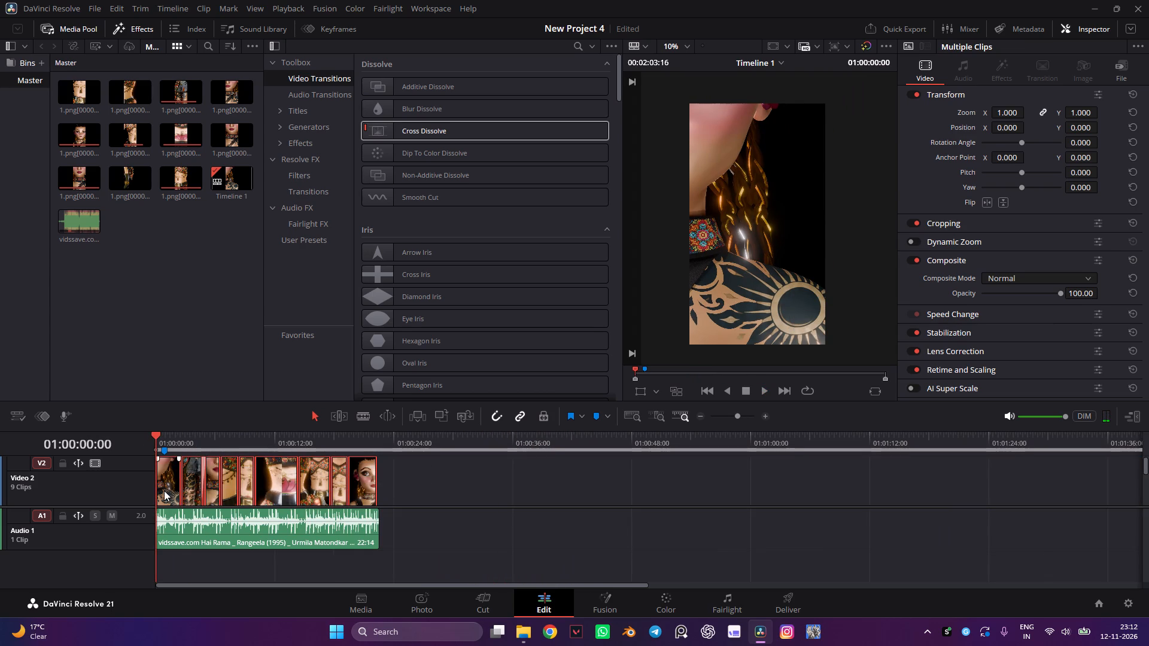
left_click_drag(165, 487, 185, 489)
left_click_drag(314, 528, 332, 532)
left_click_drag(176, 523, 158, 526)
Play from the timeline start to about 01:00:08:15 to check the shifted clips against the song's extended opening.
left_click_drag(163, 443, 158, 443)
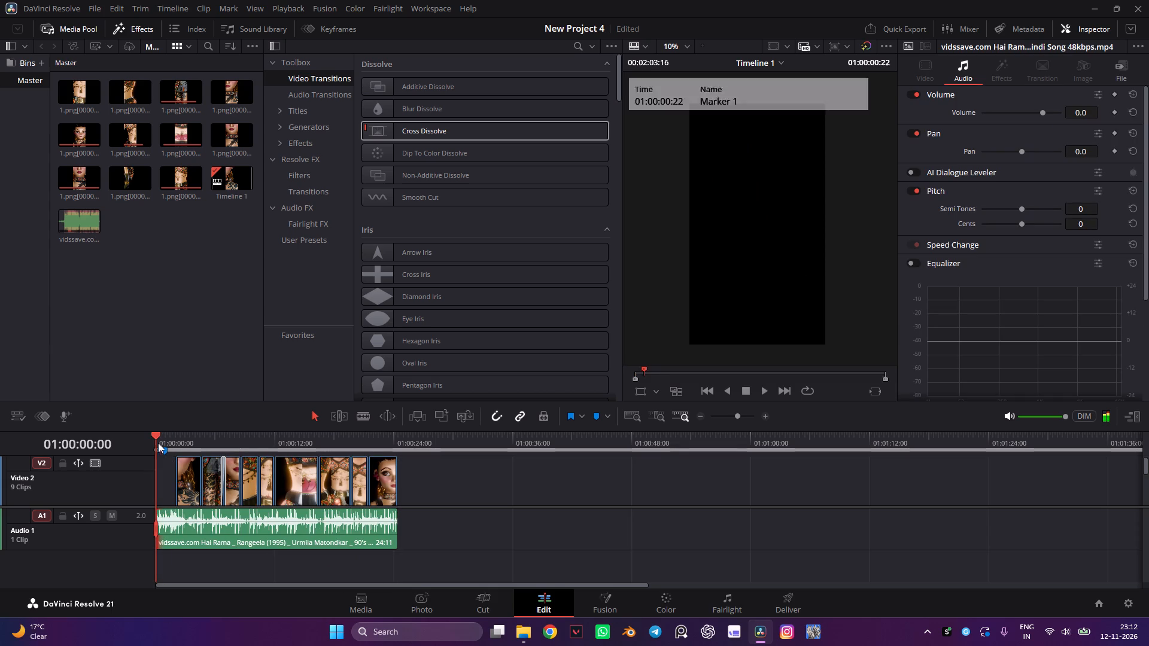
left_click_drag(158, 443, 147, 446)
key("space")
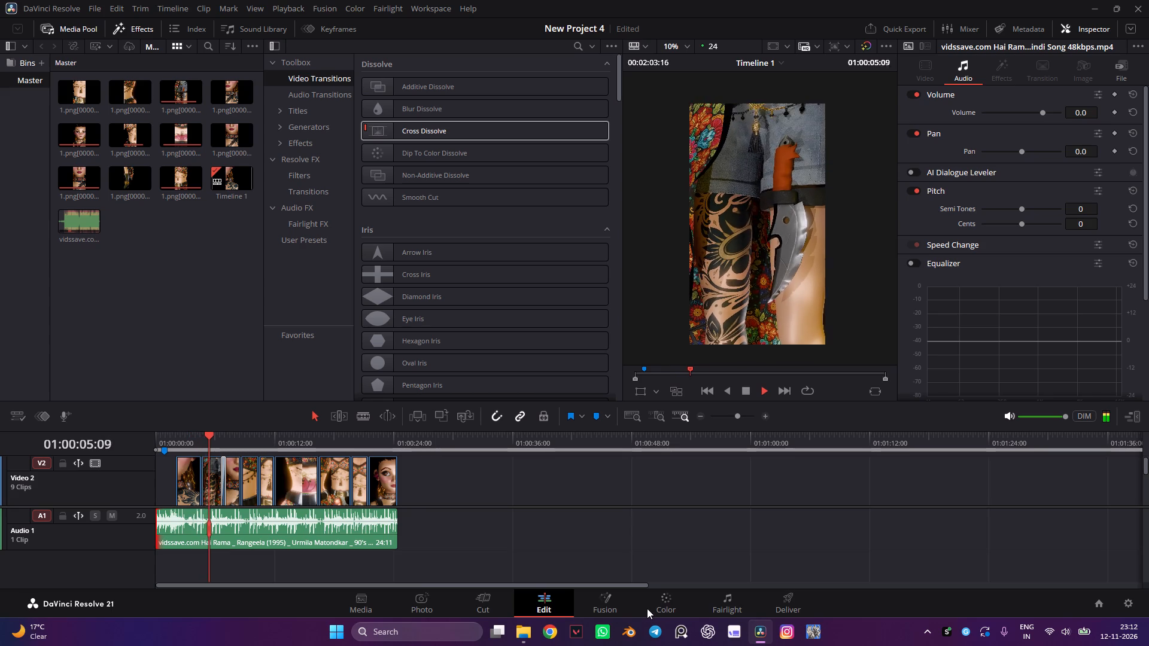
key("space")
left_click(150, 442)
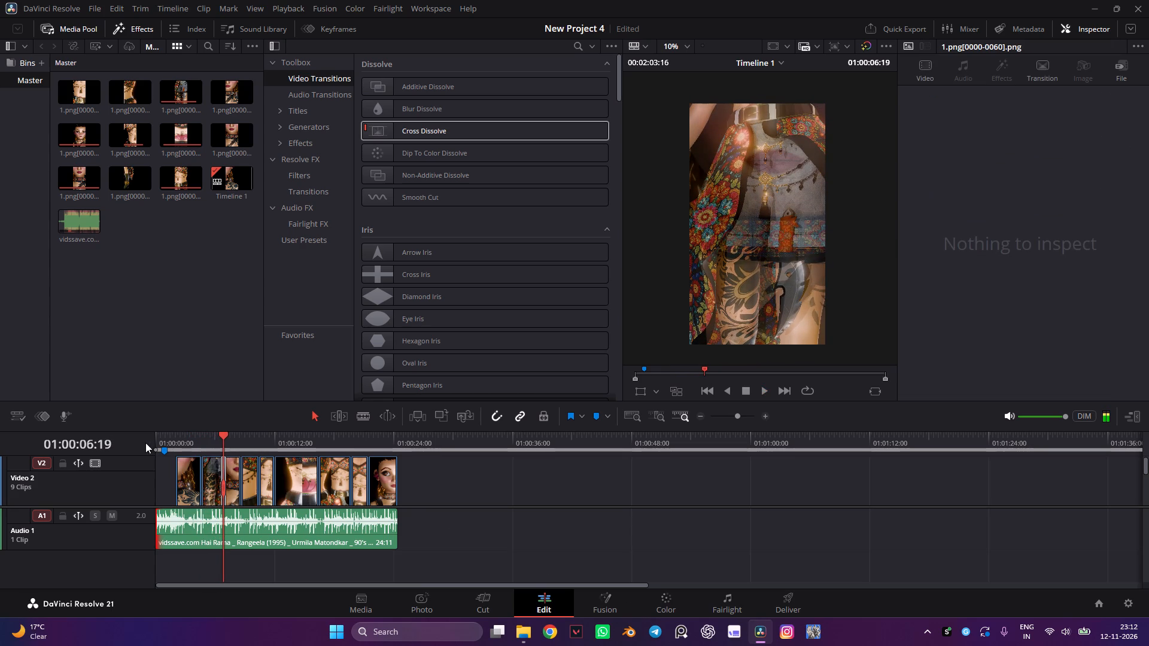
left_click_drag(172, 440, 151, 444)
key("space")
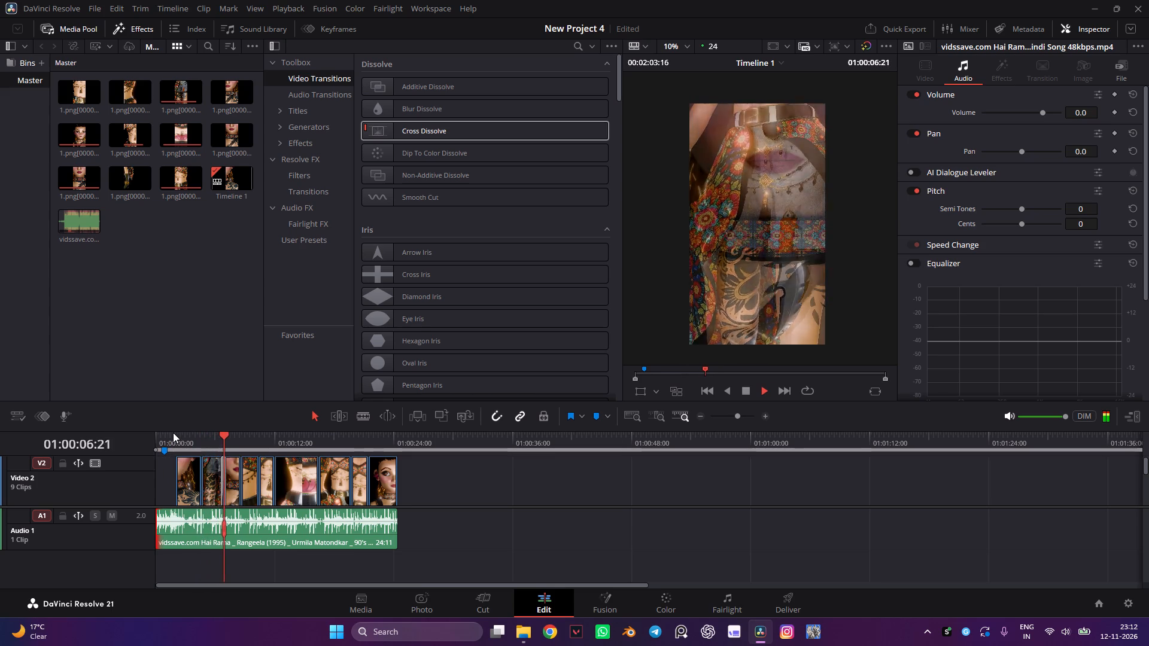
key("space")
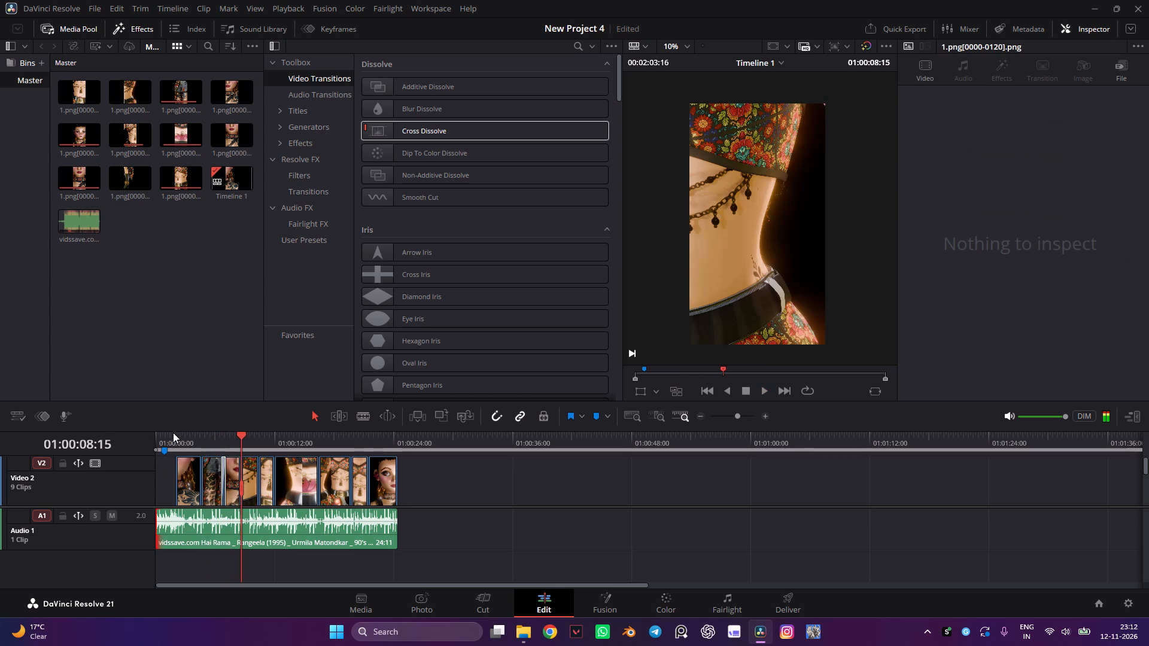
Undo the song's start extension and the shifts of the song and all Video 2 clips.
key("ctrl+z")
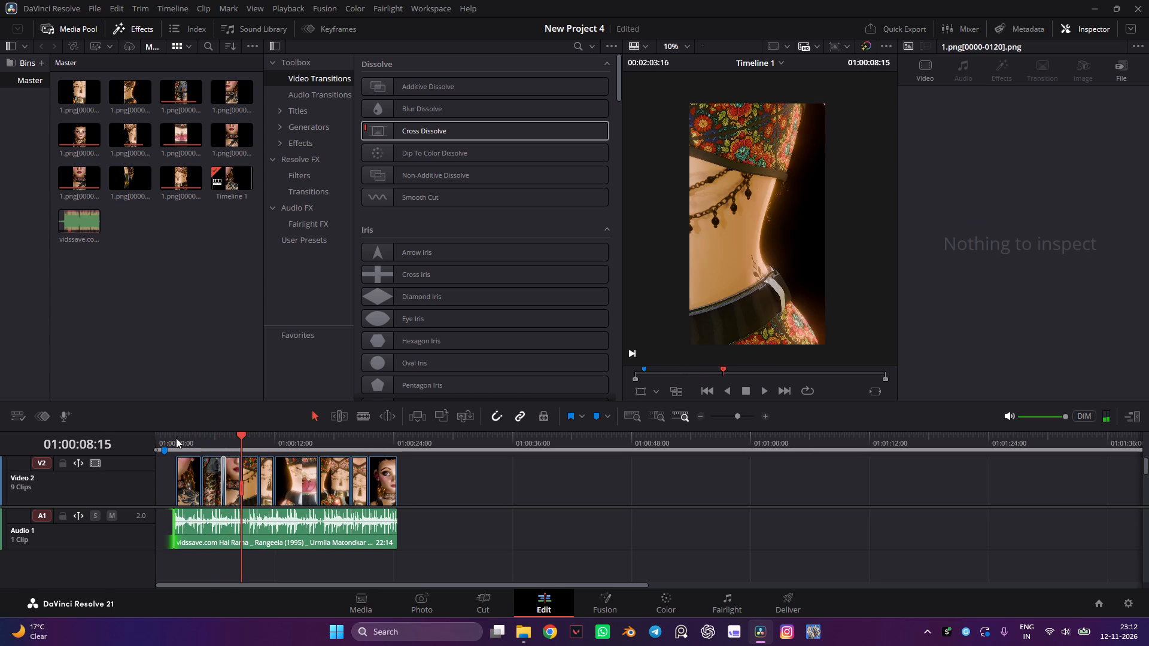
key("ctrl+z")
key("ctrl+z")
Return the playhead to the timeline start and save the project.
left_click_drag(197, 440, 149, 438)
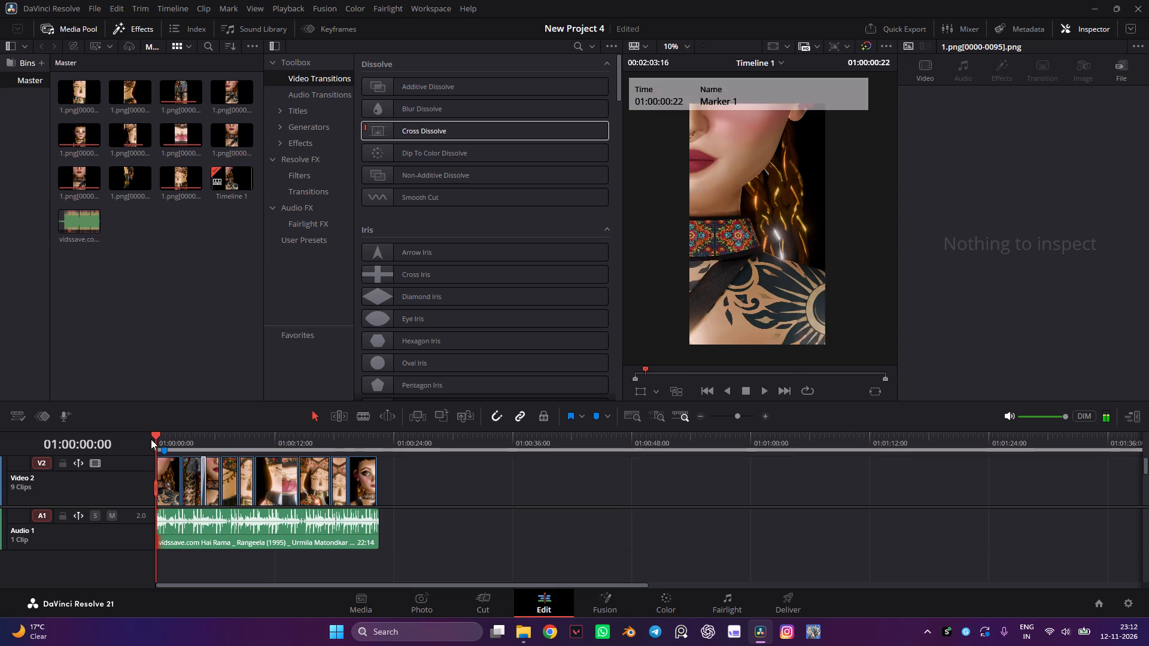
key("ctrl+s")
Open the Deliver page and examine the audio codec, bit depth and video format options for the Custom Export.
left_click(791, 600)
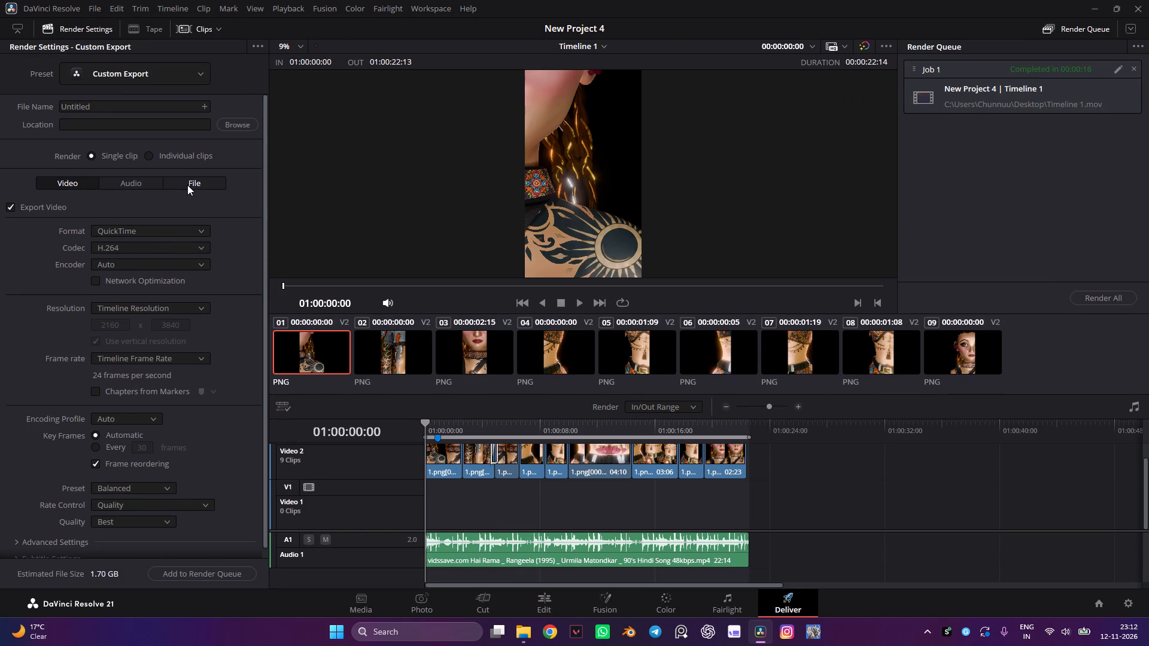
left_click(154, 189)
left_click(162, 233)
left_click(153, 278)
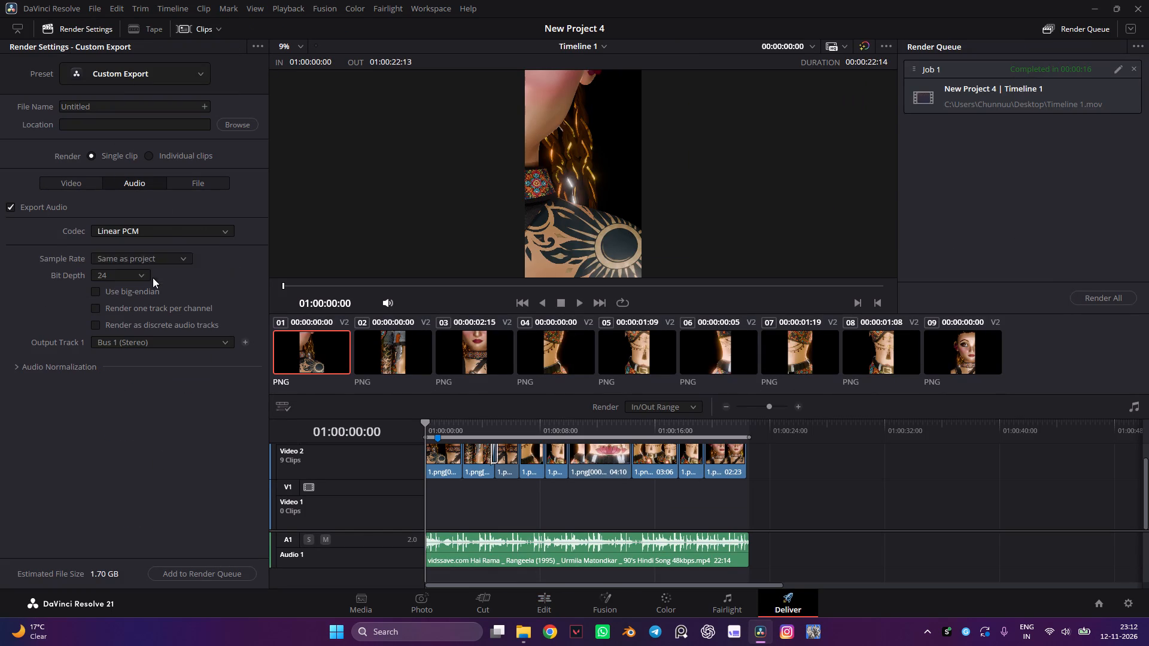
left_click(66, 185)
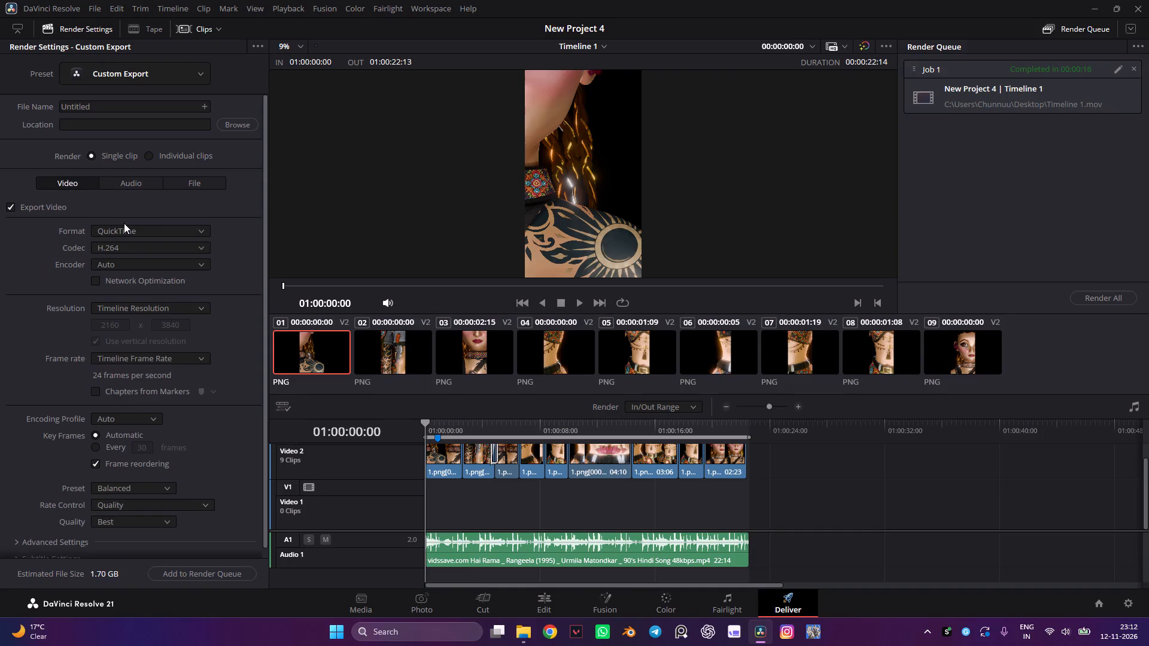
left_click(150, 234)
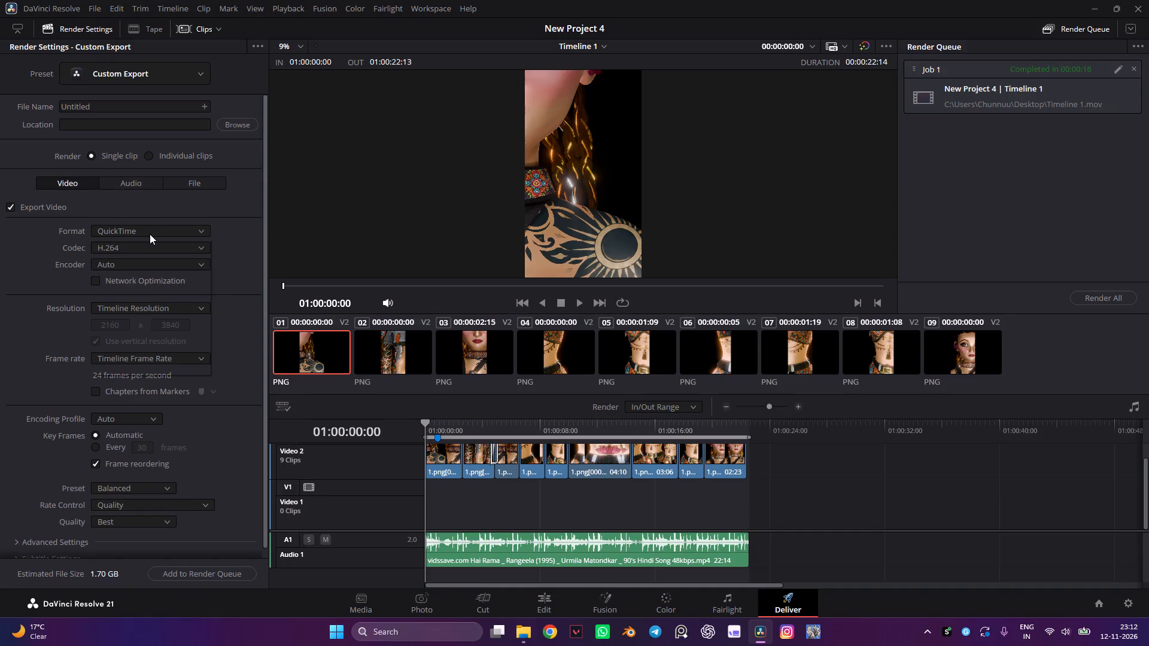
left_click(150, 234)
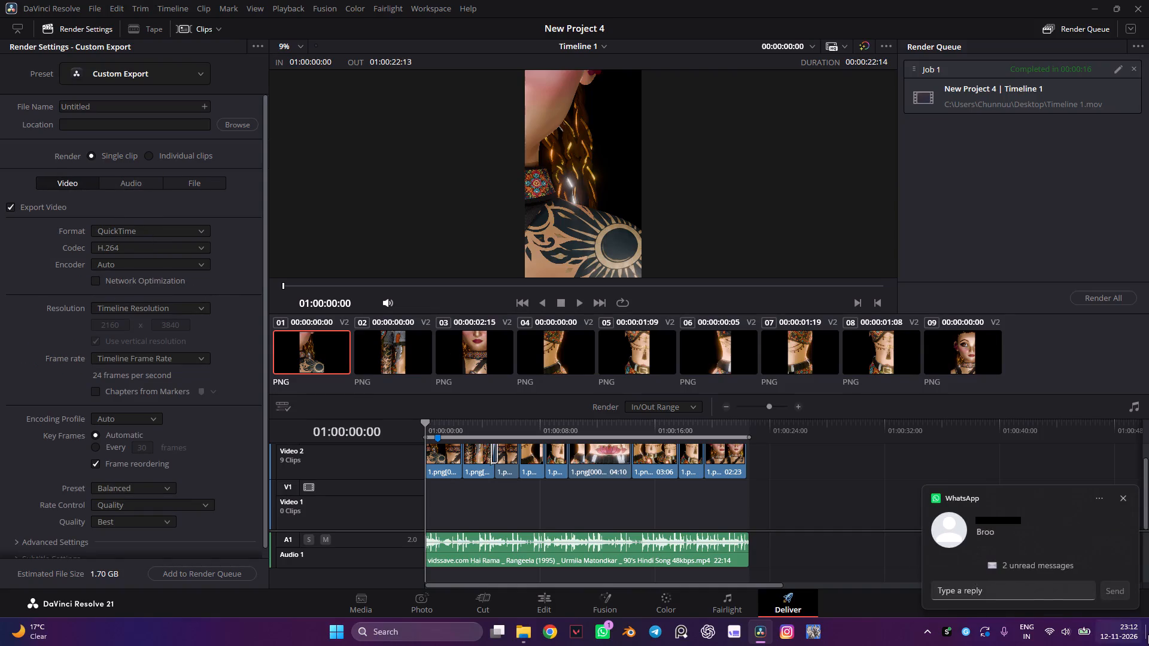
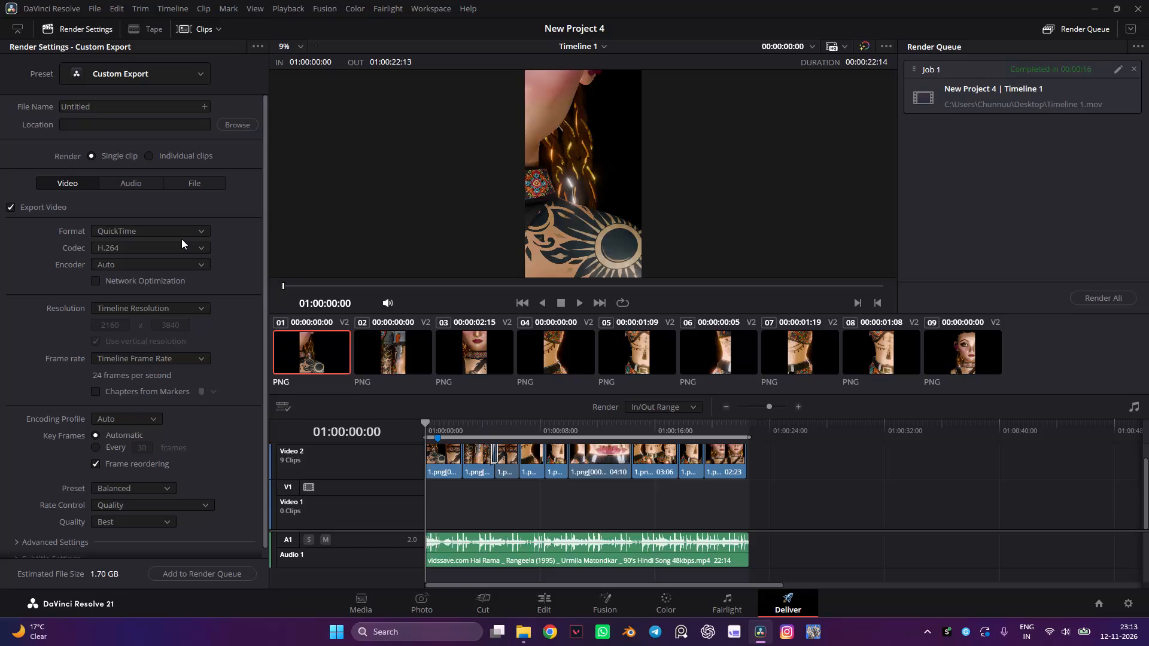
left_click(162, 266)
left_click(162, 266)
Browse for the render destination and go to the TRUTI folder inside antim art on Local Disk (E:).
scroll(126, 251, "up", 4)
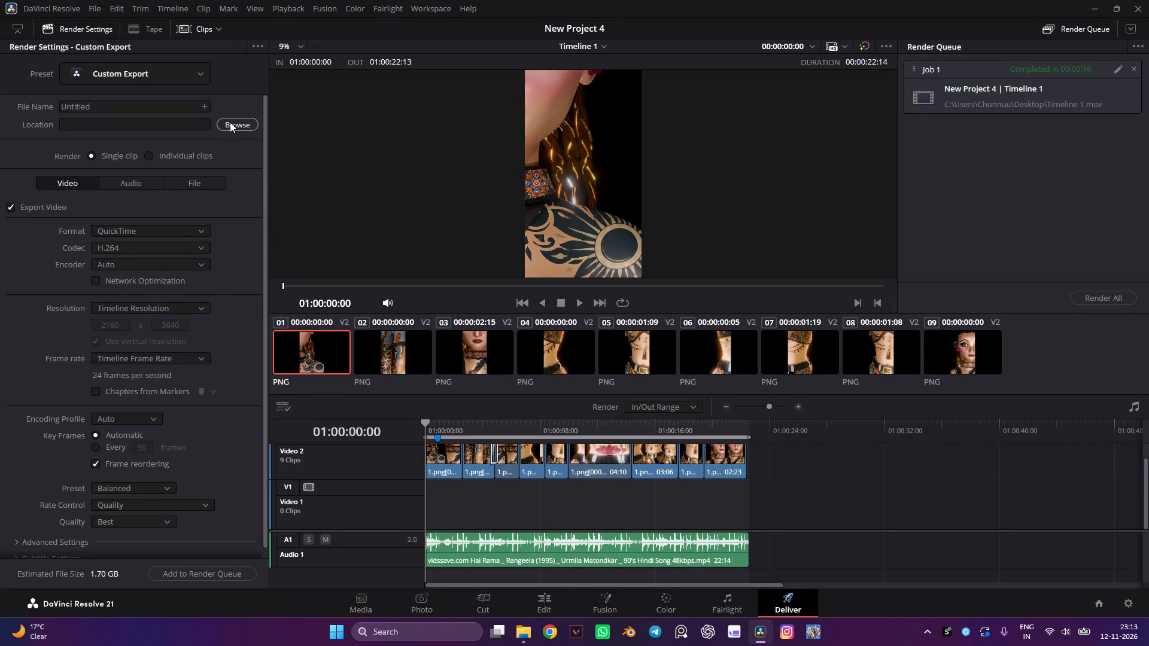
left_click(231, 121)
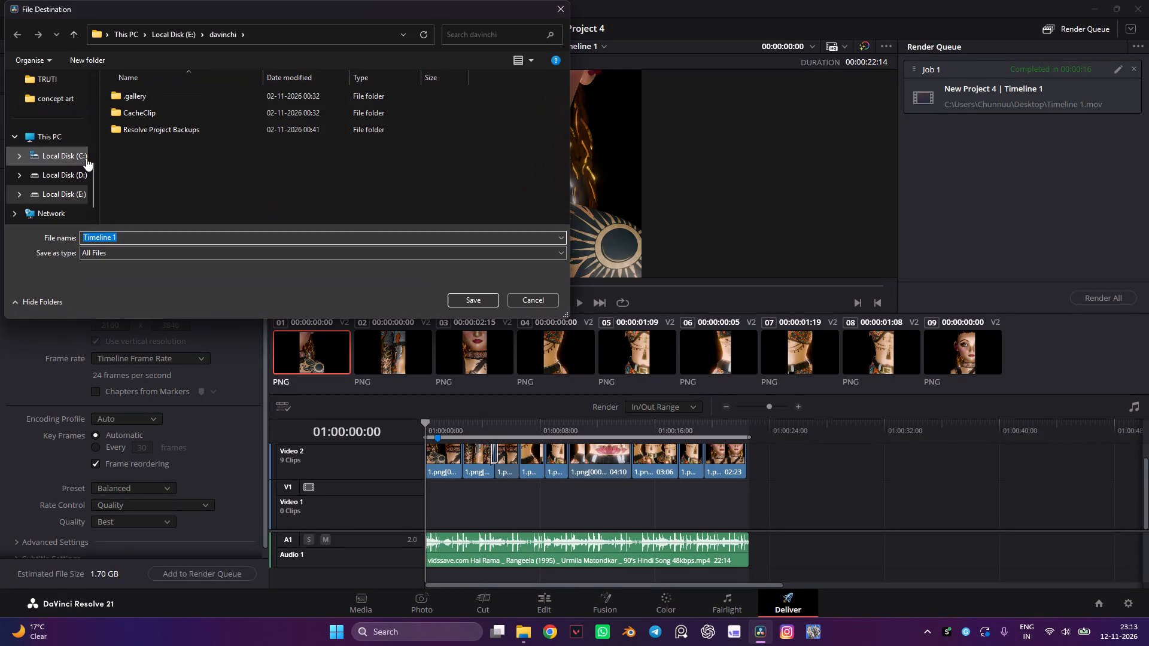
left_click(77, 34)
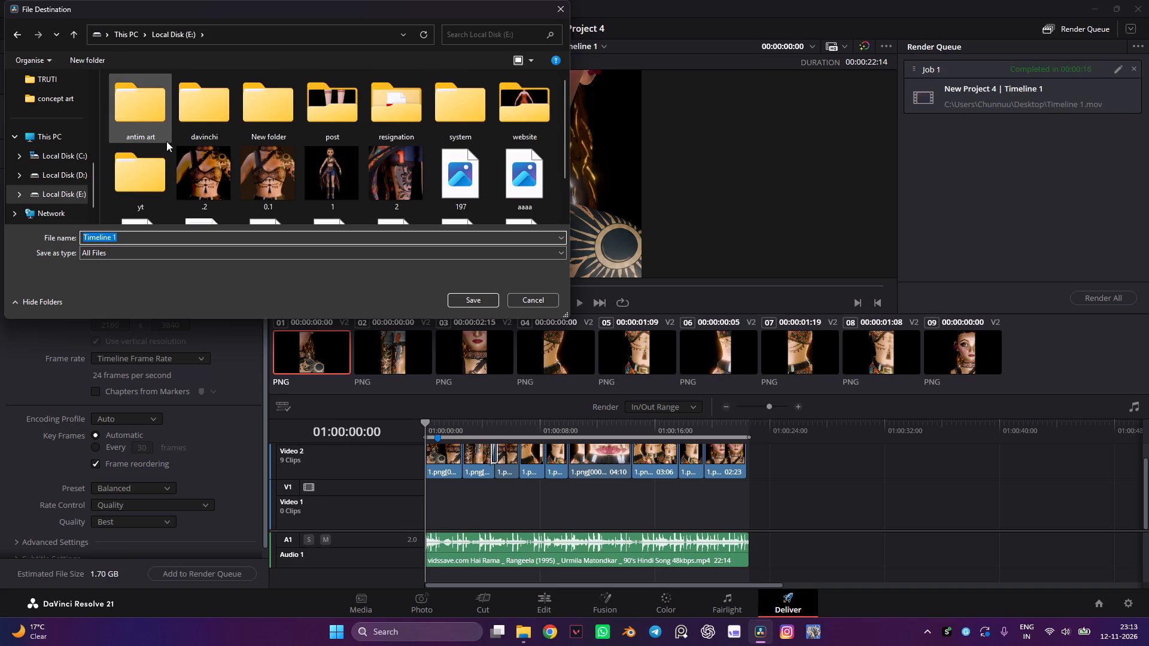
double_click(139, 117)
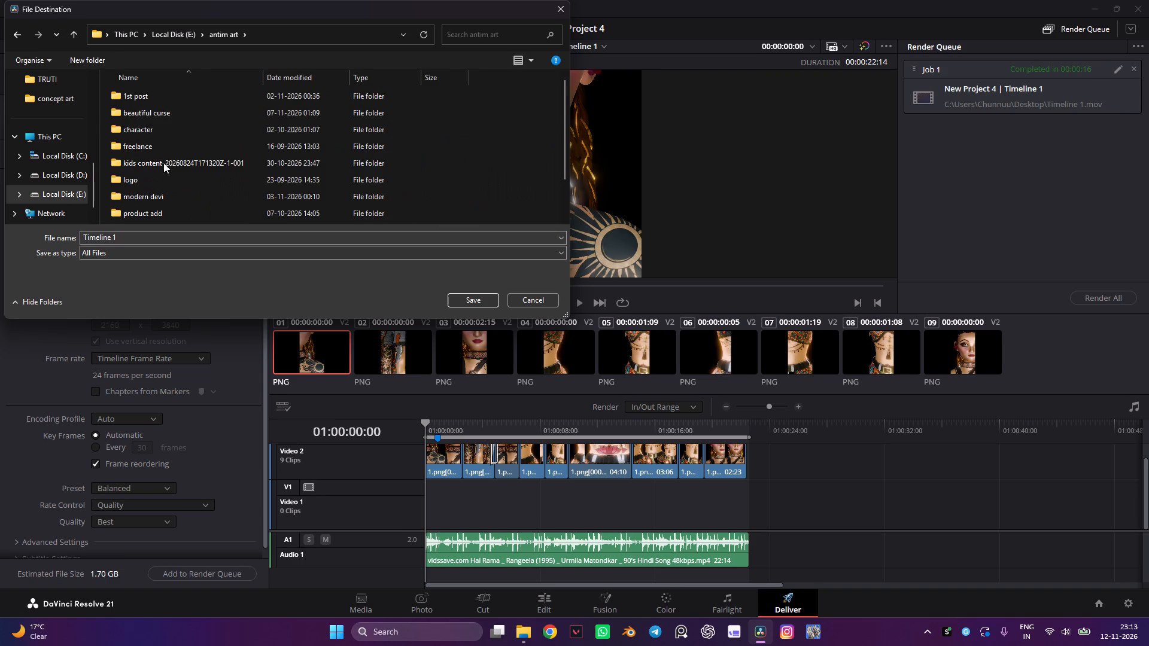
scroll(163, 193, "down", 3)
double_click(144, 214)
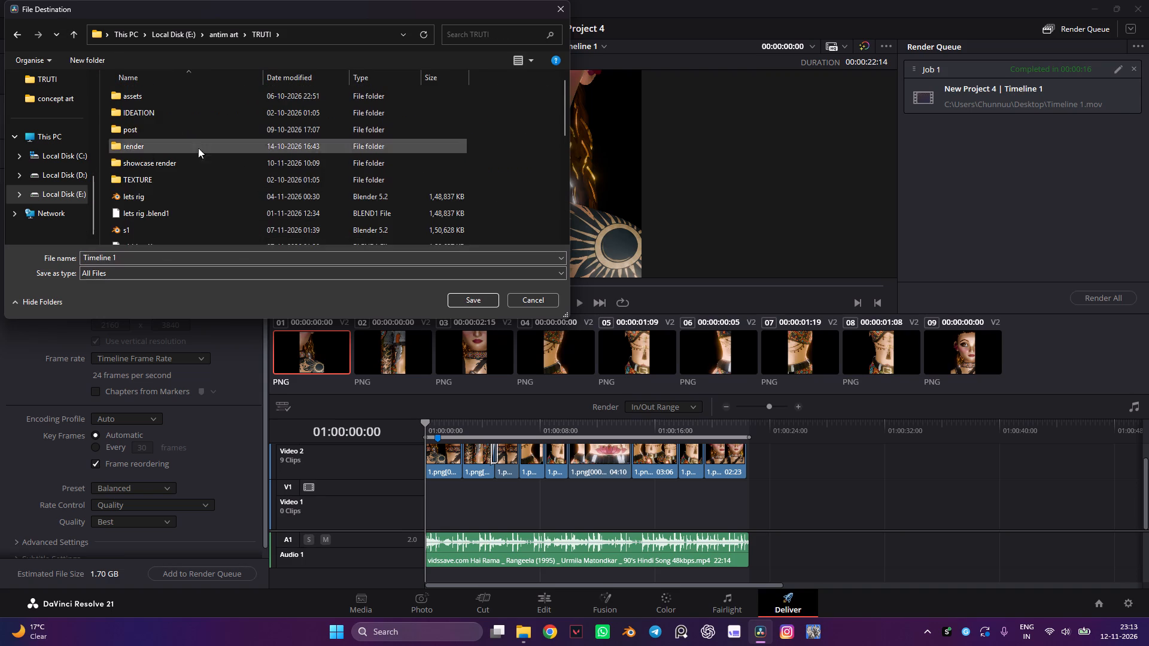
scroll(200, 157, "down", 8)
scroll(194, 197, "up", 4)
scroll(190, 141, "up", 5)
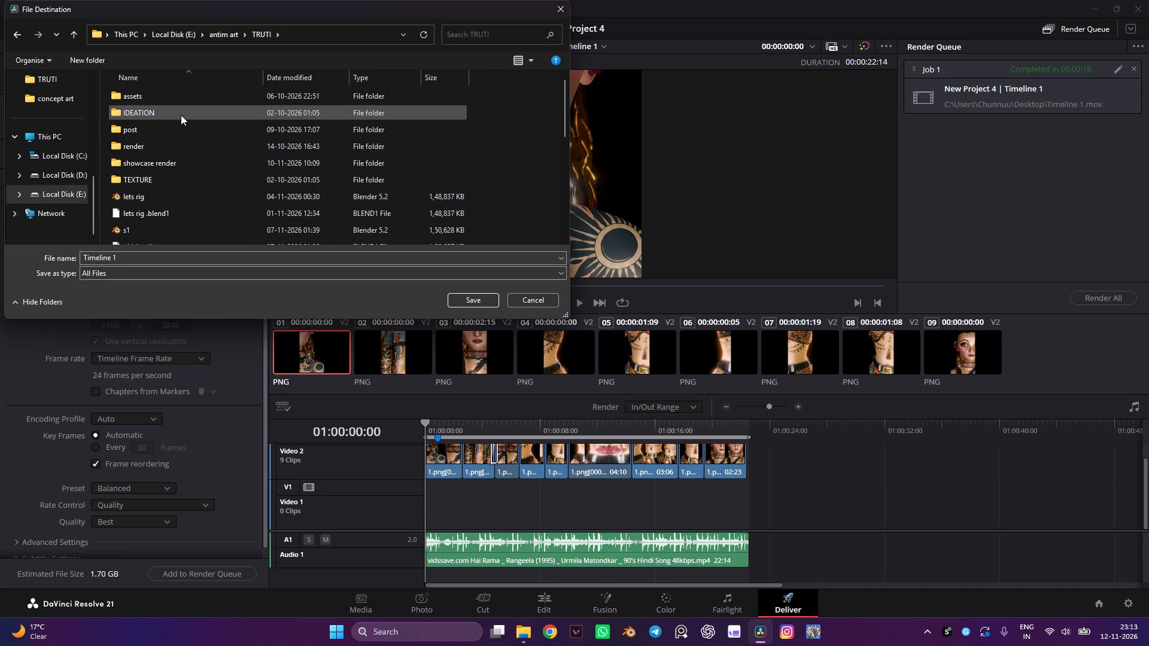
scroll(203, 138, "up", 4)
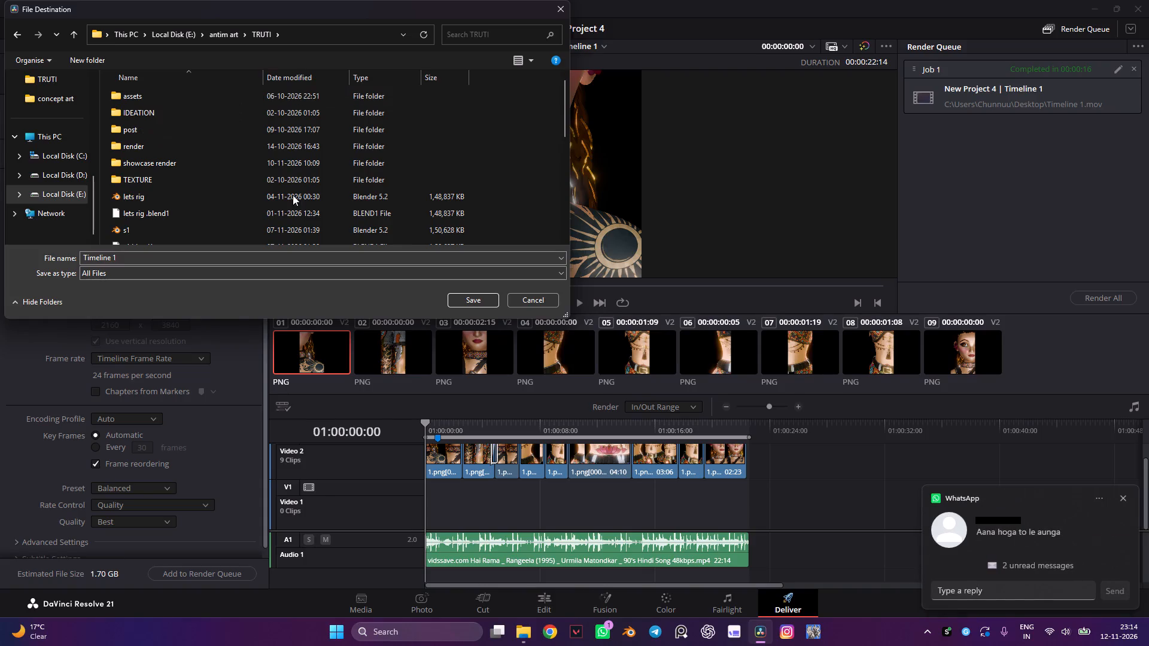
left_click(1013, 589)
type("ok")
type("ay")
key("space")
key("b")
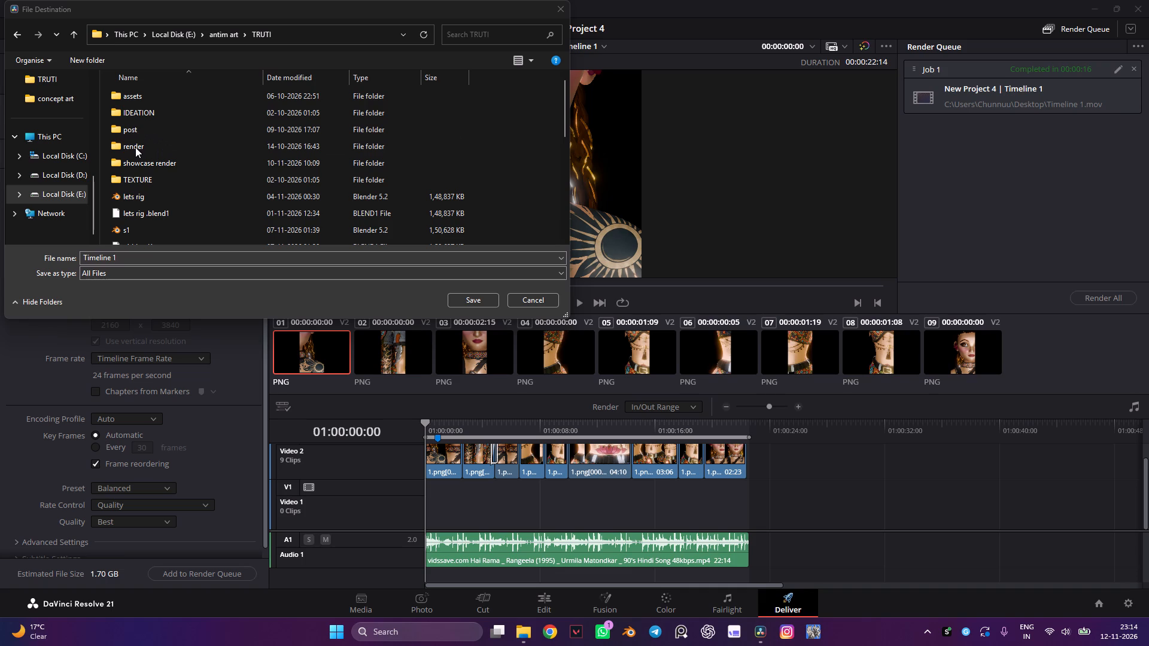
Check the render folder, return to TRUTI, and create a new folder there named "edits".
double_click(136, 147)
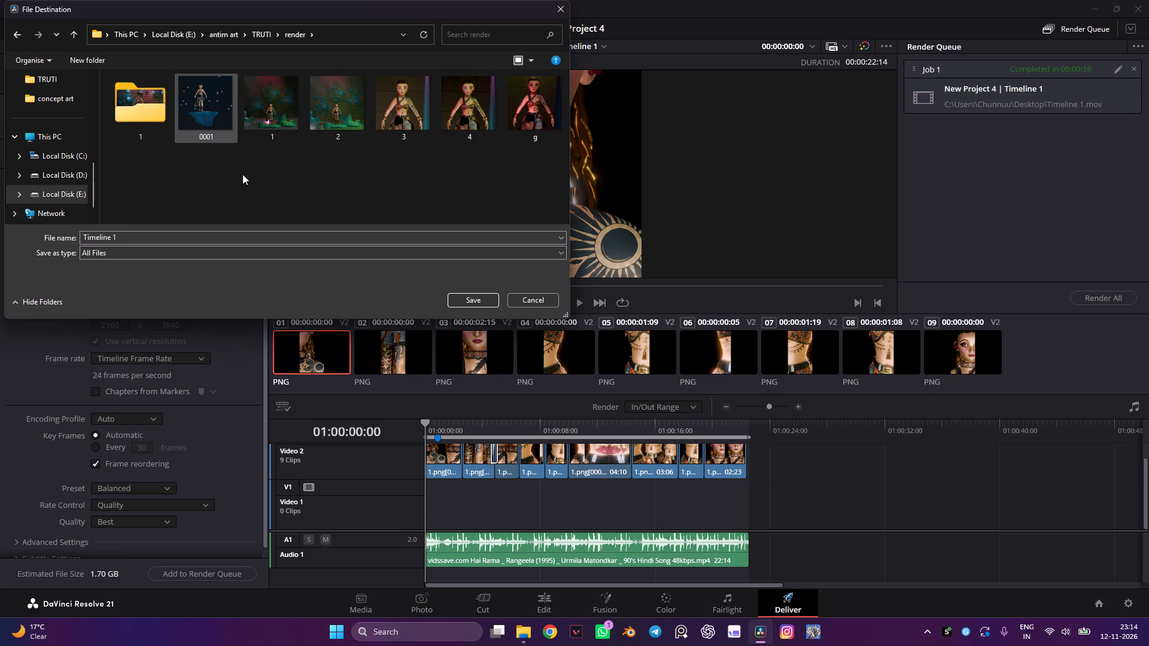
left_click(78, 36)
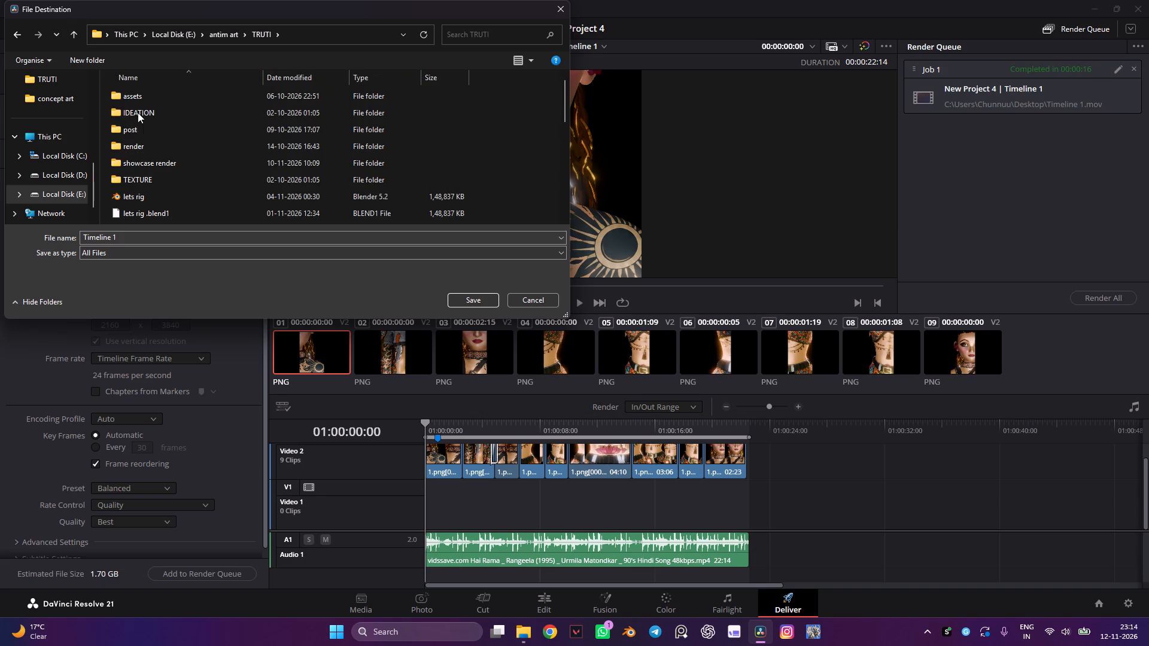
scroll(143, 125, "down", 8)
key("ctrl+shift+n")
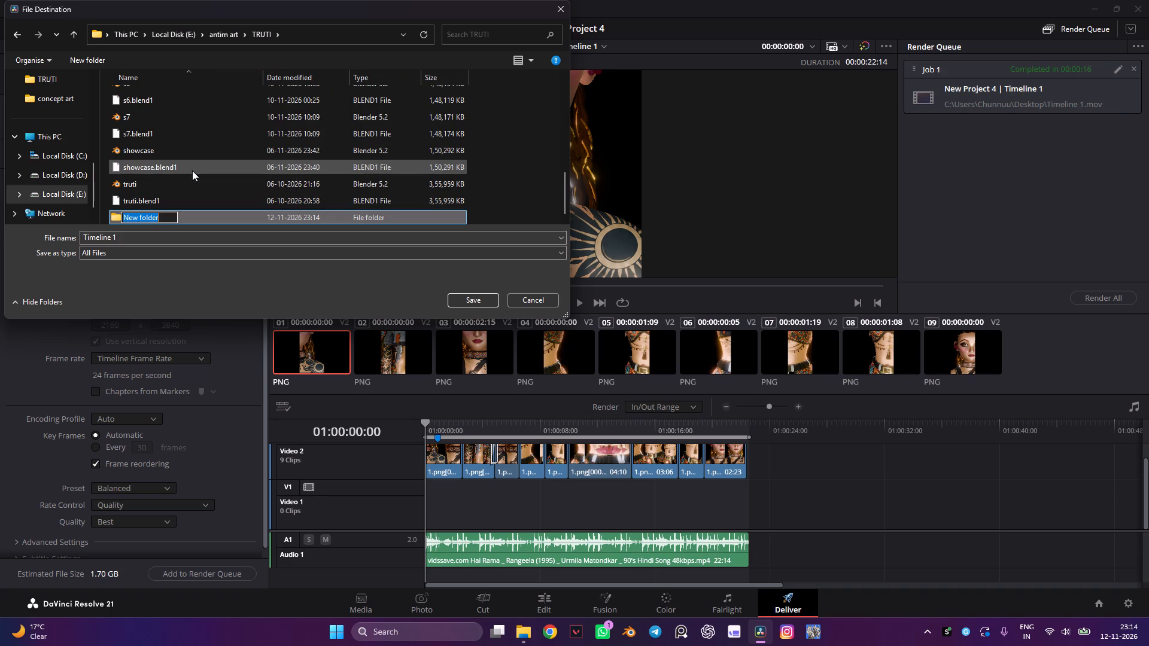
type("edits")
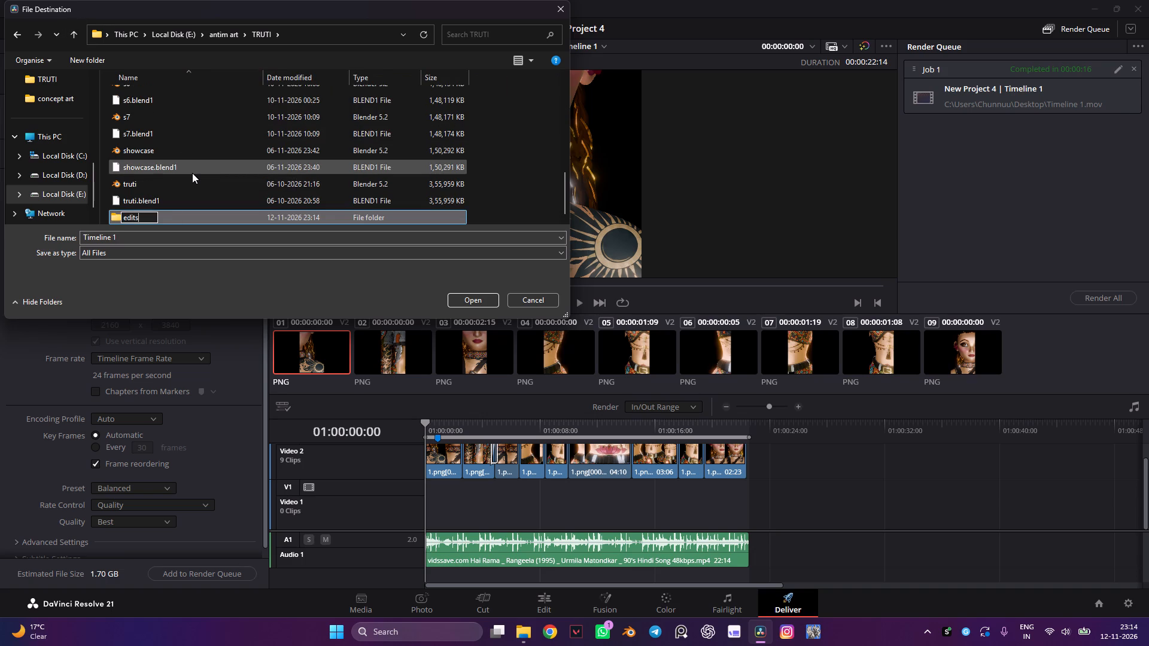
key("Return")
Set the new edits folder as the export location, keeping the file name Timeline 1.
double_click(132, 97)
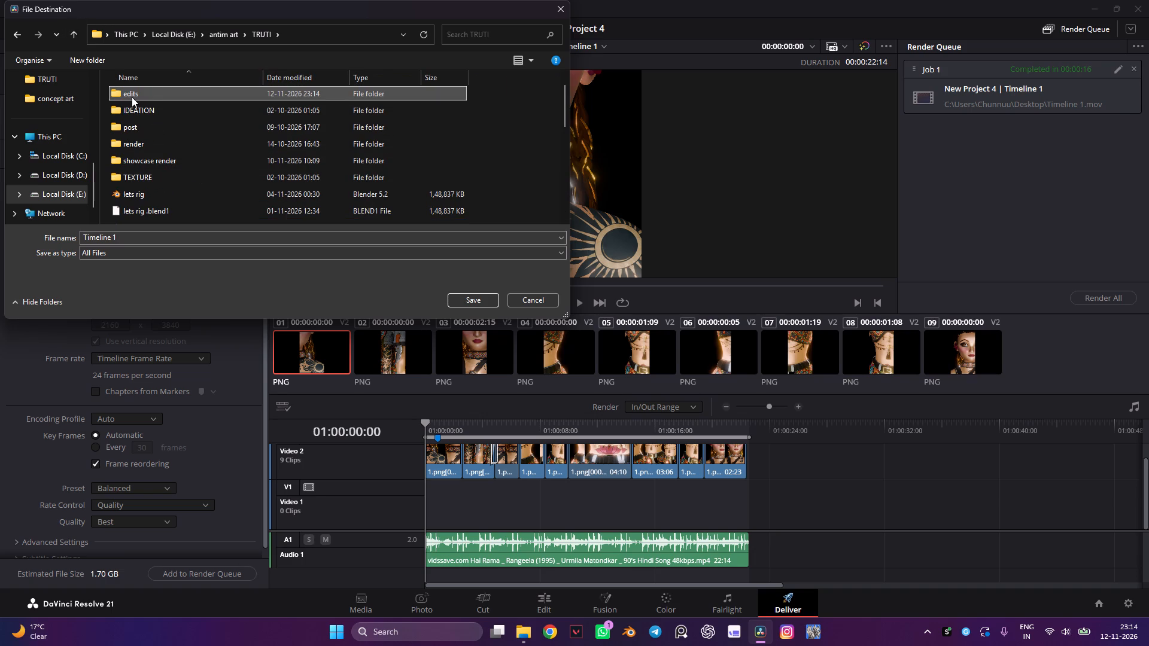
left_click(479, 301)
Add the QuickTime H.264 Custom Export to the render queue with the Balanced encoding preset and render the new job.
scroll(147, 456, "down", 3)
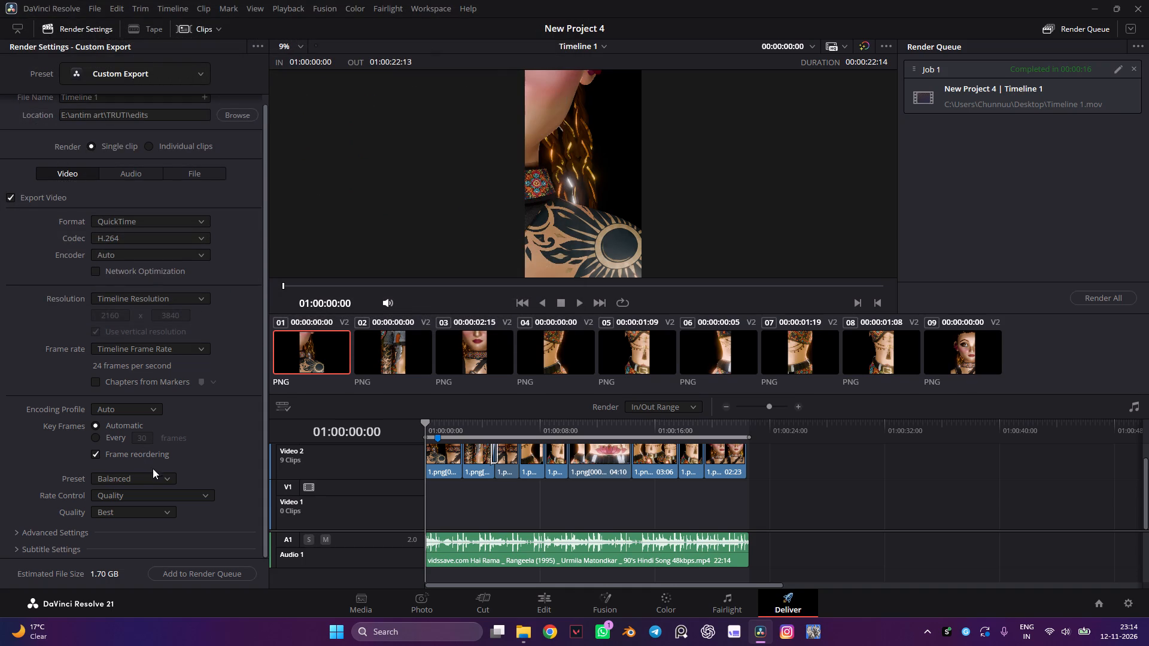
scroll(158, 476, "down", 3)
left_click(160, 479)
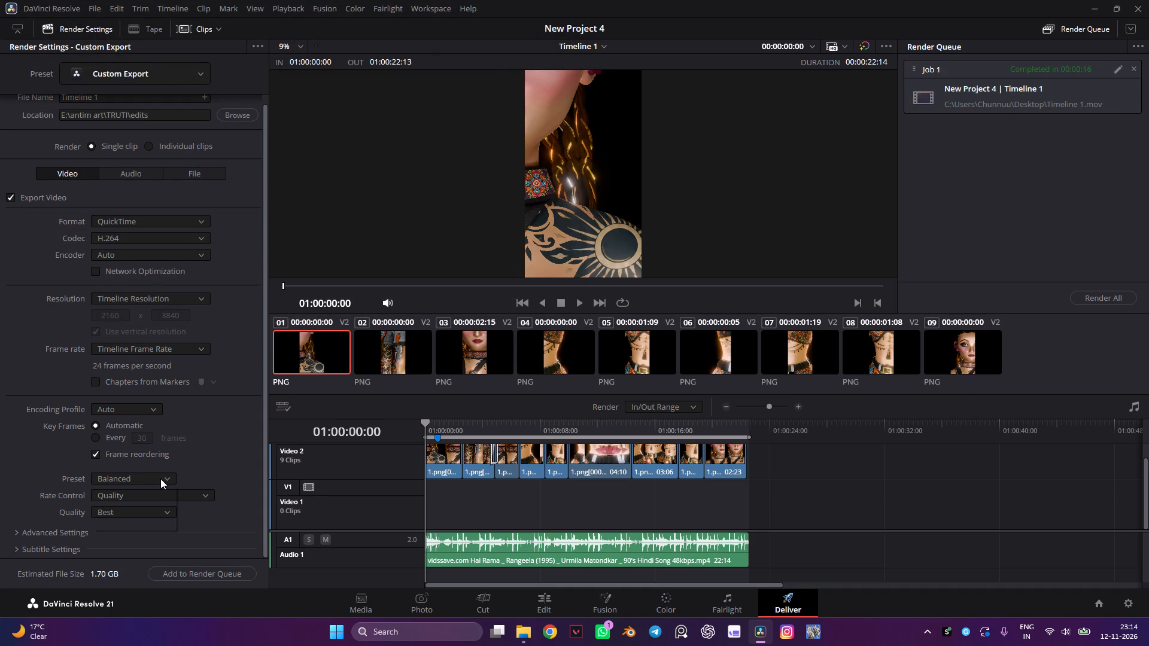
left_click(160, 479)
left_click(211, 570)
left_click(1111, 300)
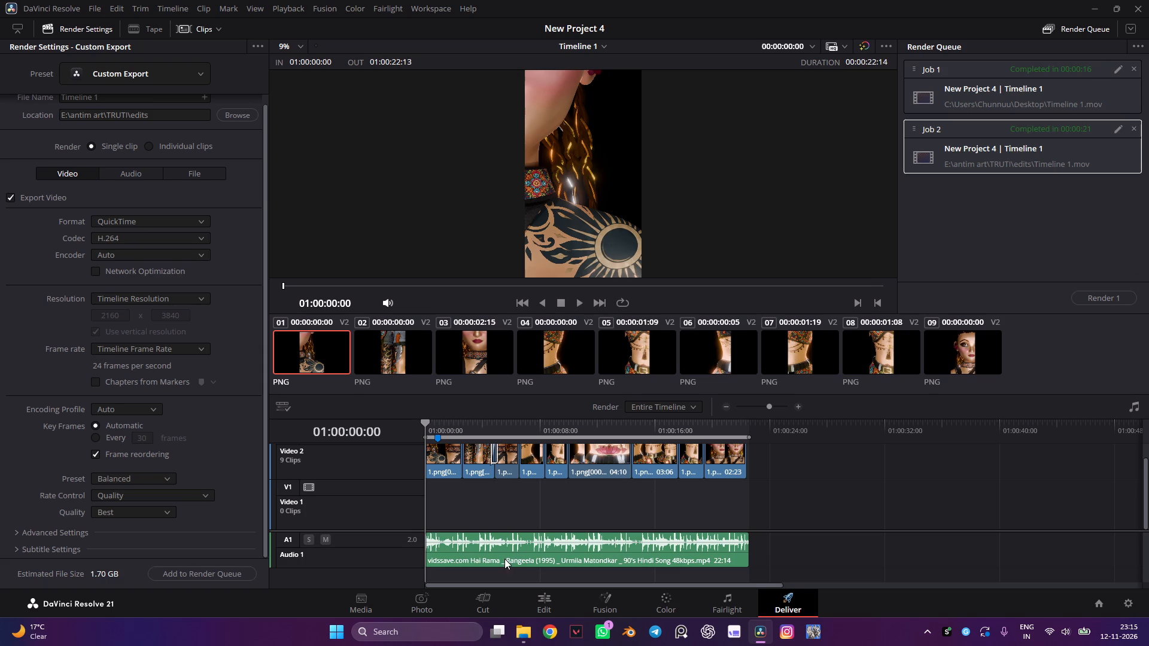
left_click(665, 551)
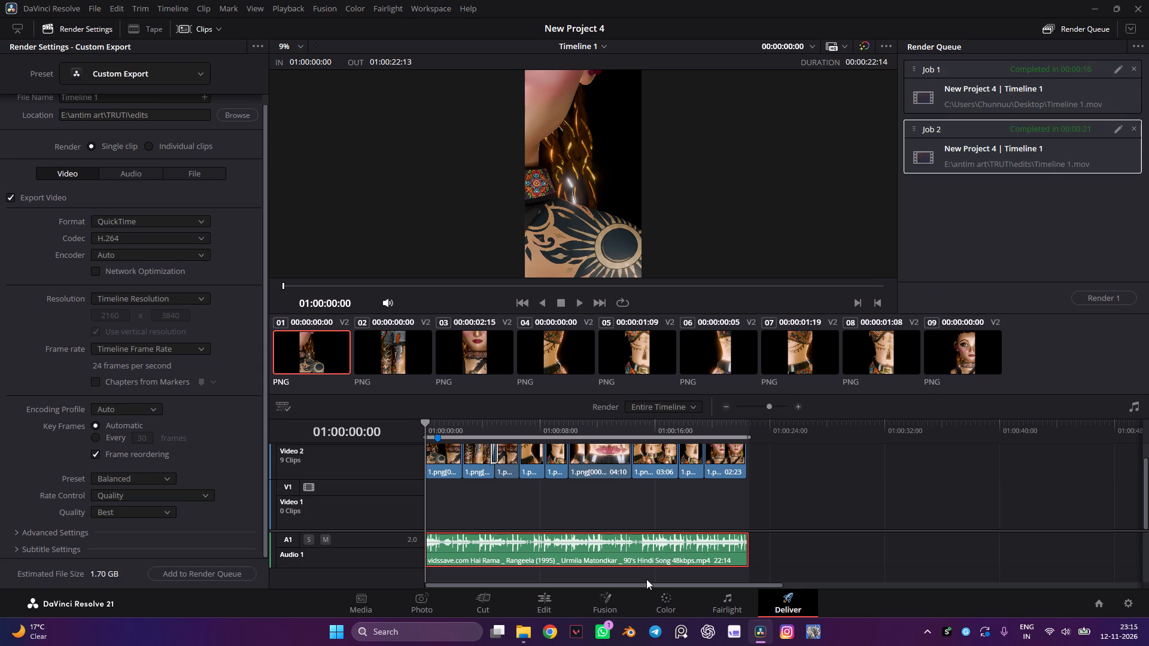
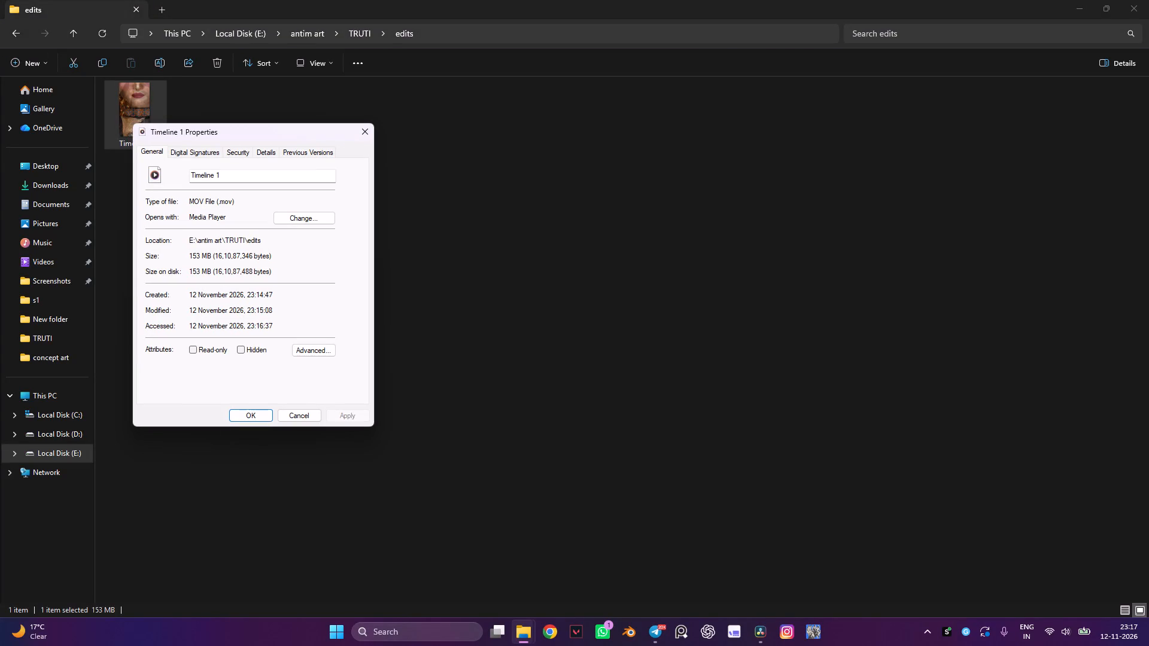
Close the file's properties, return to DaVinci Resolve and set the encoding preset to Quality, keeping the quality level at Best.
left_click(300, 414)
left_click(762, 631)
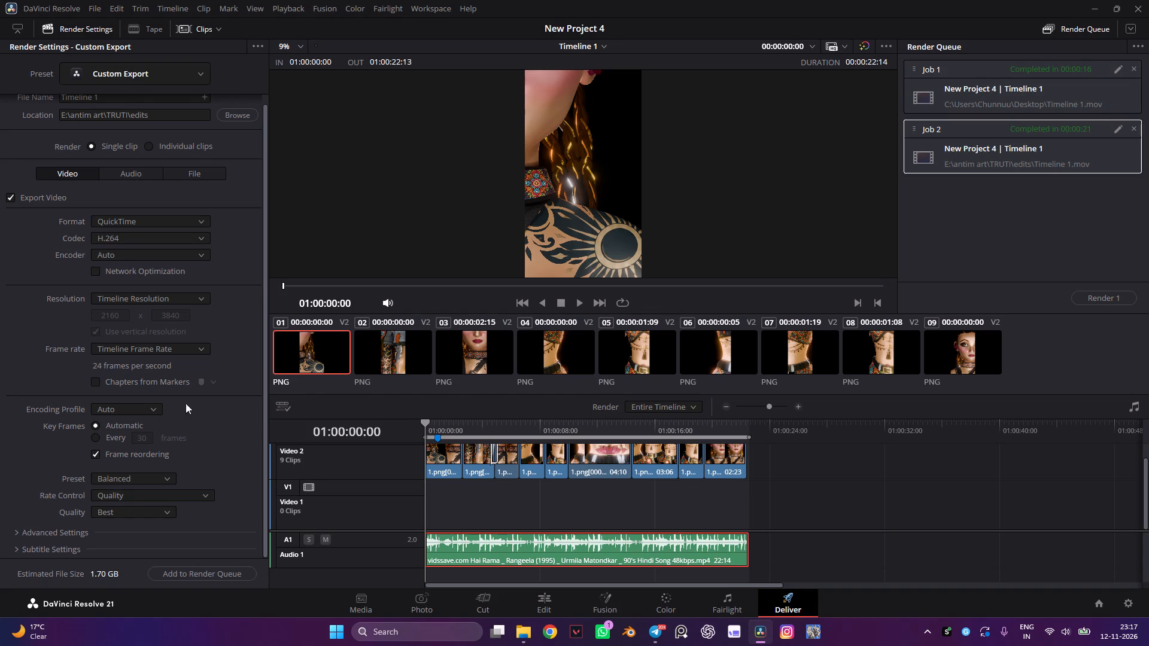
scroll(517, 426, "down", 2)
scroll(99, 585, "down", 1)
left_click(118, 574)
scroll(173, 570, "down", 3)
scroll(91, 537, "down", 3)
scroll(123, 412, "down", 4)
scroll(158, 478, "up", 3)
left_click(150, 486)
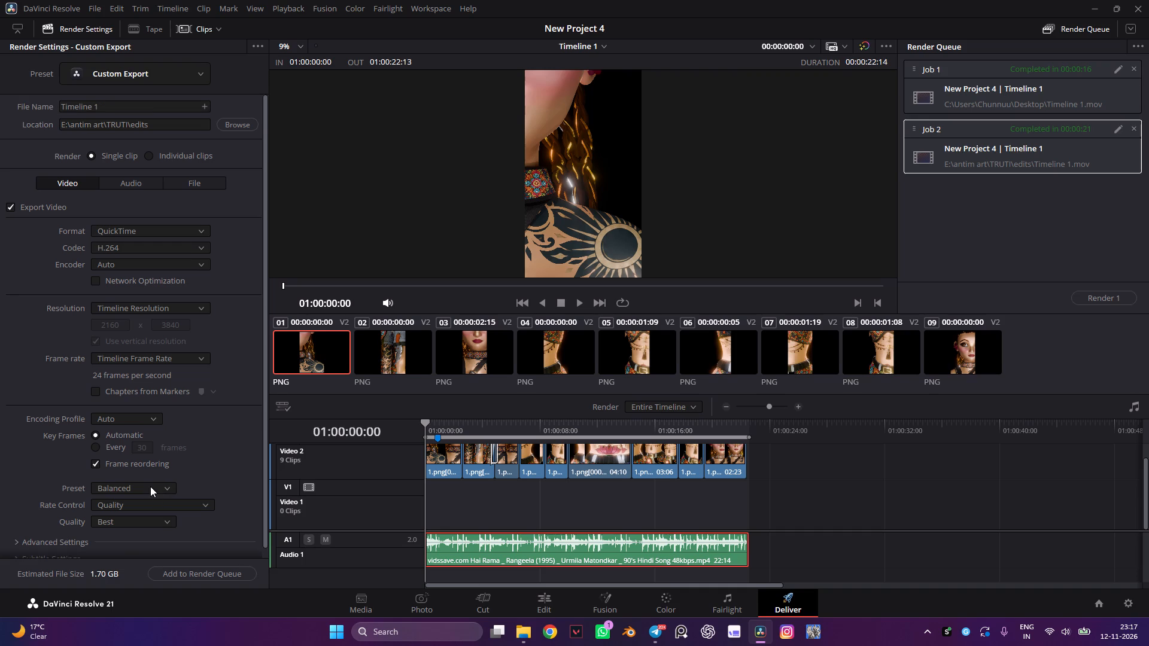
left_click(127, 532)
scroll(135, 466, "down", 2)
left_click(134, 511)
left_click(134, 511)
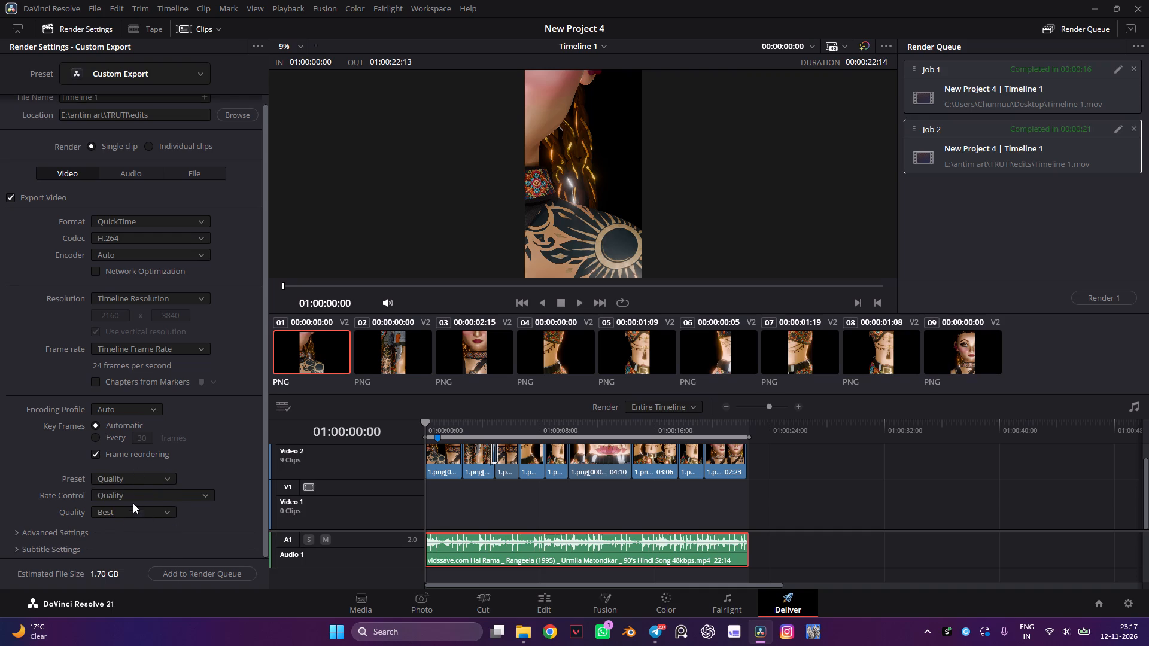
scroll(130, 492, "down", 4)
left_click(132, 510)
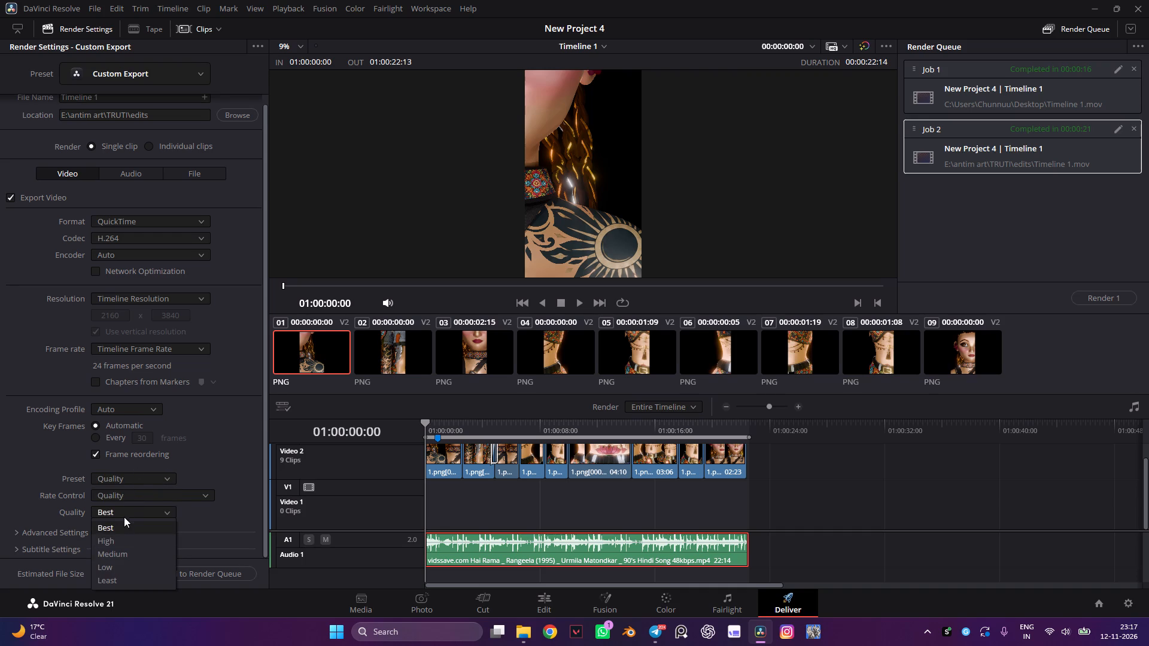
left_click(124, 512)
scroll(126, 496, "down", 3)
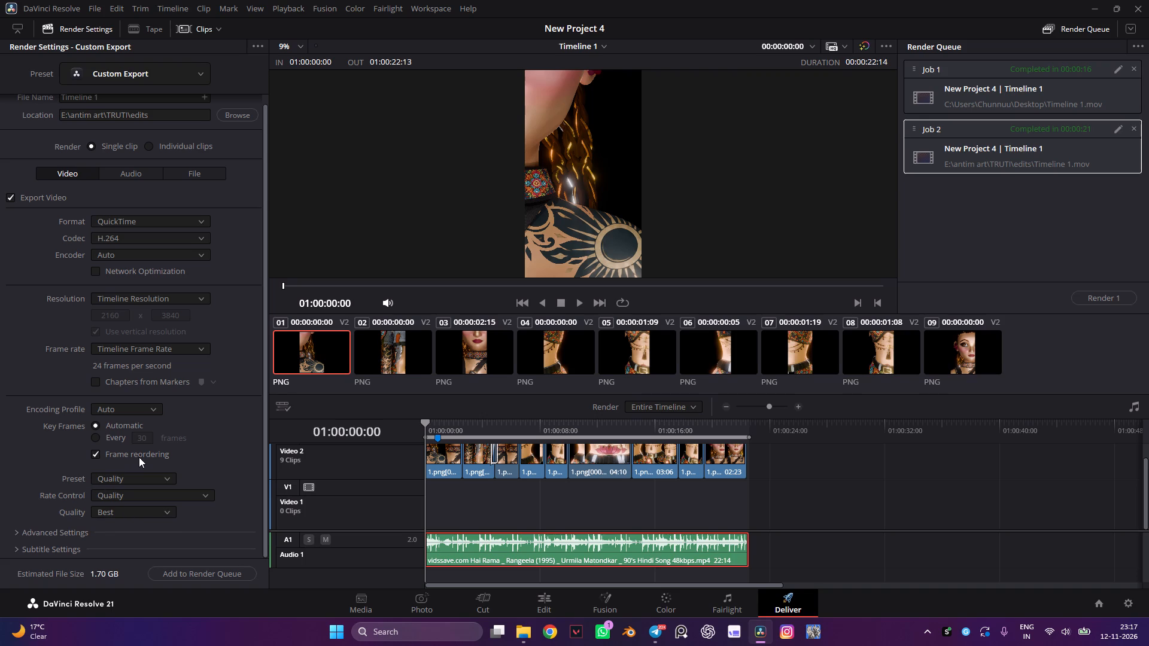
scroll(143, 426, "up", 3)
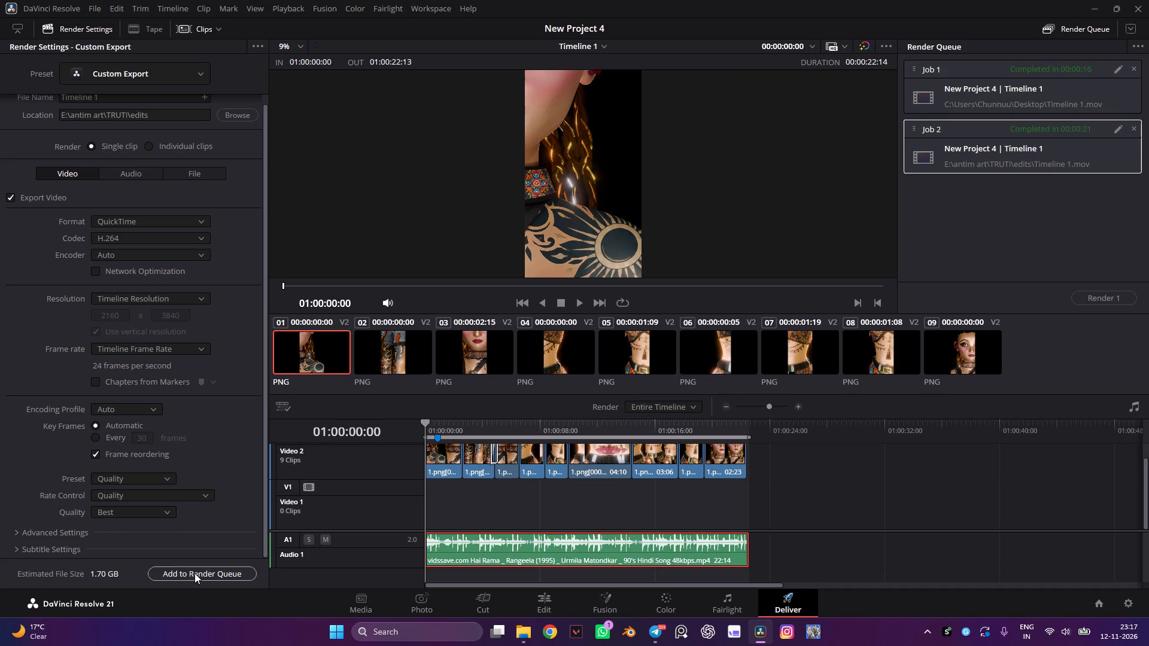
Add the export to the render queue under the new file name 2 in the edits folder and render it.
left_click(194, 574)
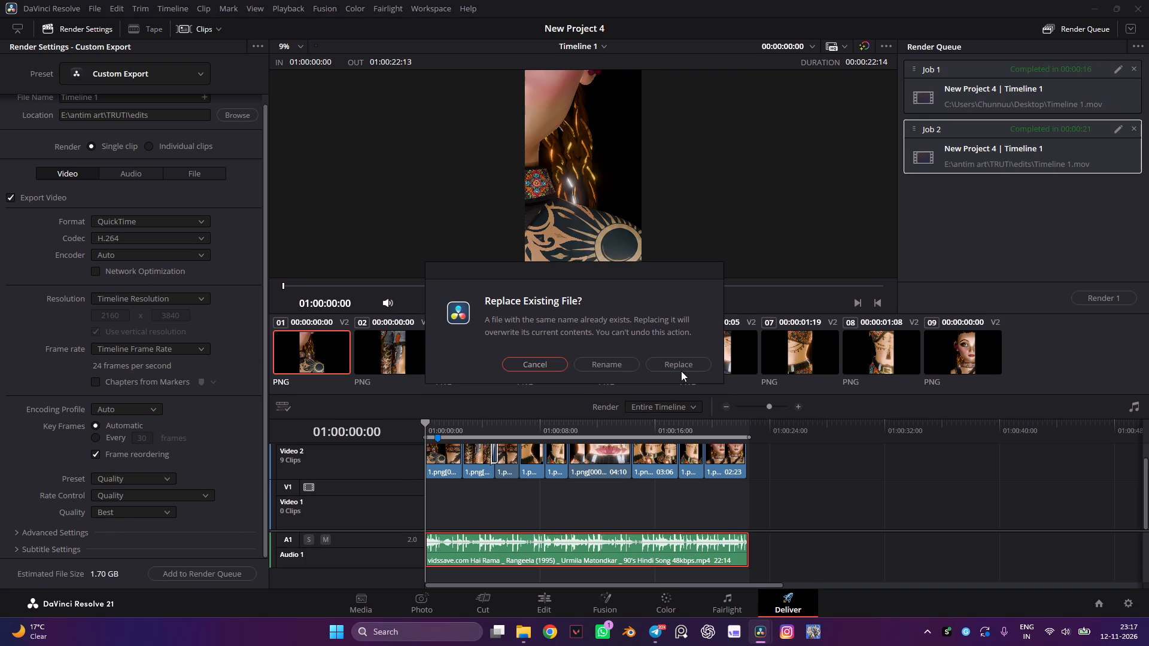
left_click(616, 362)
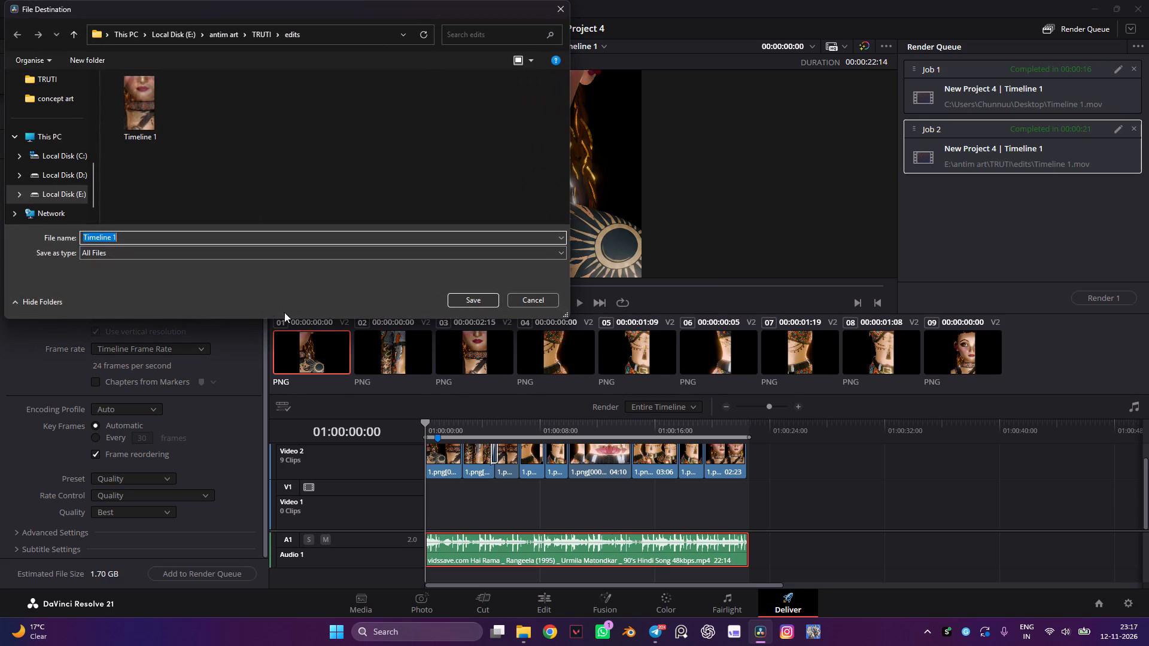
key("2")
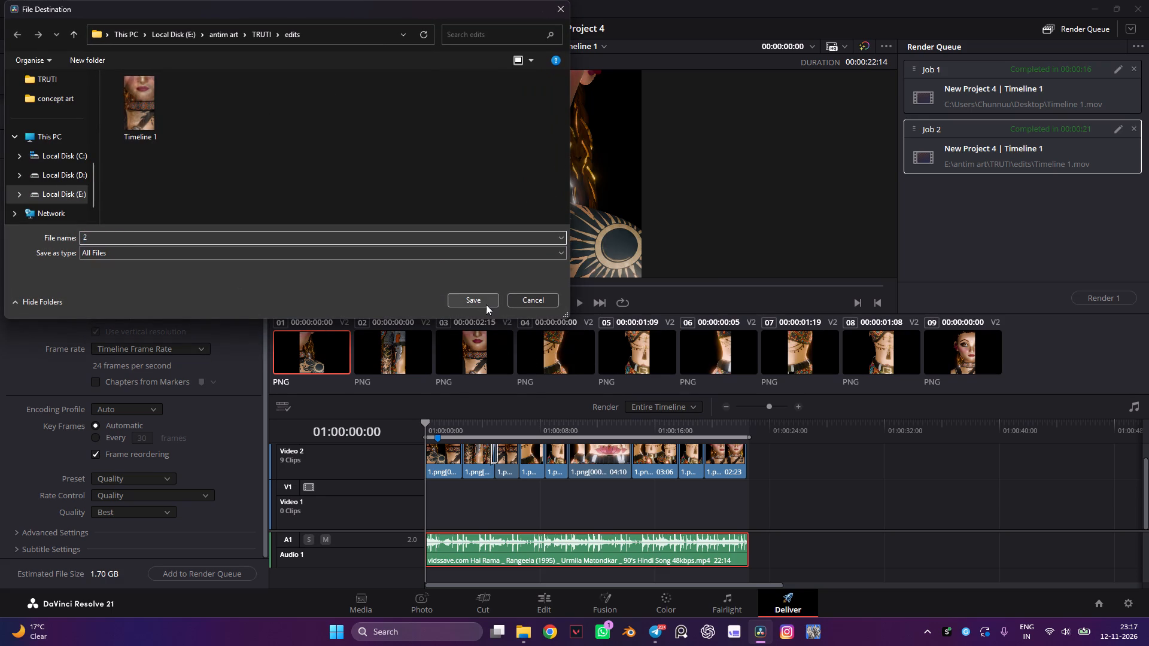
left_click(482, 302)
scroll(172, 249, "up", 4)
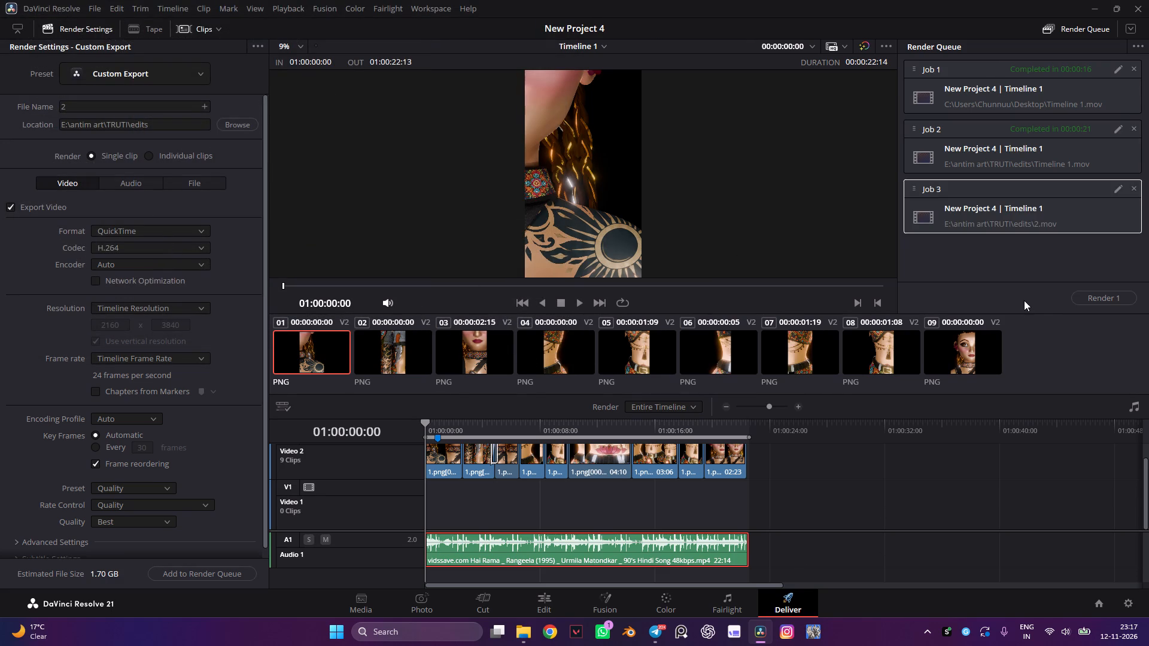
left_click(1112, 295)
Play Timeline 1 from its start to review the edit against the song.
left_click_drag(431, 425, 419, 432)
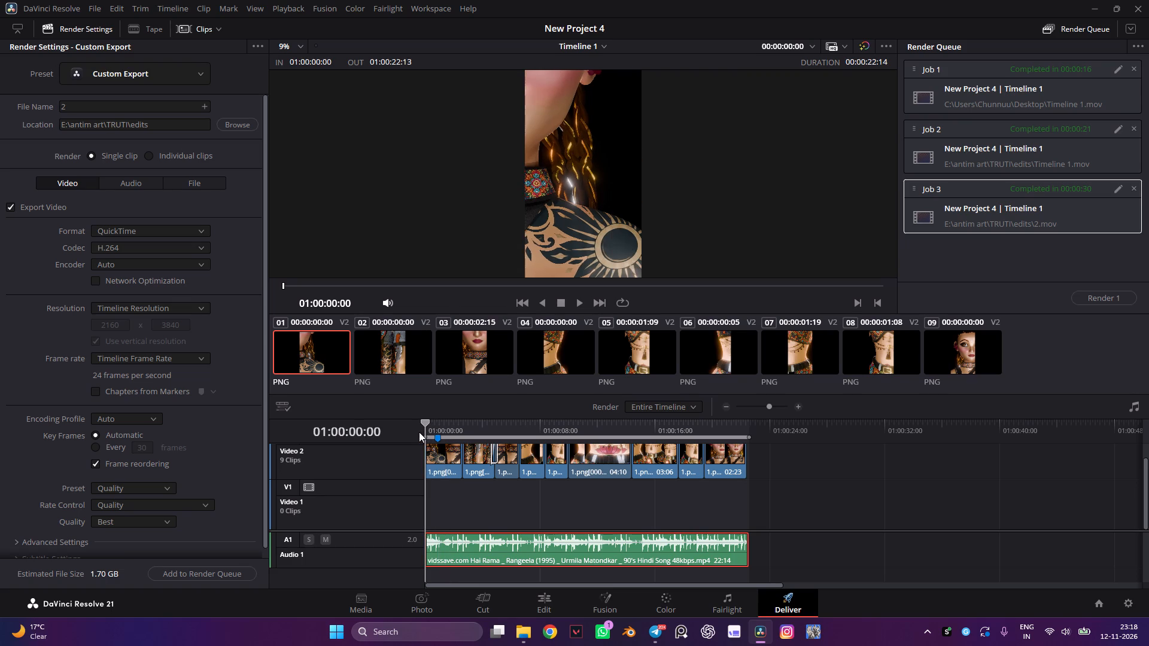
key("space")
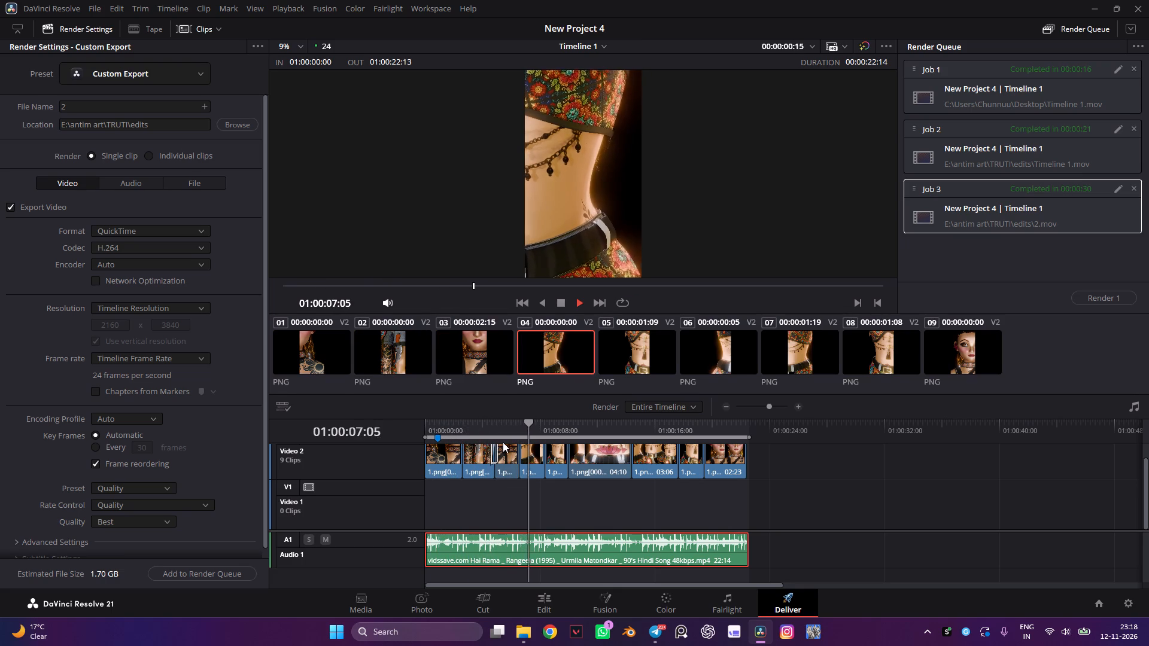
key("space")
On the Edit page, shift all nine Video 2 clips slightly later together so the last clip ends with the audio.
left_click(545, 598)
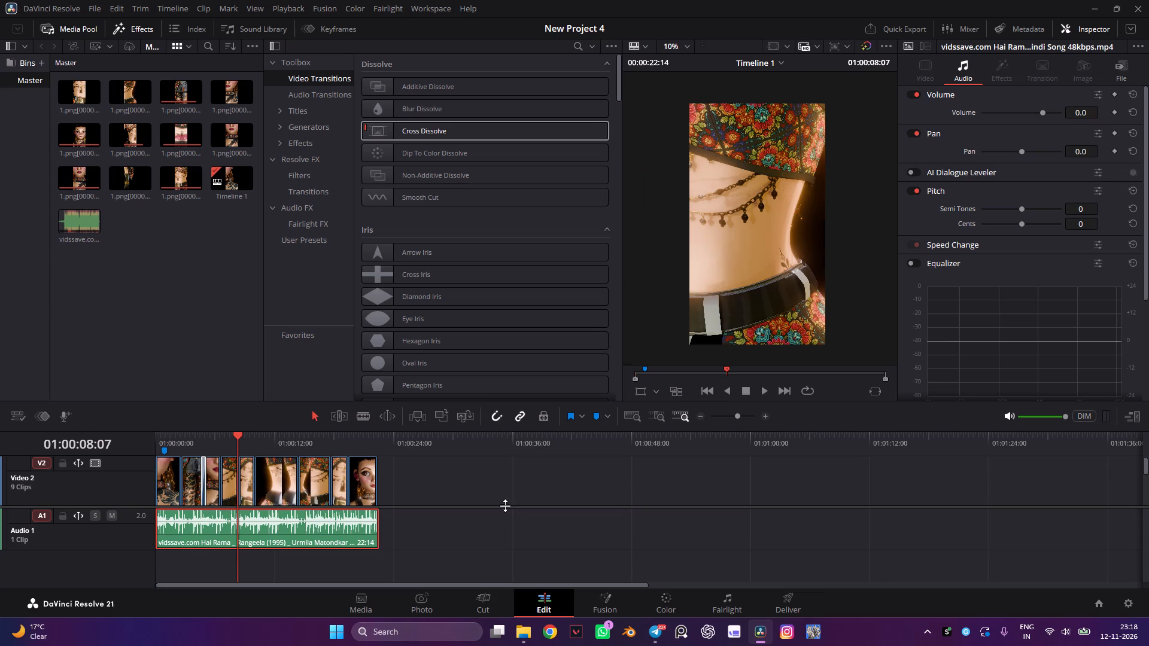
scroll(291, 494, "up", 3, "alt")
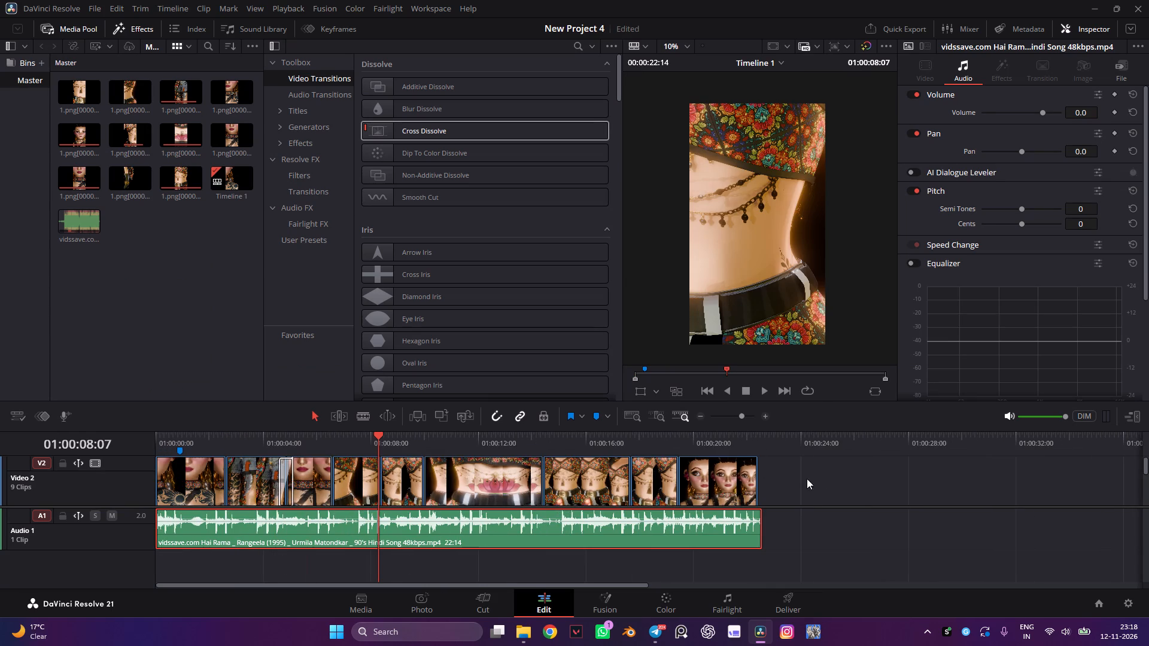
left_click_drag(806, 479, 197, 487)
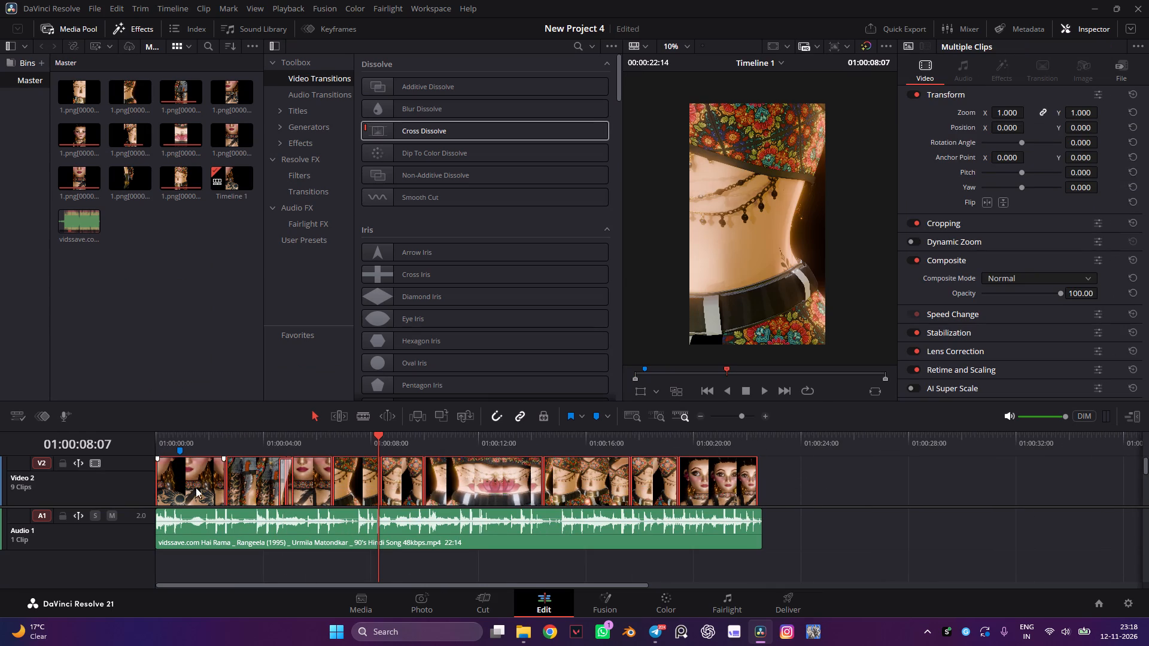
left_click_drag(189, 490, 196, 493)
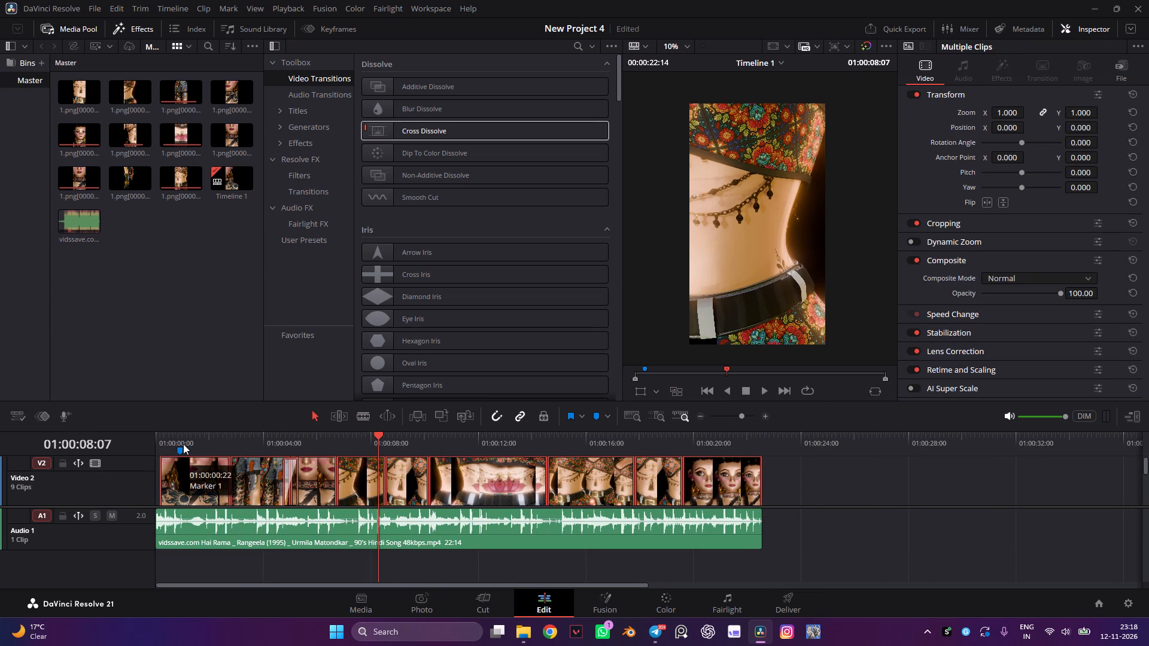
Return the playhead to the timeline start and play the shifted clips on the Deliver page to check the sync.
left_click_drag(182, 443, 154, 445)
left_click(782, 605)
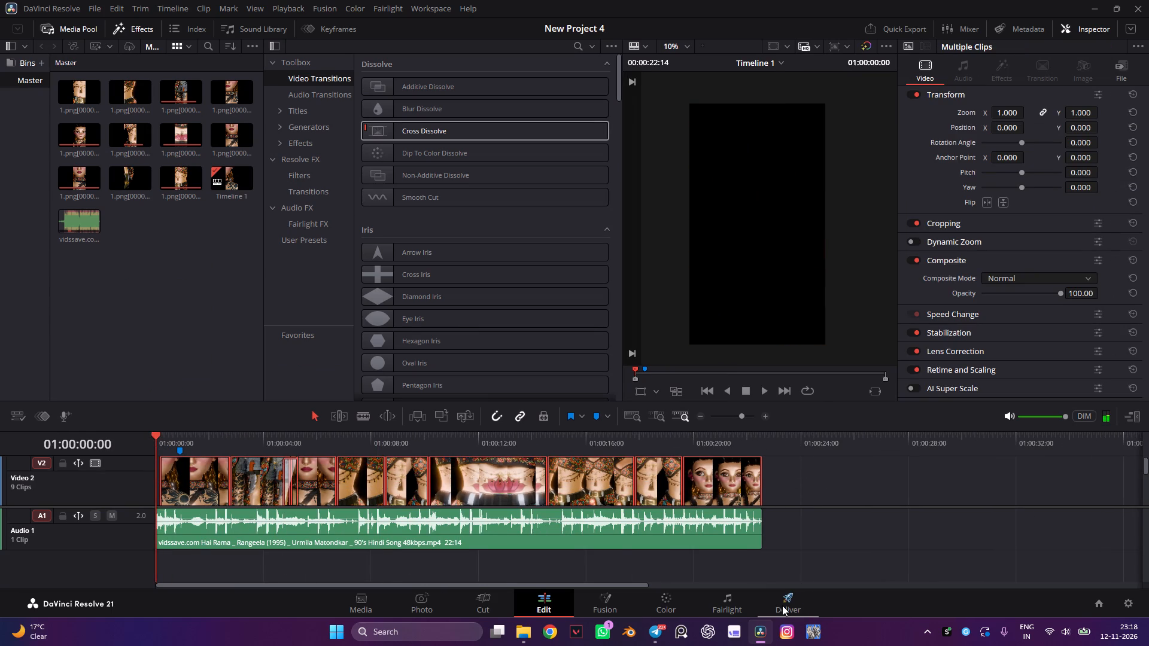
key("space")
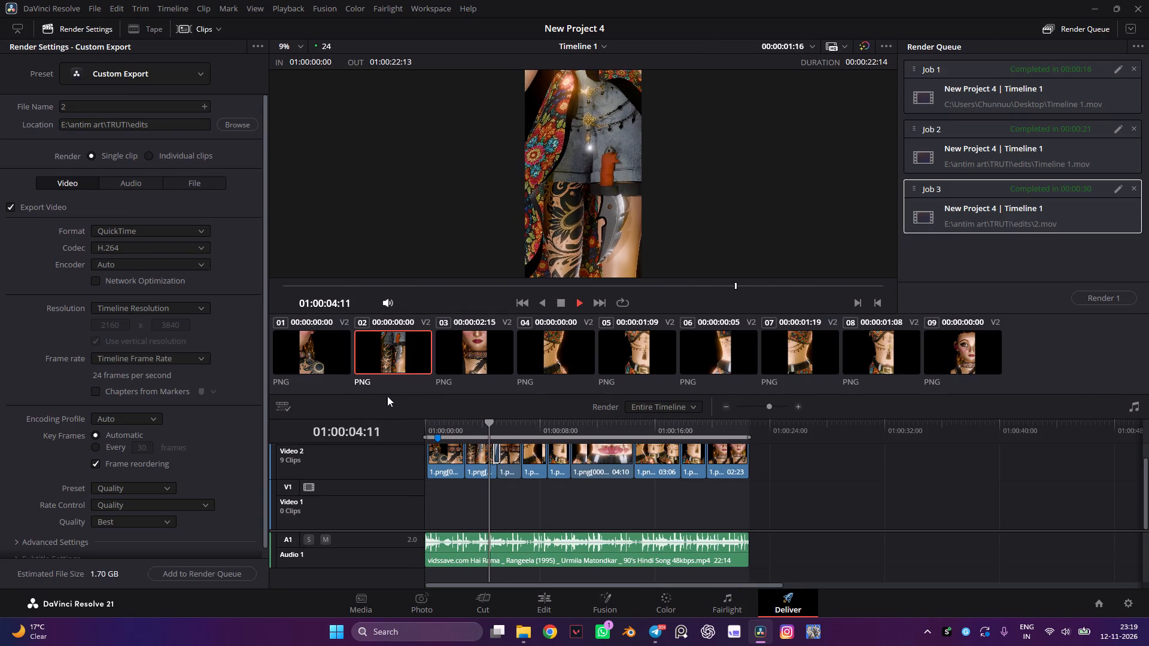
key("space")
Add the adjusted timeline to the render queue under the file name 3 in the edits folder and render it.
left_click(198, 575)
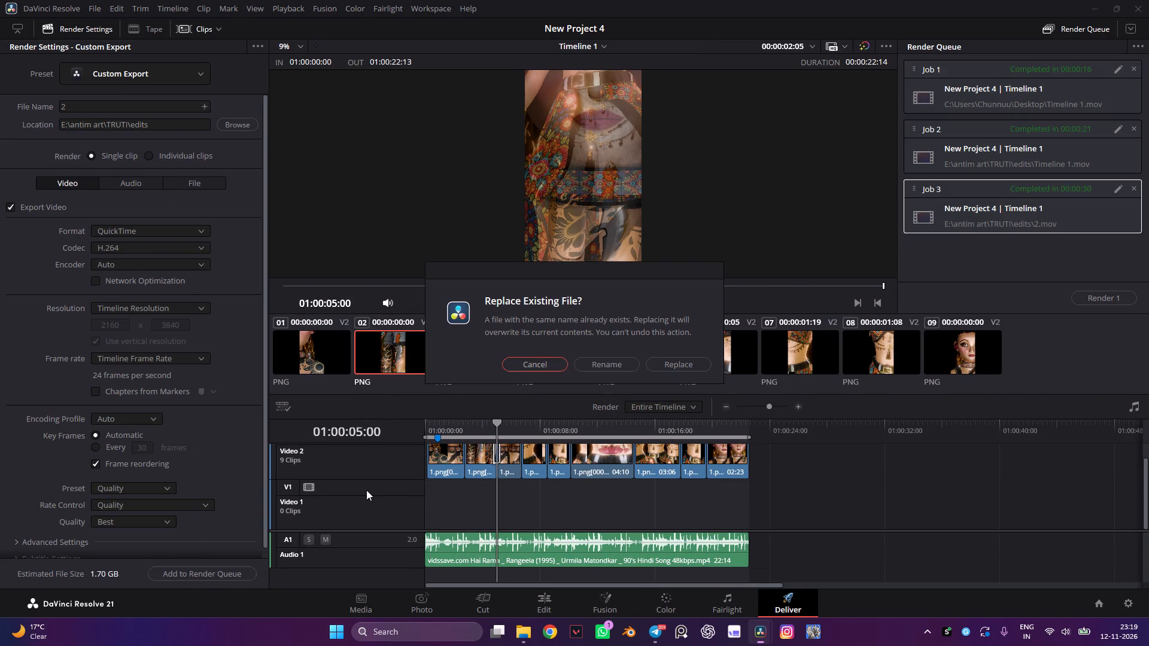
left_click(609, 364)
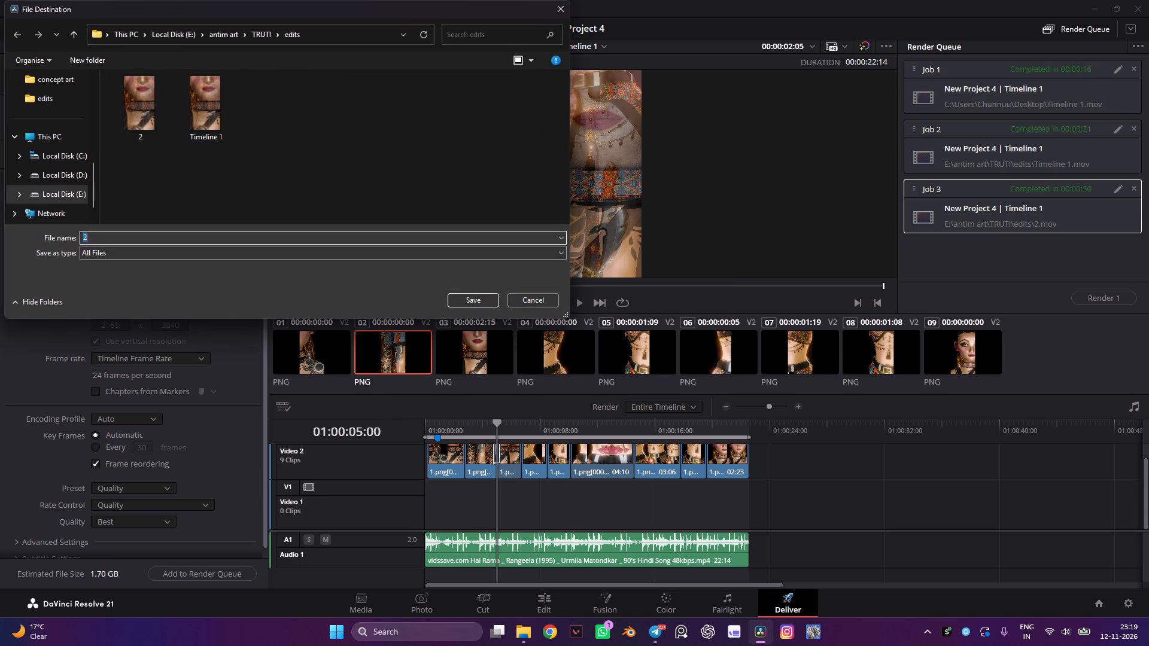
key("3")
key("Return")
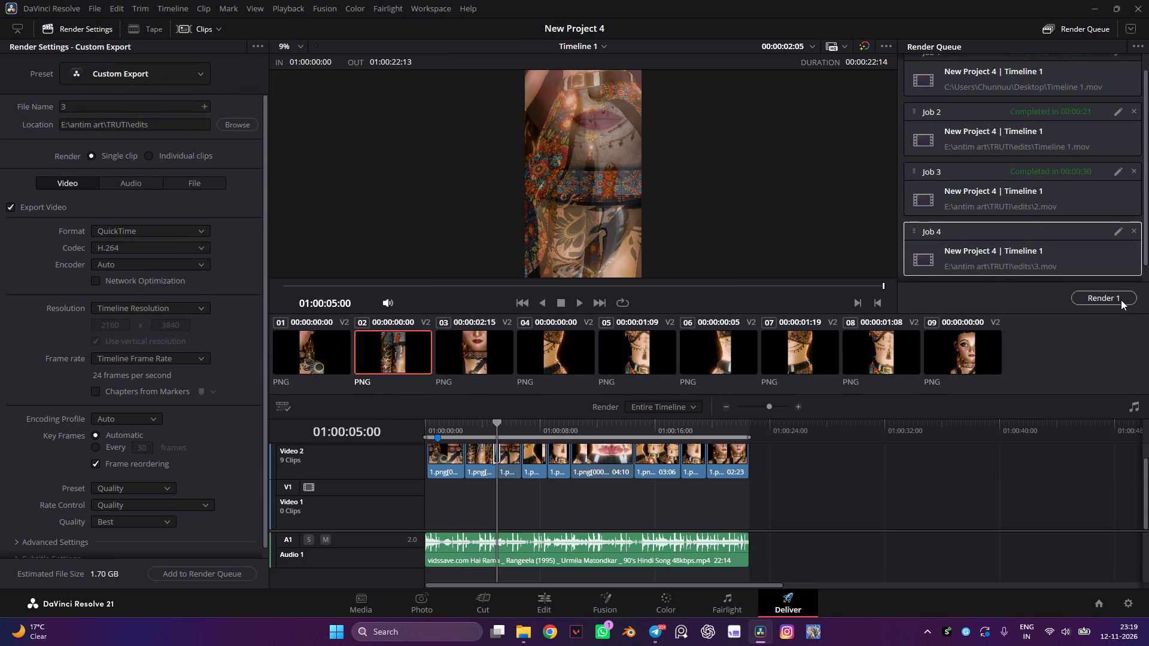
left_click(1121, 300)
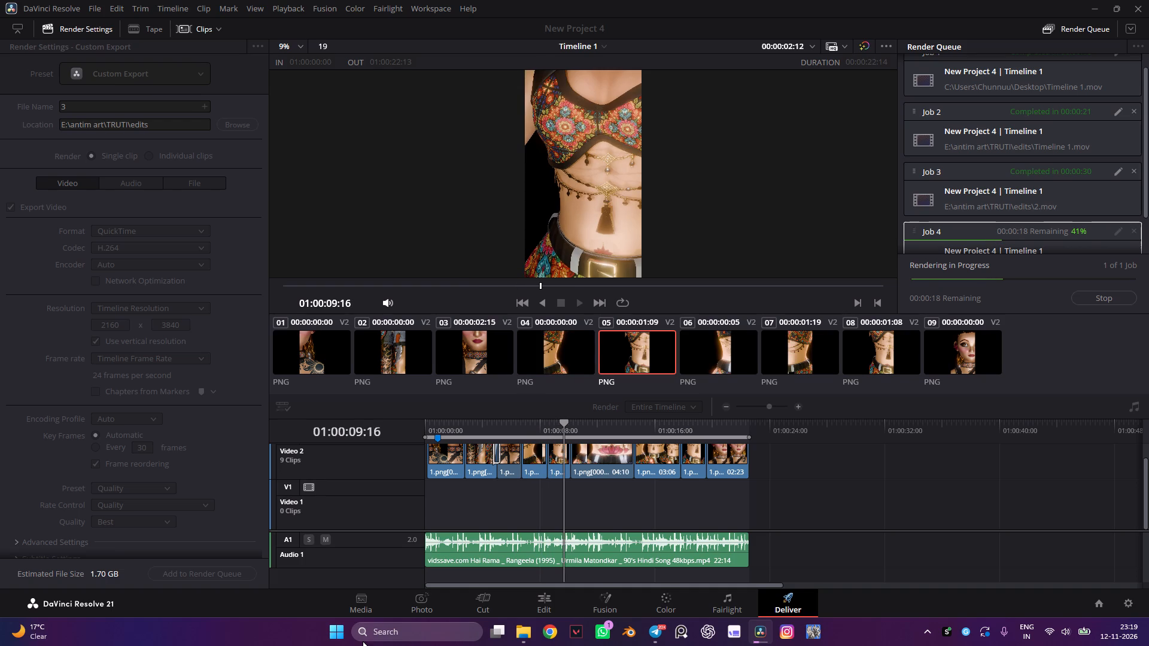
Open the Clock app to check the running timer, and minimise it again.
left_click(341, 630)
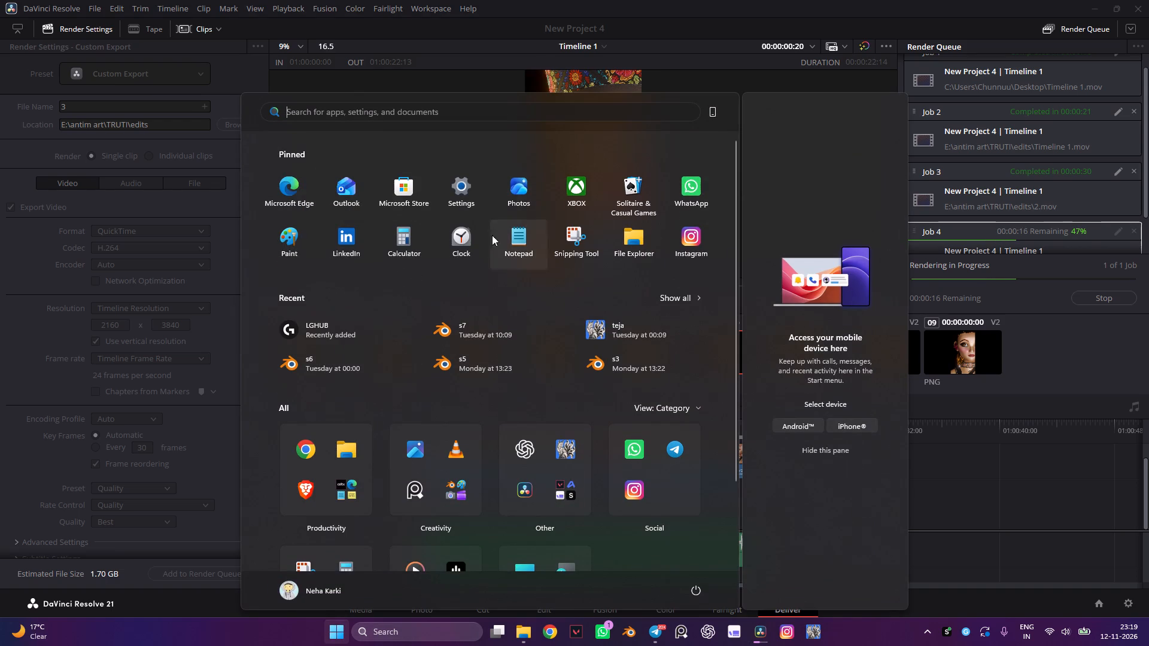
left_click(467, 240)
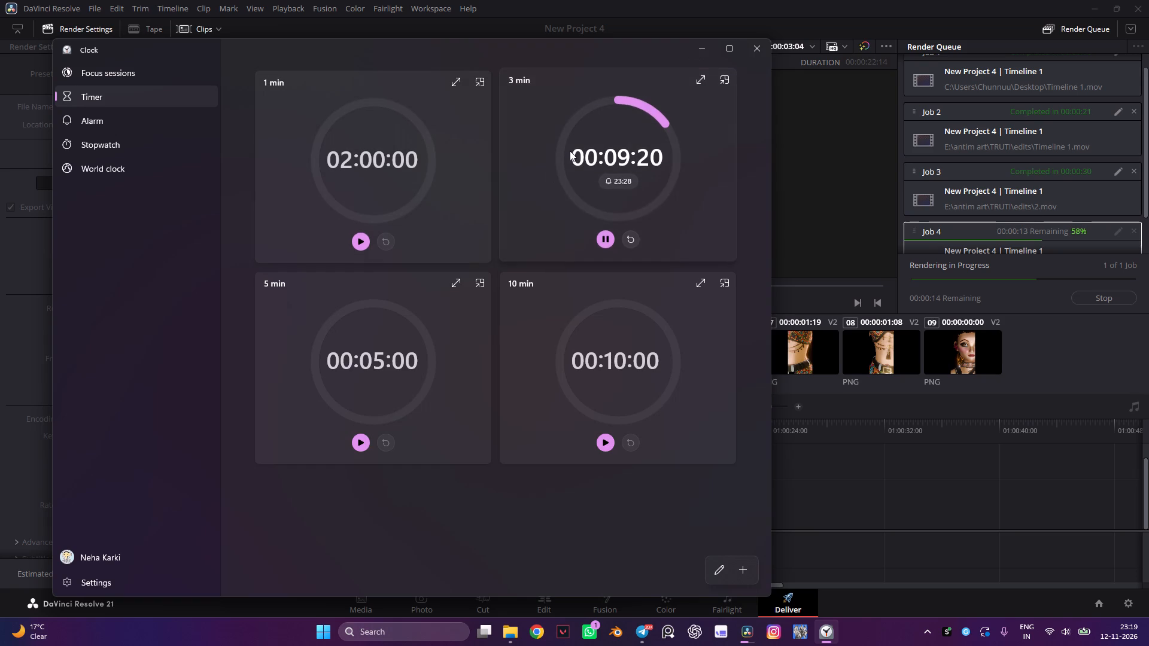
left_click(703, 51)
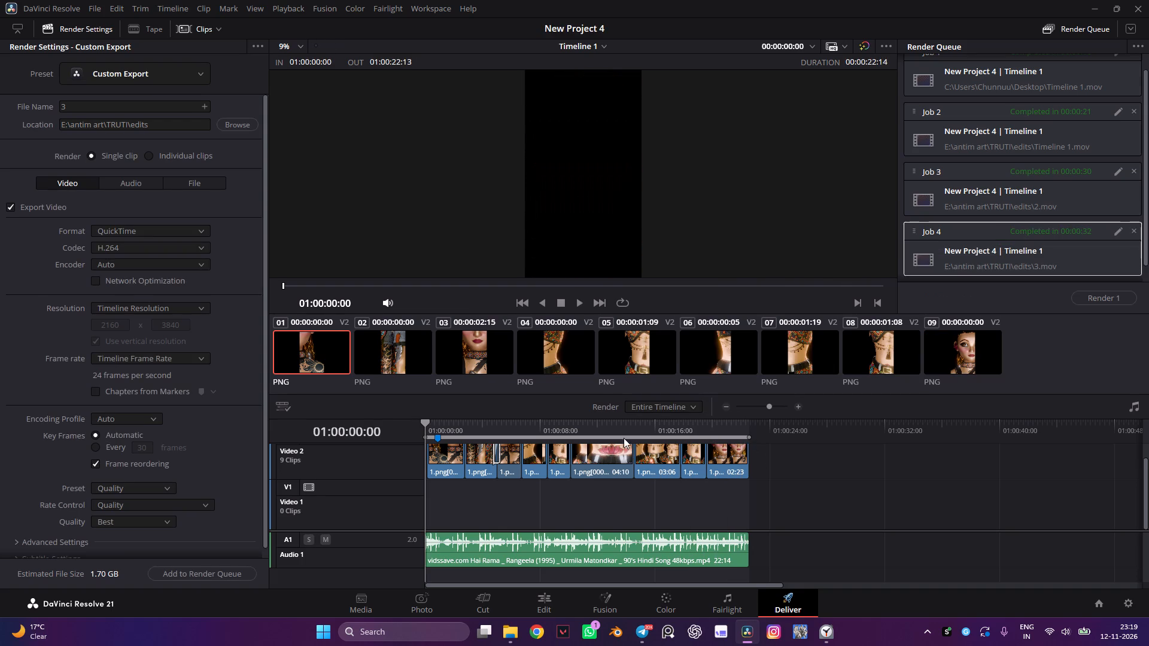
Scrub back and forth through Timeline 1 on the Deliver page to review the clips.
left_click_drag(466, 428, 586, 436)
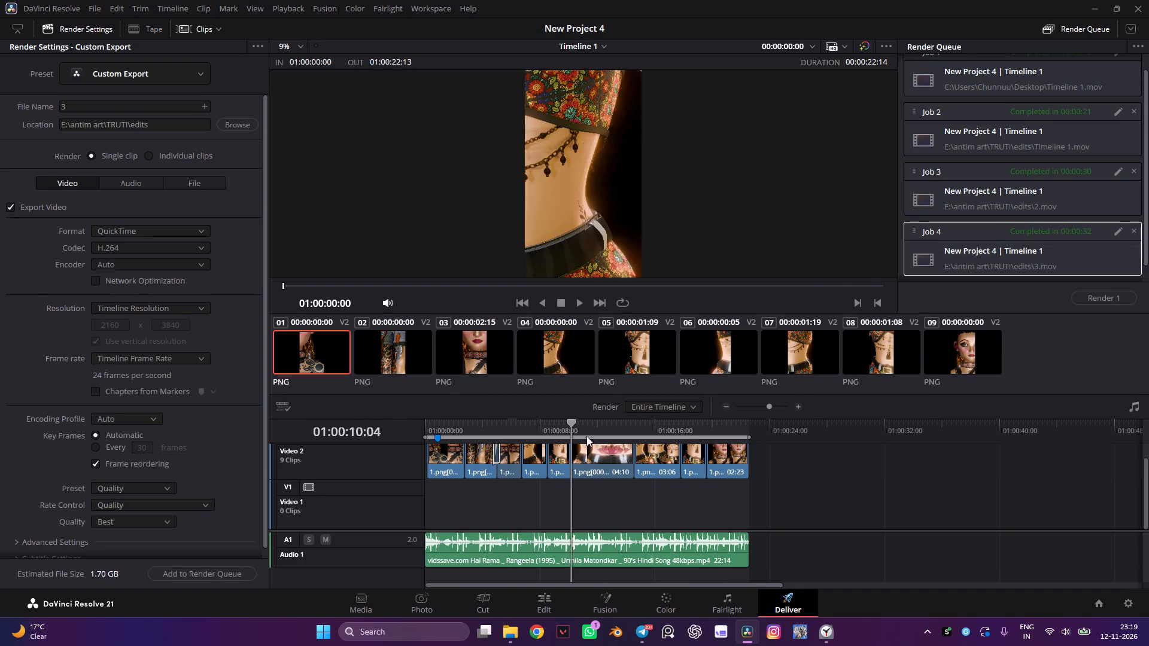
left_click_drag(586, 436, 740, 436)
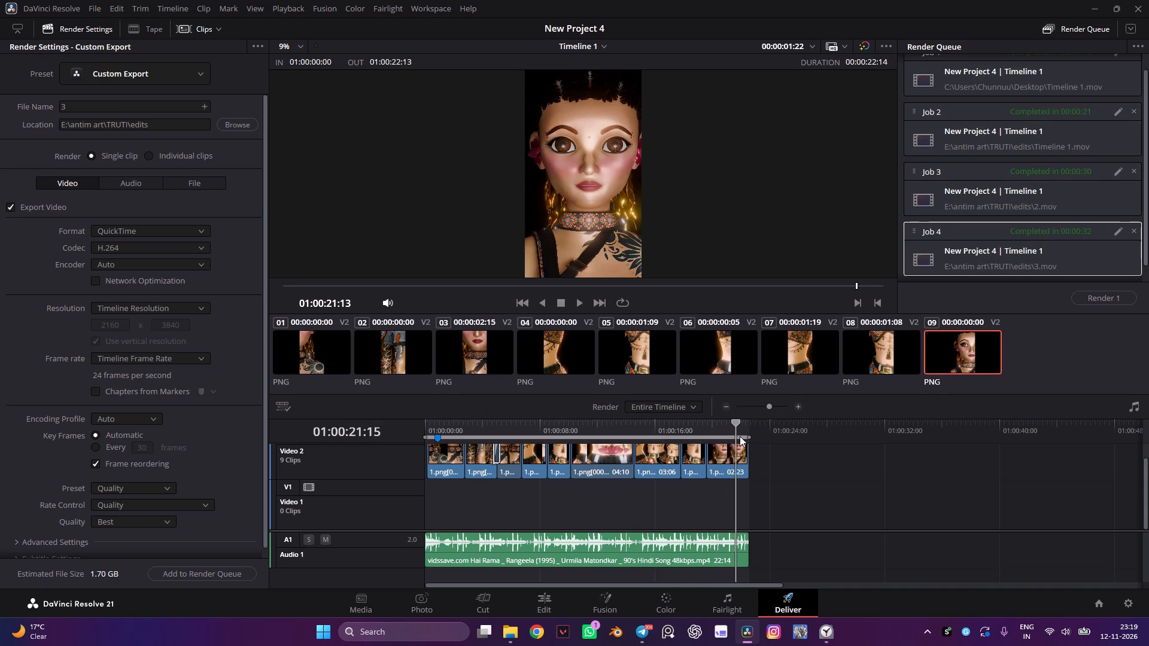
left_click_drag(740, 436, 631, 432)
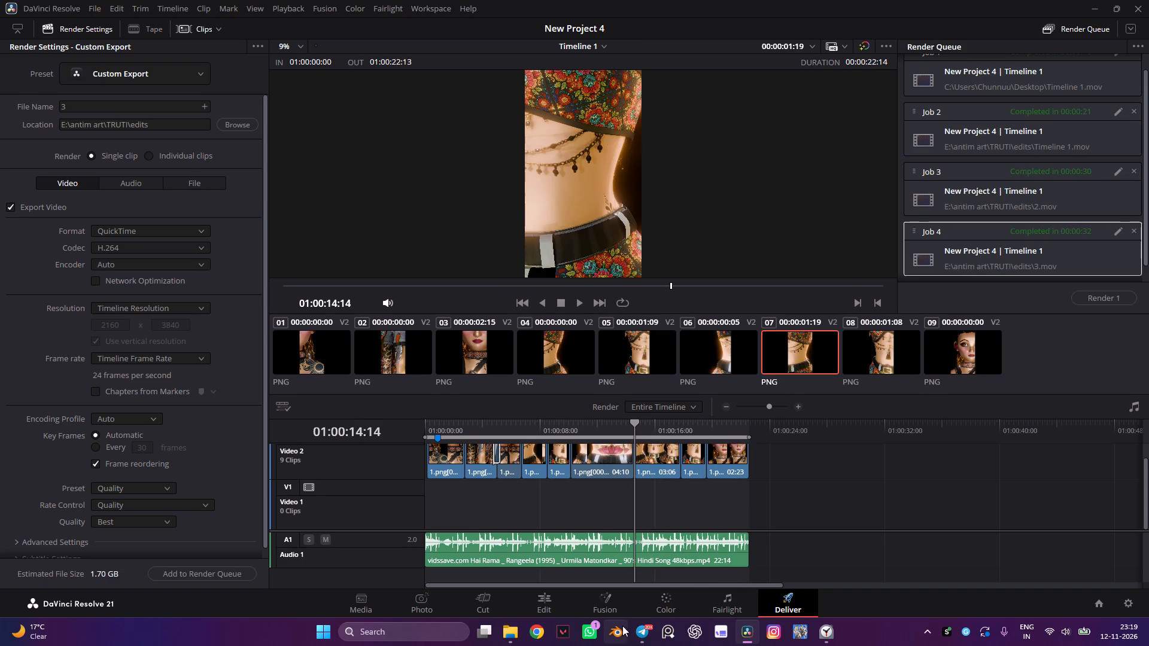
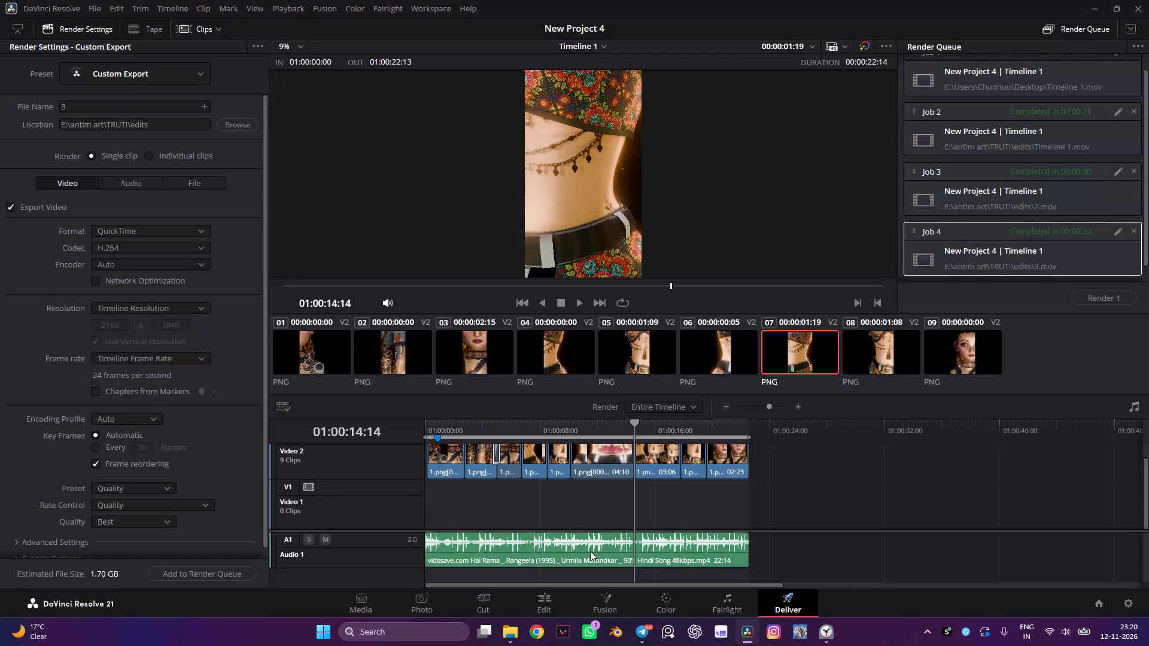
On the Edit page, mute the Audio 1 track and delete its song clip while keeping Video 2 locked.
left_click(540, 603)
left_click(414, 535)
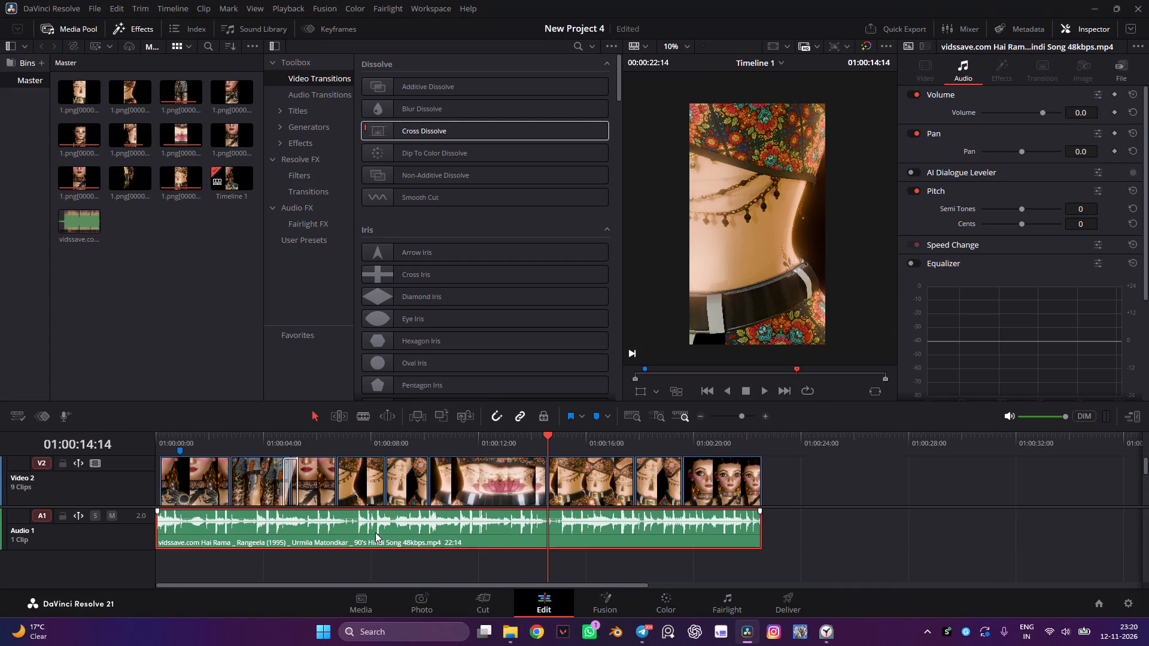
left_click(105, 512)
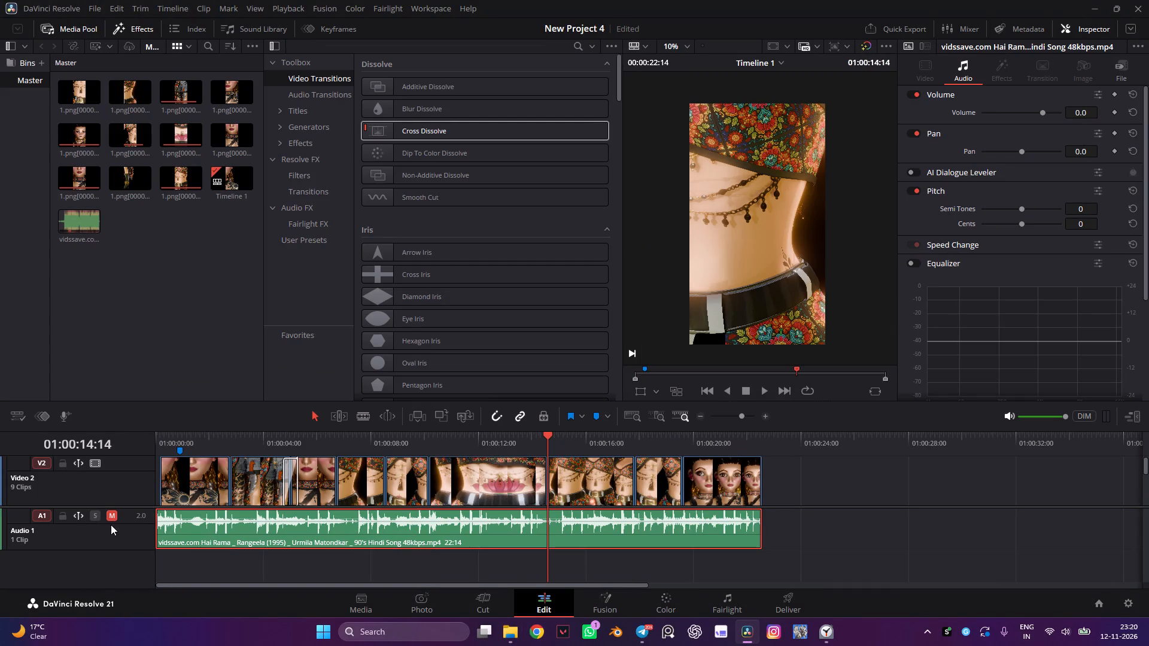
left_click(64, 521)
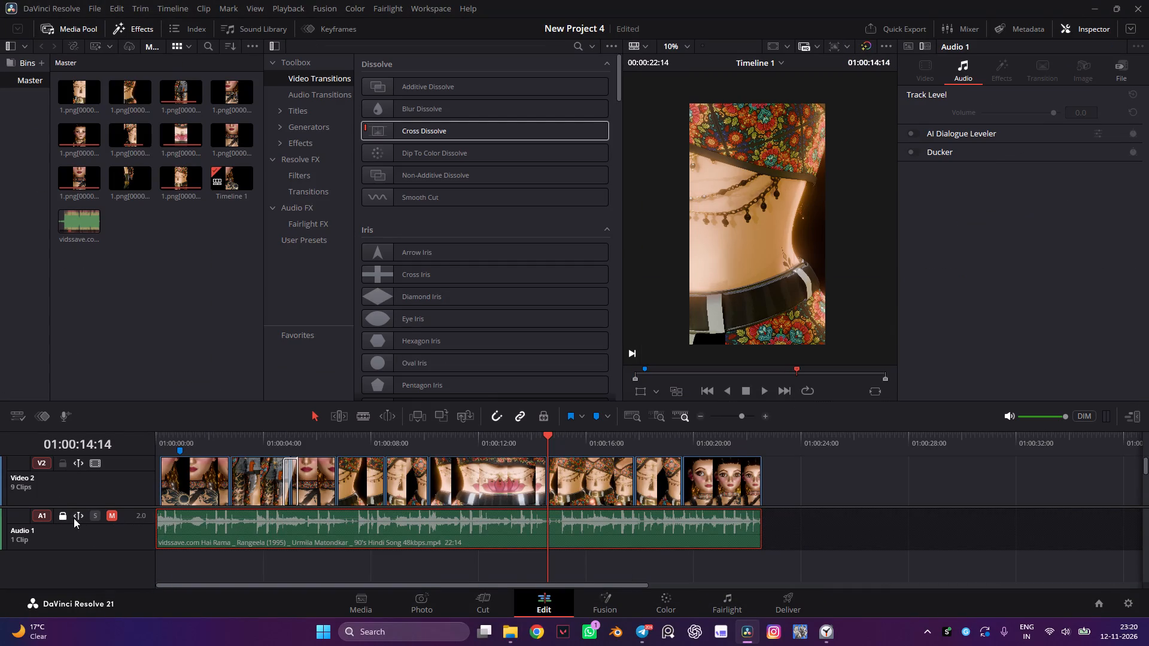
left_click(67, 517)
left_click(64, 462)
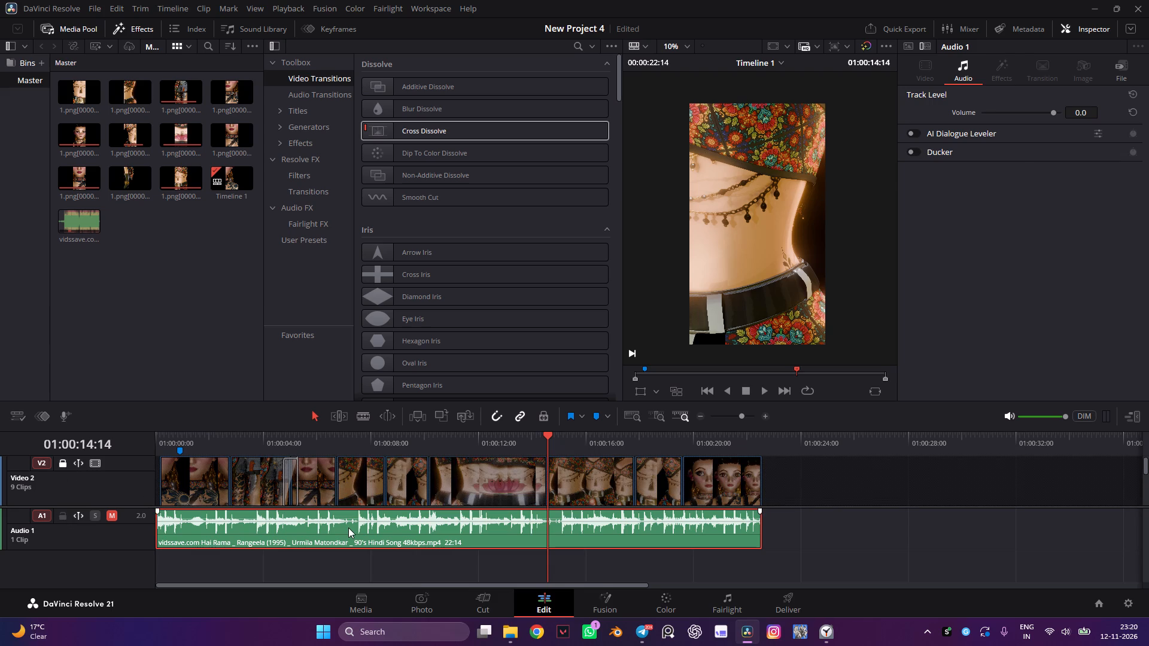
left_click(348, 528)
key("Delete")
Unlock the Video 2 track and delete all nine clips from it.
left_click_drag(808, 471, 536, 488)
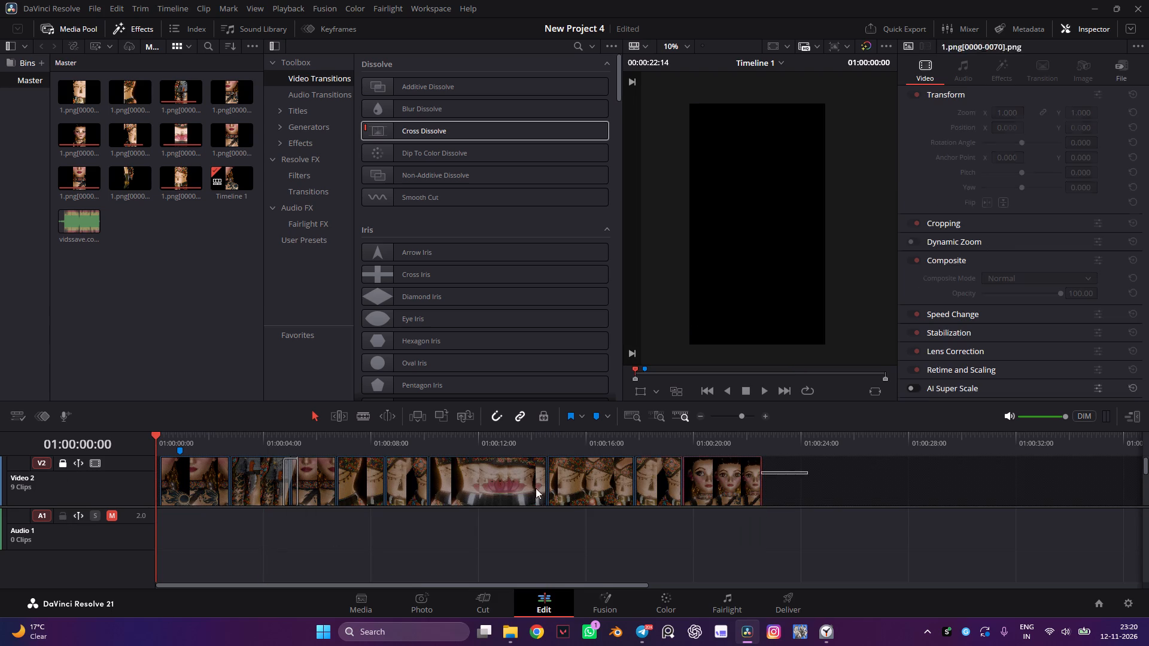
left_click_drag(536, 488, 481, 487)
left_click(65, 464)
left_click_drag(826, 483, 817, 483)
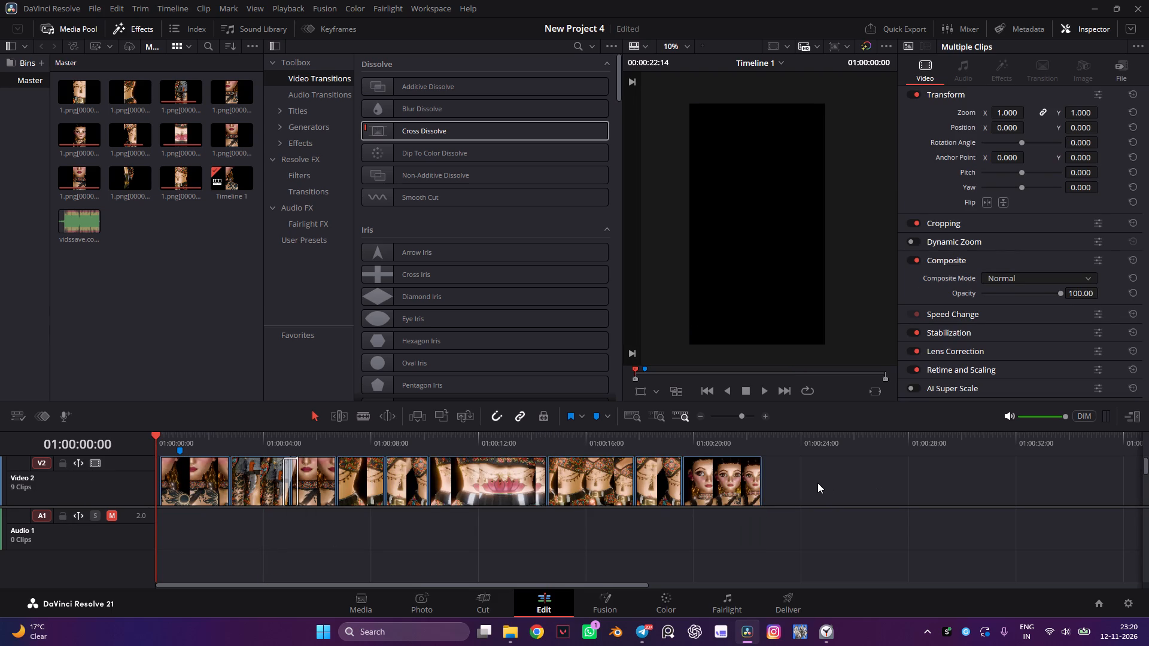
left_click_drag(817, 483, 673, 485)
left_click_drag(853, 487, 246, 462)
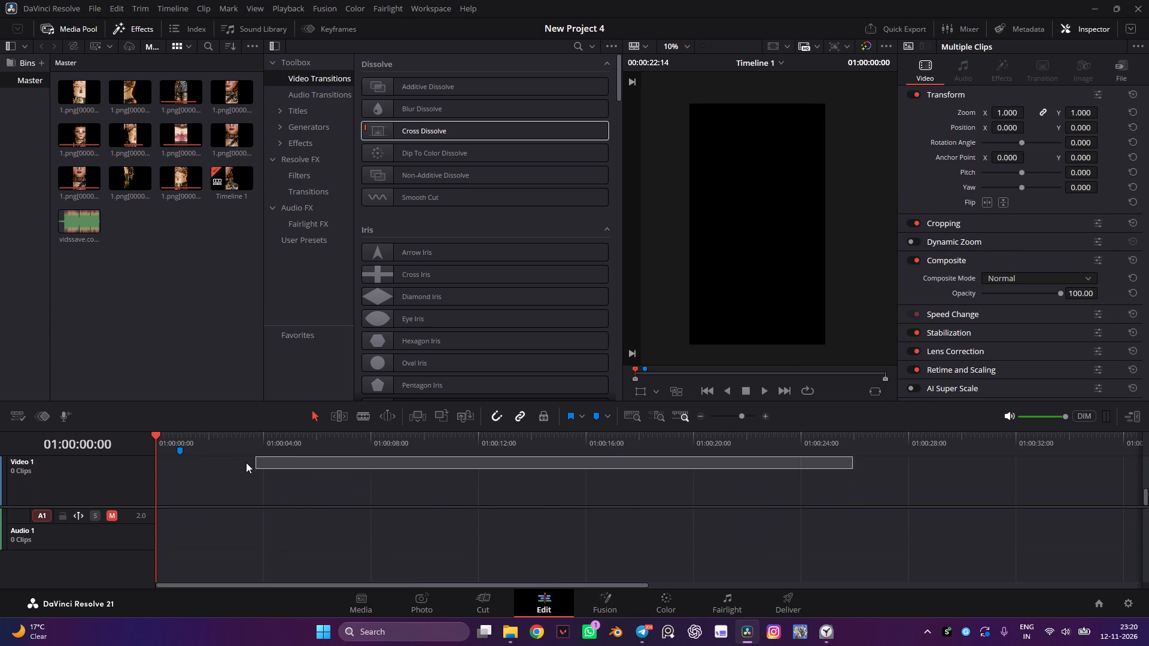
left_click_drag(246, 462, 139, 459)
scroll(321, 529, "up", 7)
left_click_drag(794, 475, 790, 475)
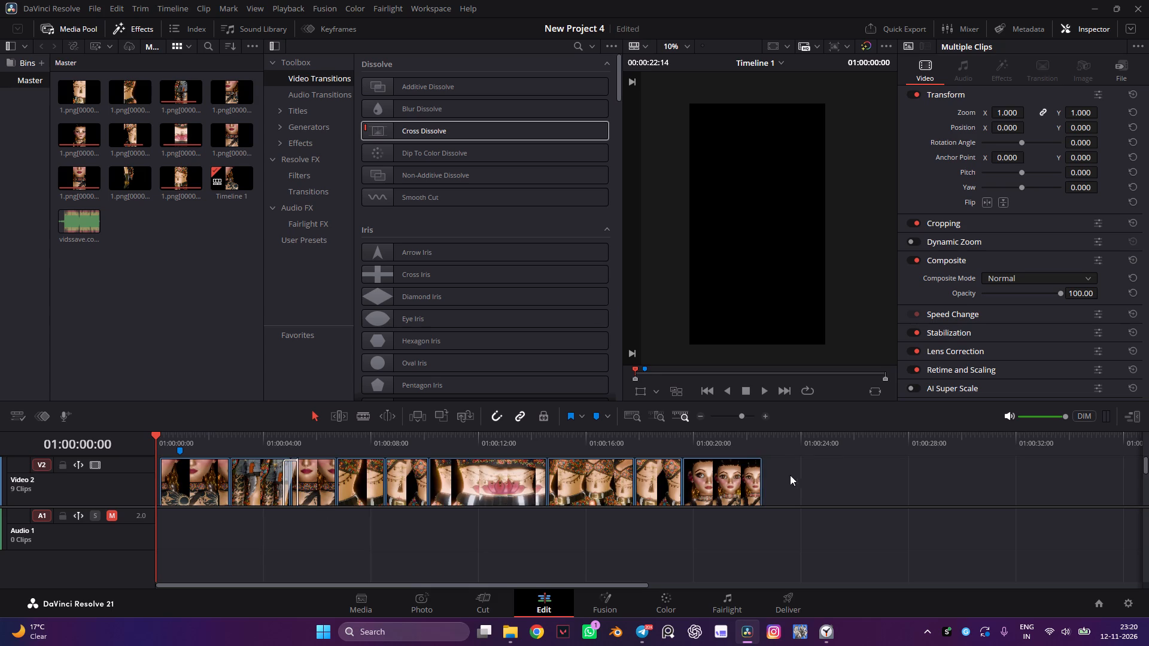
left_click_drag(790, 475, 162, 491)
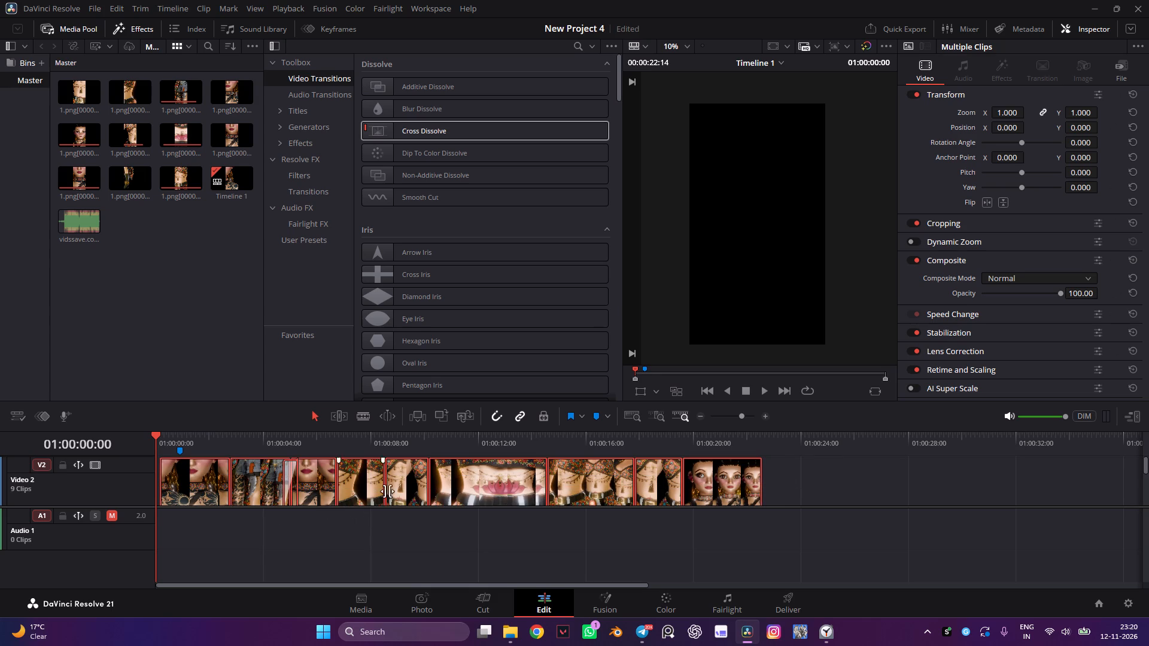
key("Delete")
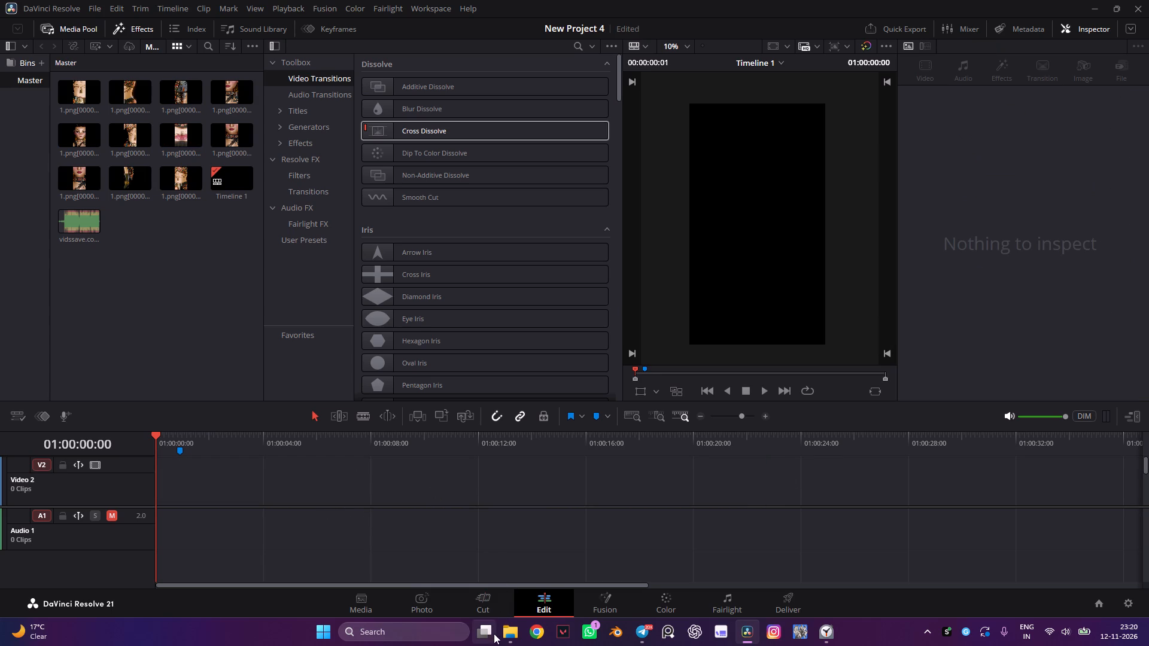
Switch to File Explorer and open the showcase render folder inside TRUTI.
left_click(505, 633)
left_click(69, 30)
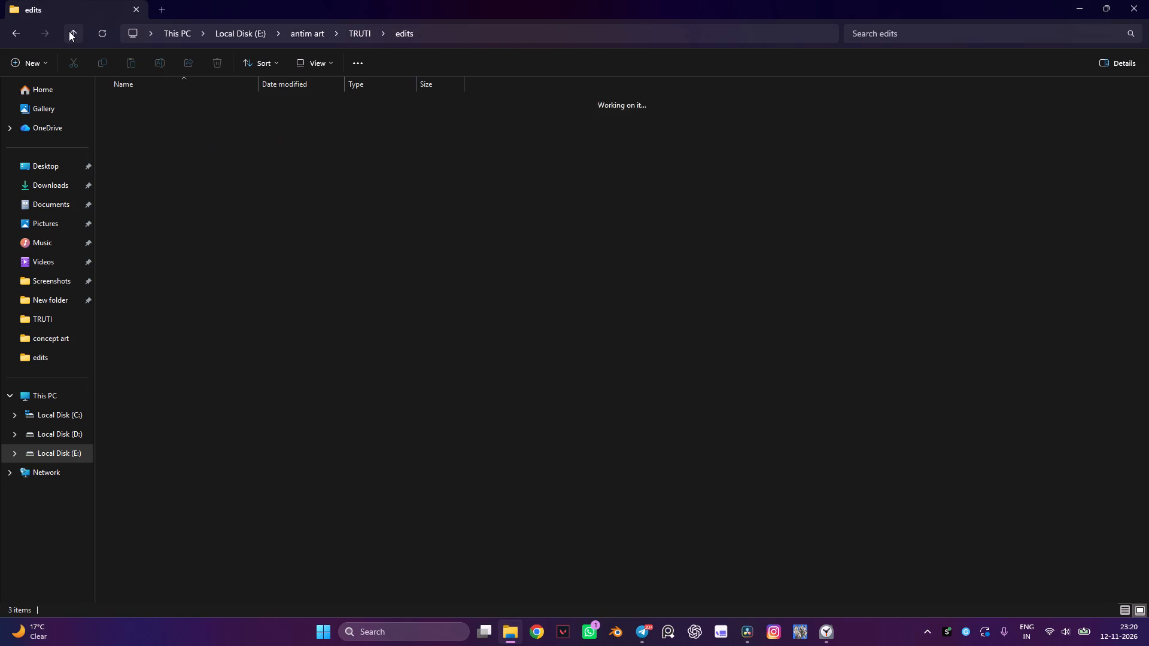
left_click(159, 163)
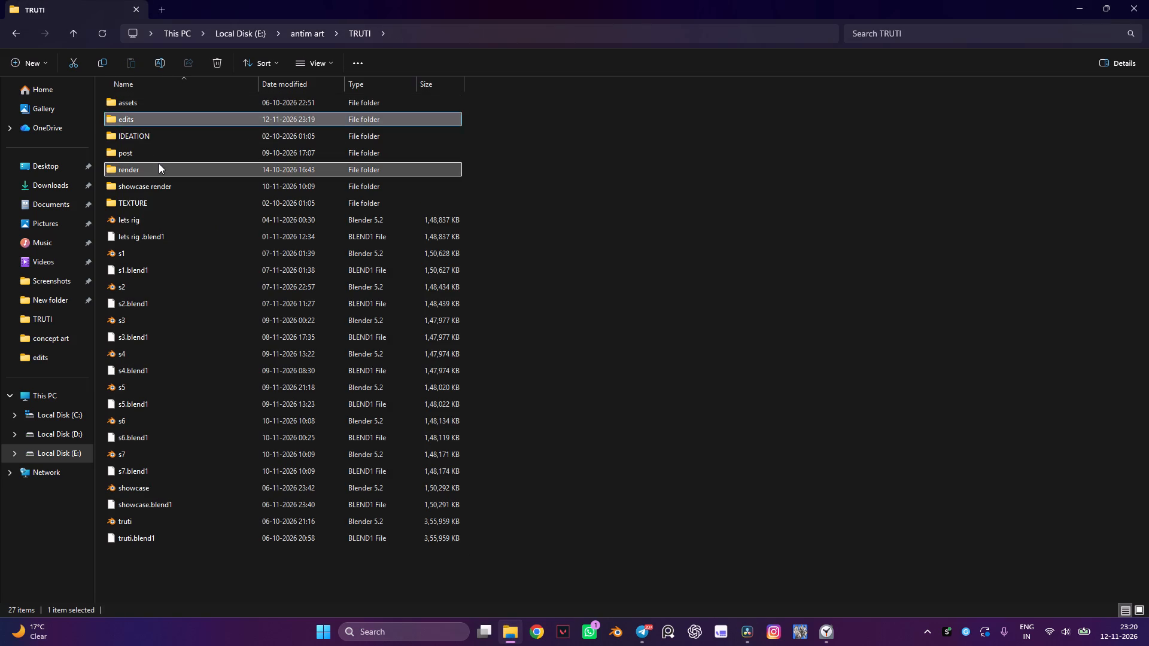
left_click(146, 167)
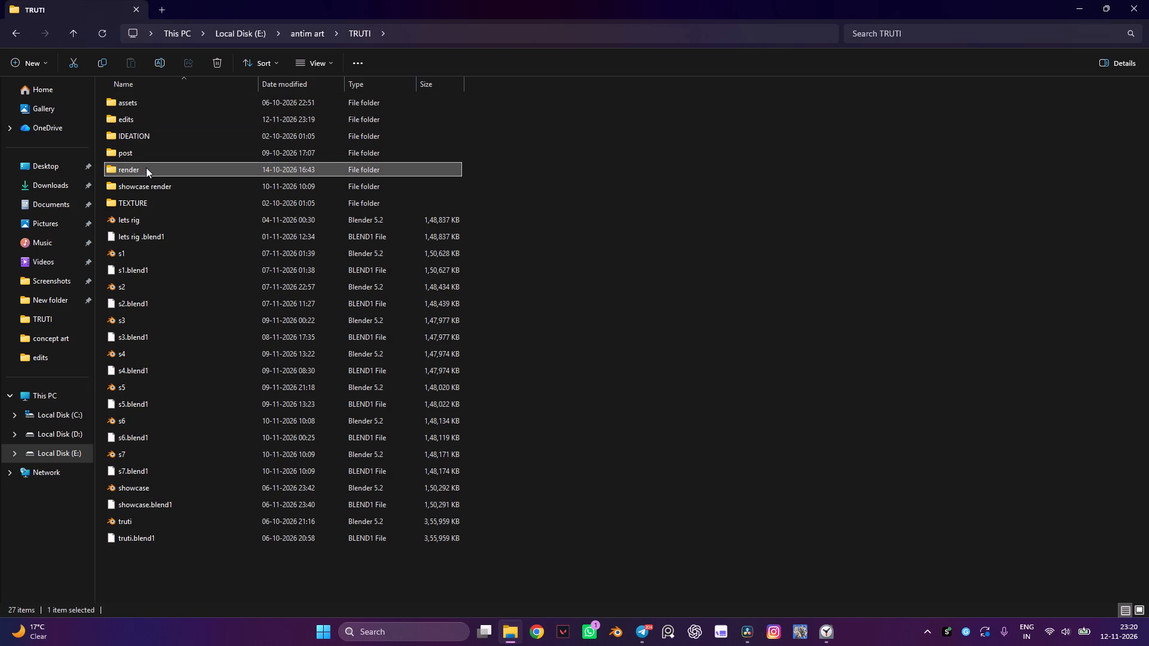
double_click(141, 151)
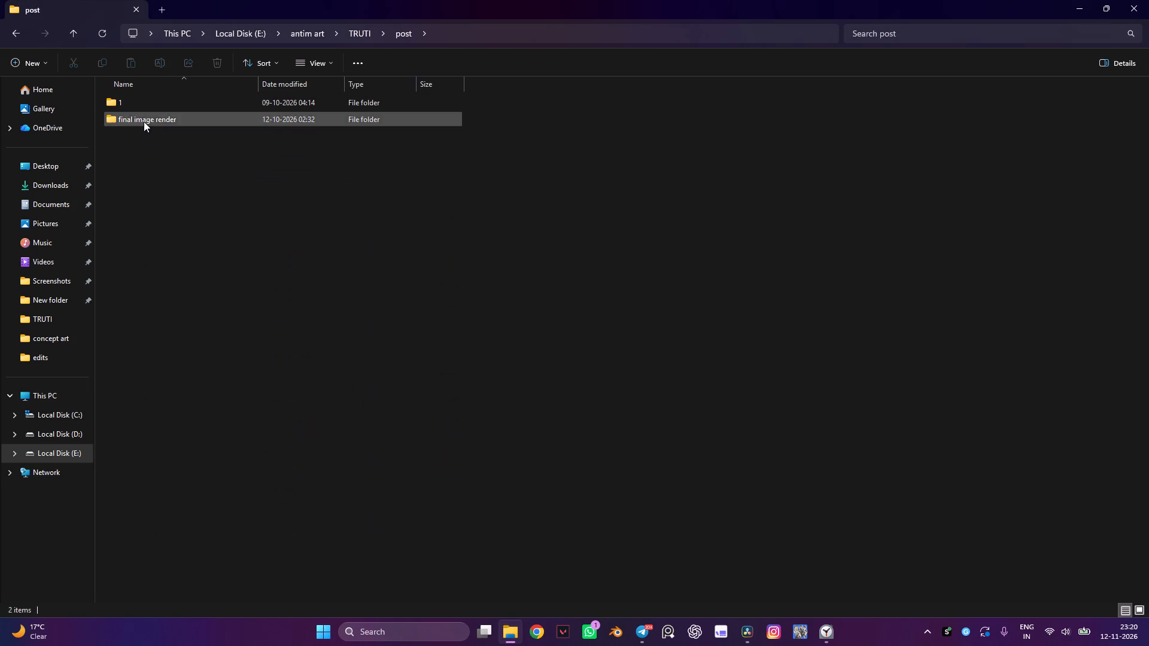
left_click(72, 33)
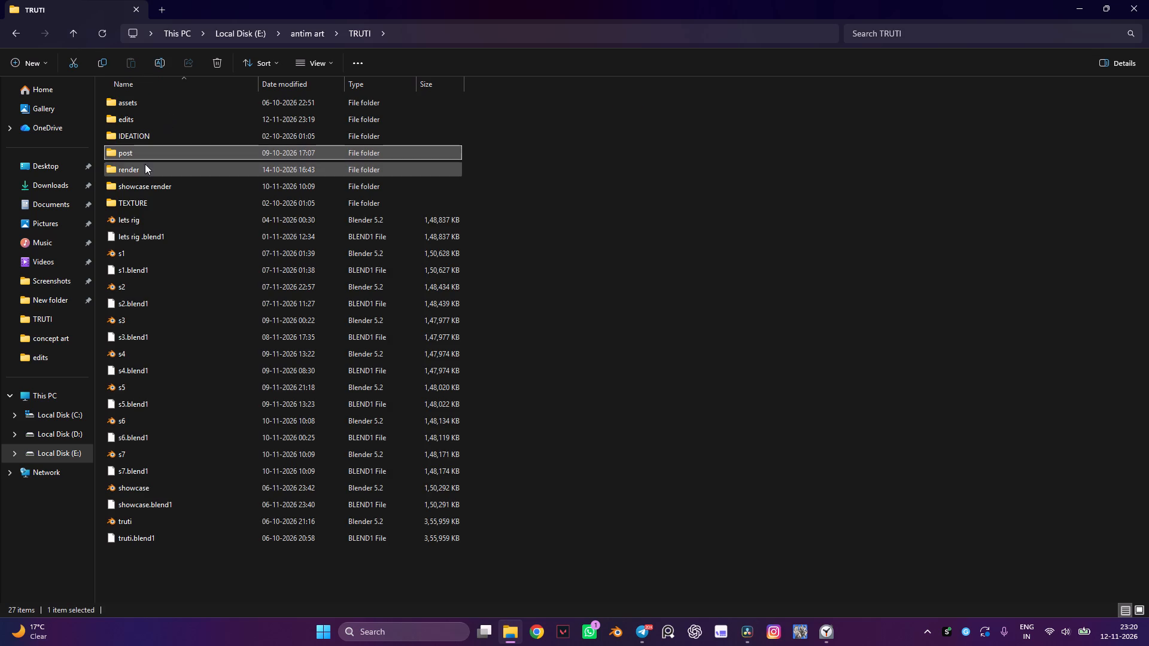
double_click(143, 167)
left_click(76, 35)
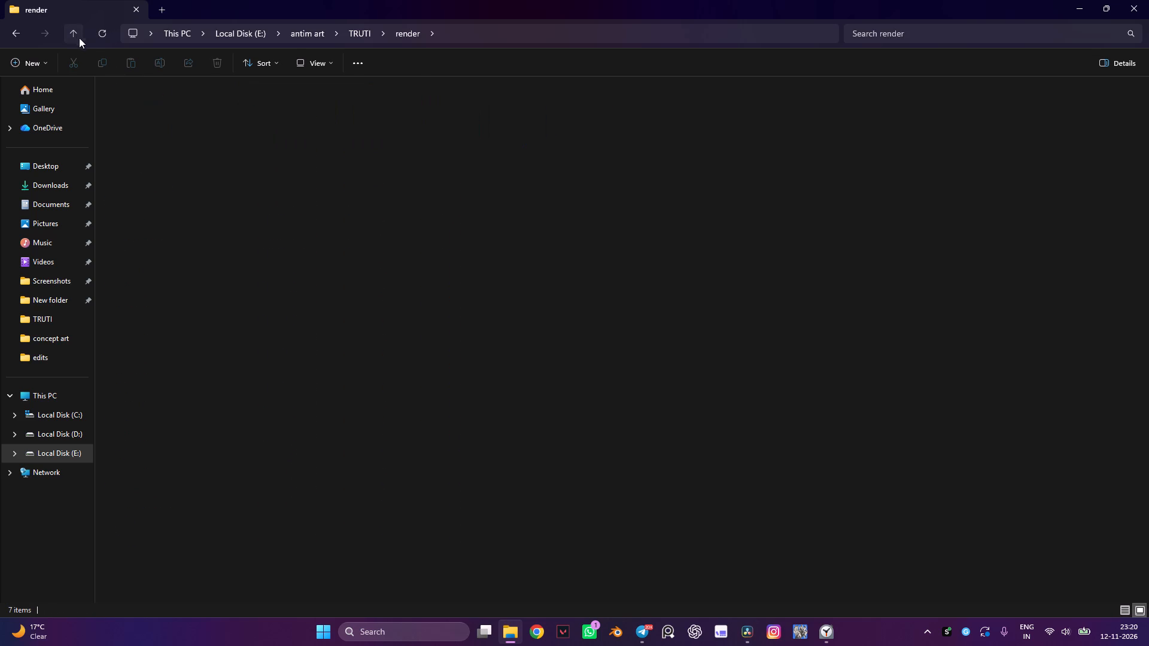
double_click(142, 188)
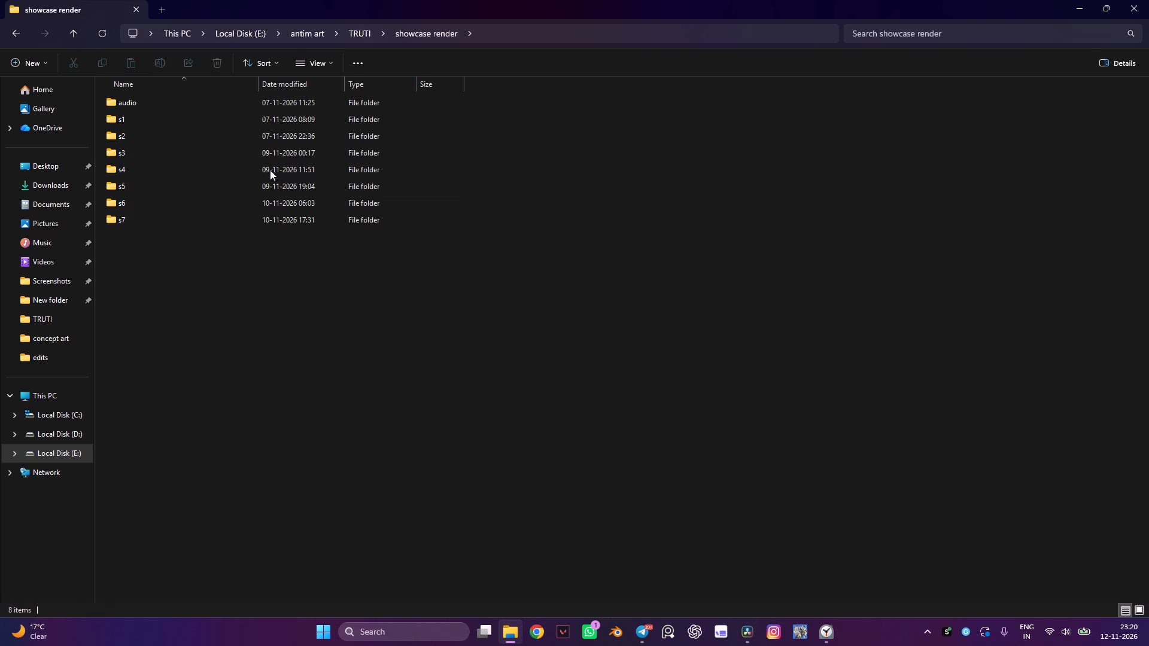
Add the render folders s1 to s7, without the audio folder, to Video 2 at the start of Timeline 1 in DaVinci Resolve.
left_click_drag(264, 297, 172, 127)
left_click(169, 121)
left_click_drag(221, 266, 185, 188)
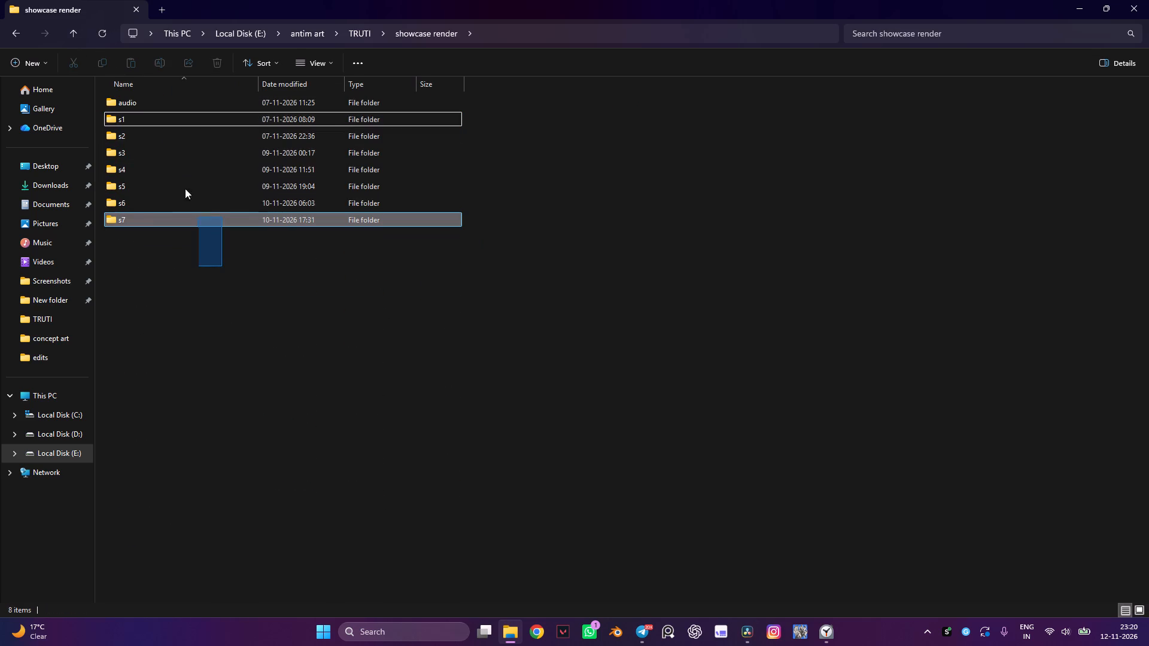
left_click_drag(185, 188, 156, 121)
left_click_drag(177, 161, 699, 468)
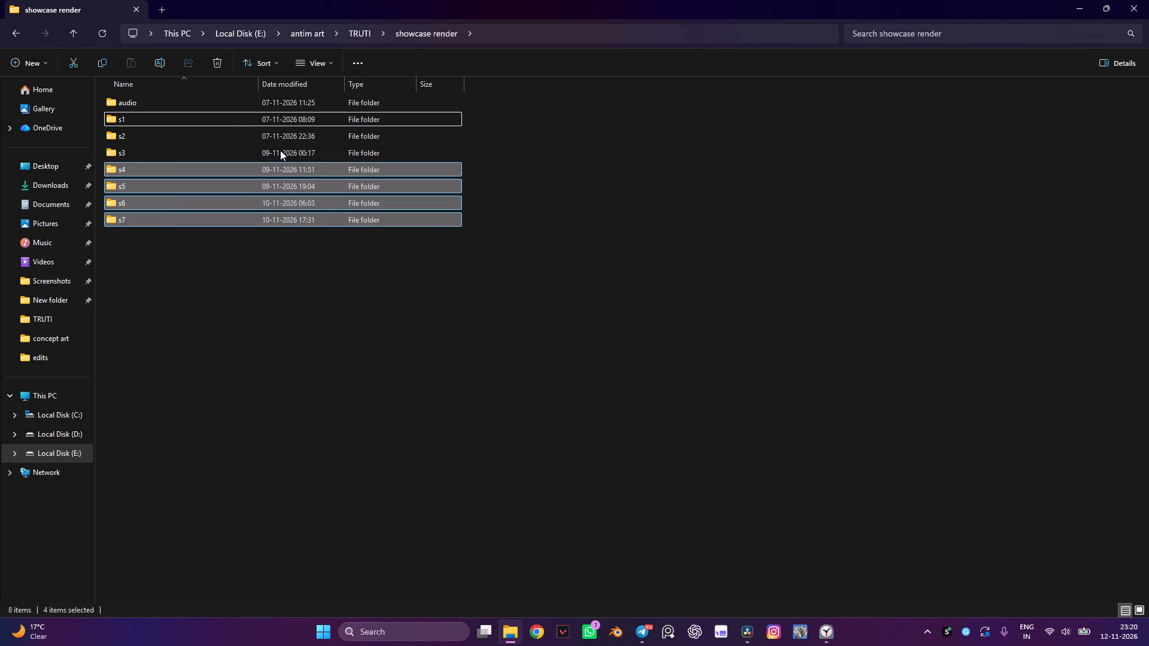
left_click_drag(458, 335, 330, 119)
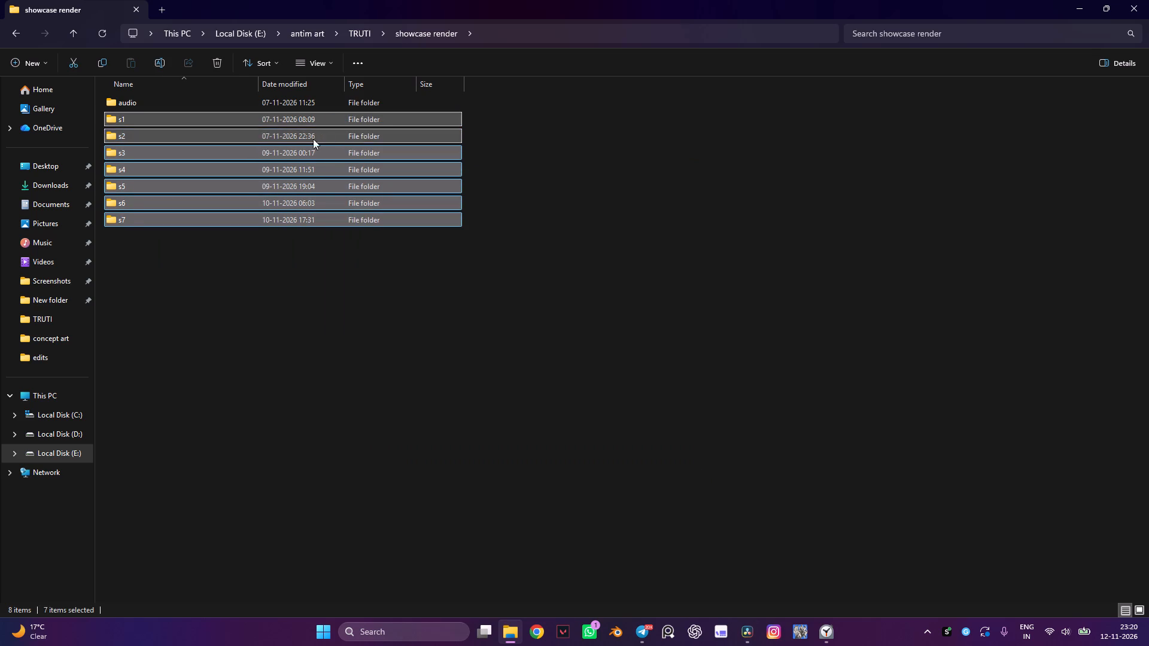
left_click_drag(257, 144, 658, 452)
left_click_drag(327, 330, 167, 104)
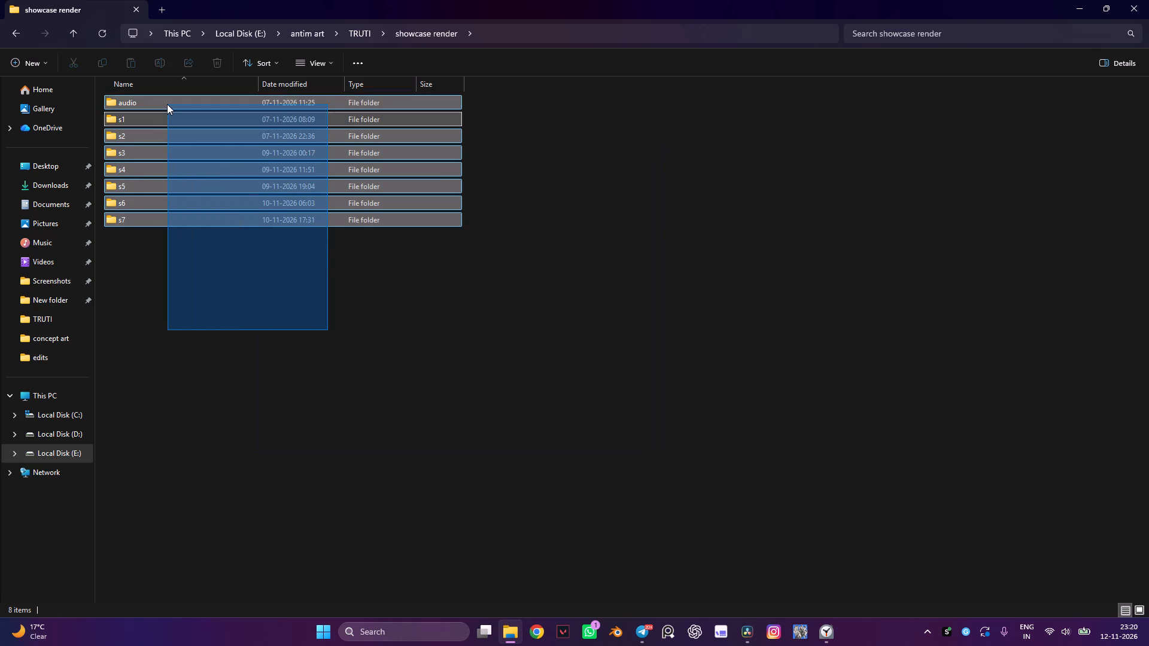
left_click_drag(167, 104, 169, 115)
left_click_drag(135, 133, 622, 284)
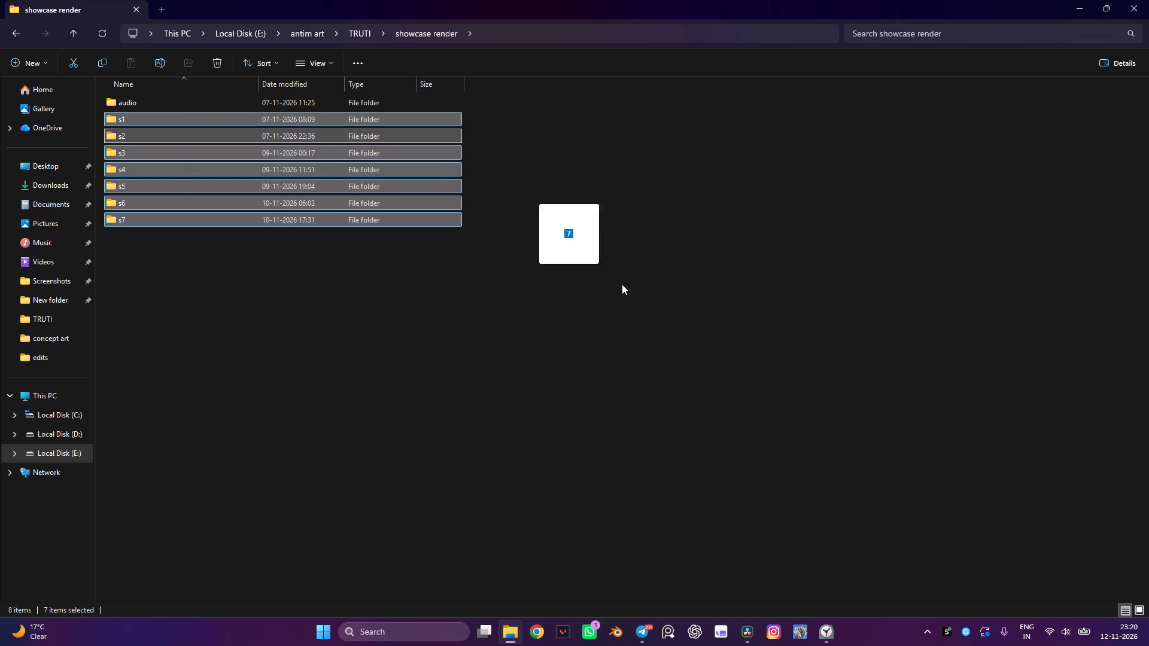
left_click_drag(622, 284, 748, 623)
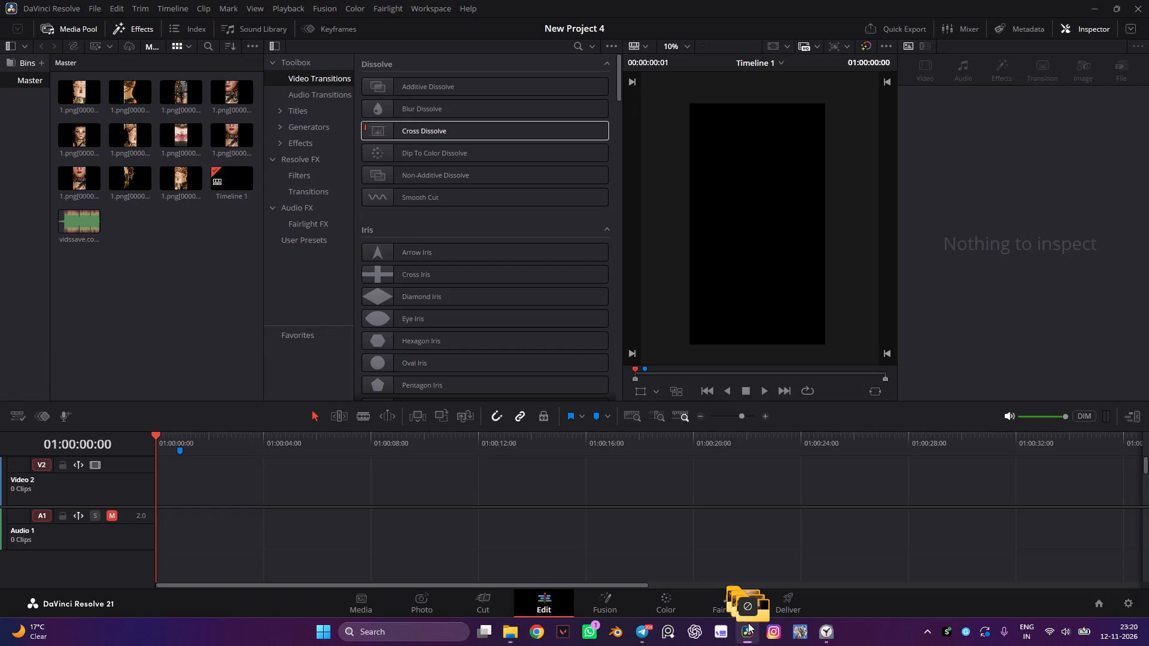
left_click_drag(748, 623, 335, 504)
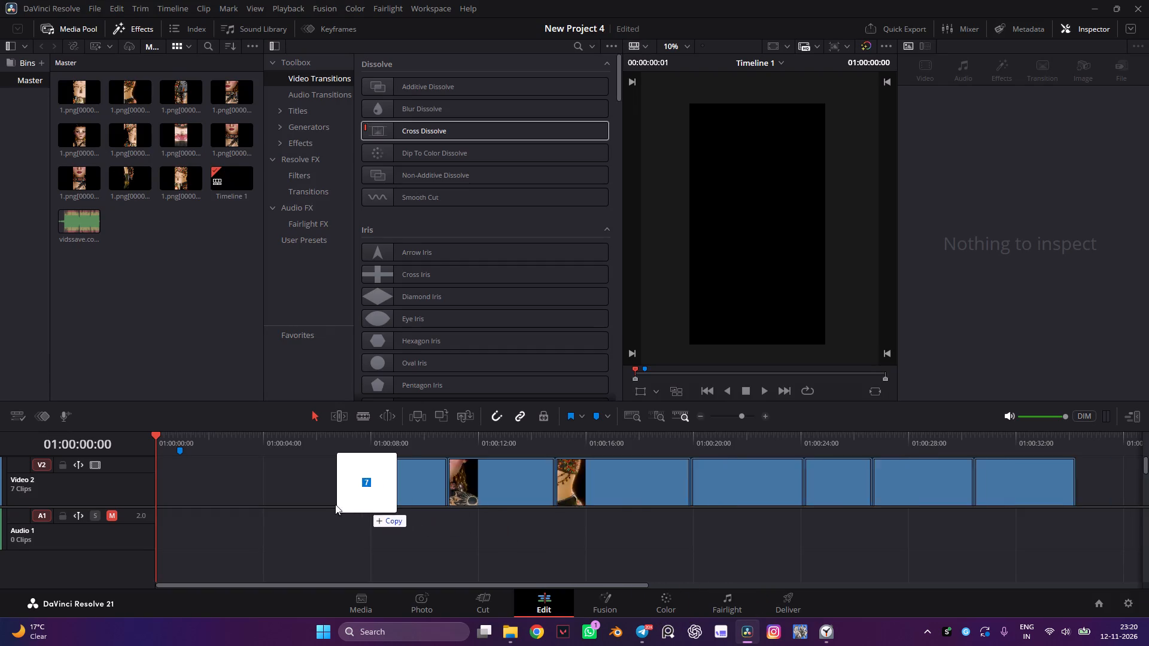
left_click_drag(335, 504, 150, 490)
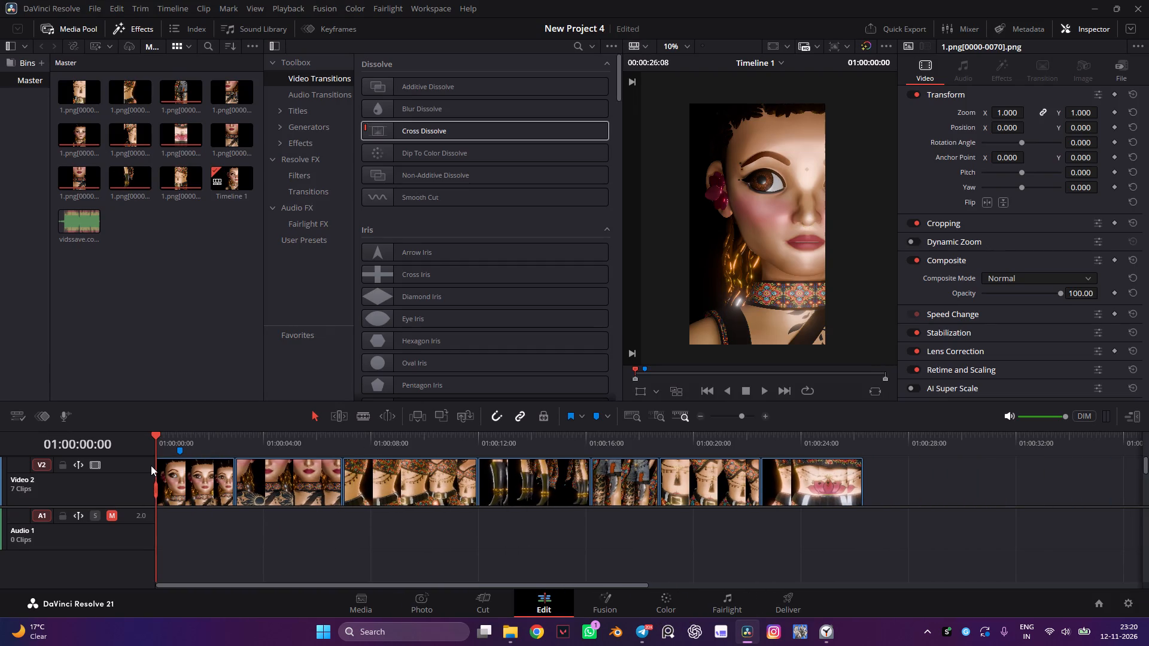
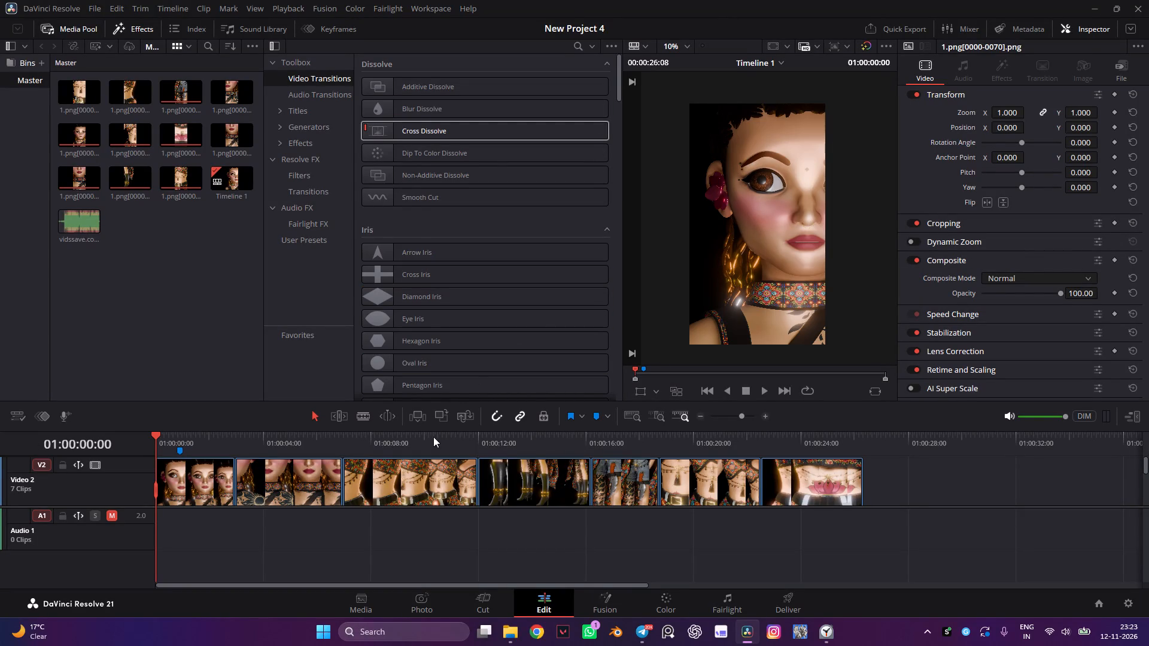
Open the Deliver page for Timeline 1.
left_click(790, 602)
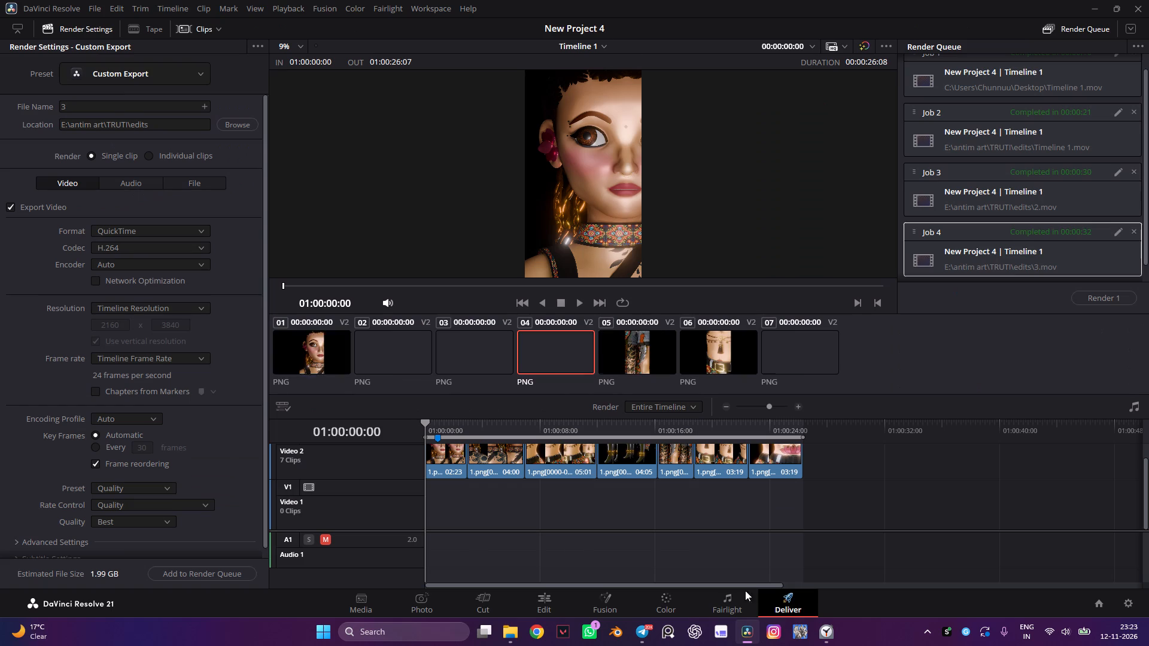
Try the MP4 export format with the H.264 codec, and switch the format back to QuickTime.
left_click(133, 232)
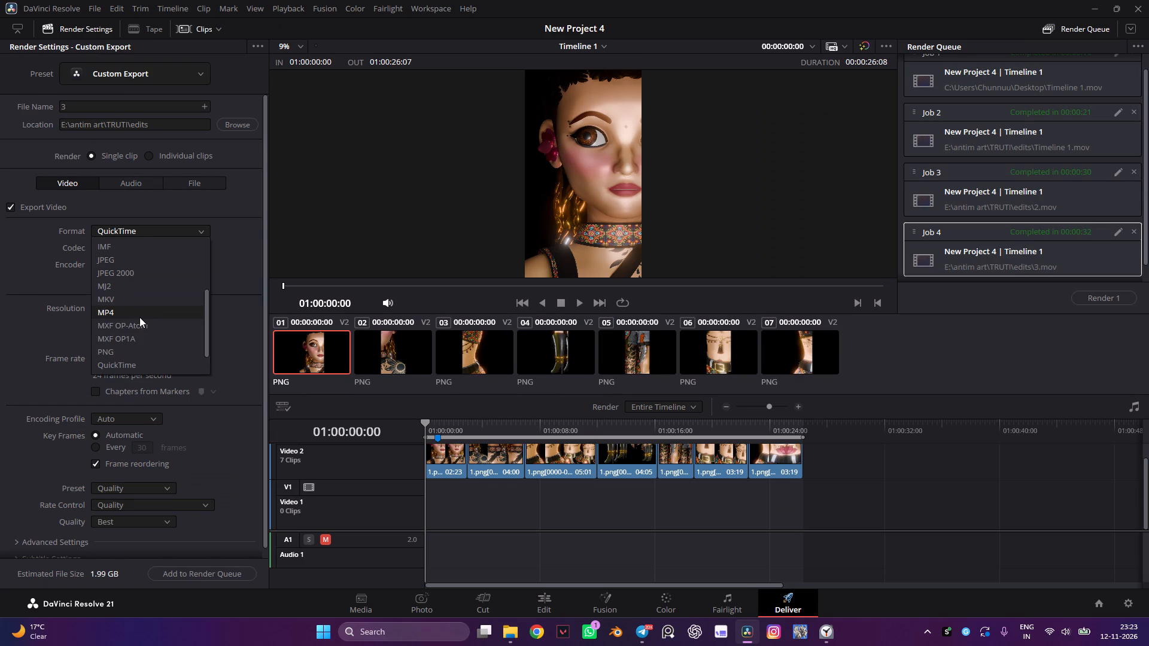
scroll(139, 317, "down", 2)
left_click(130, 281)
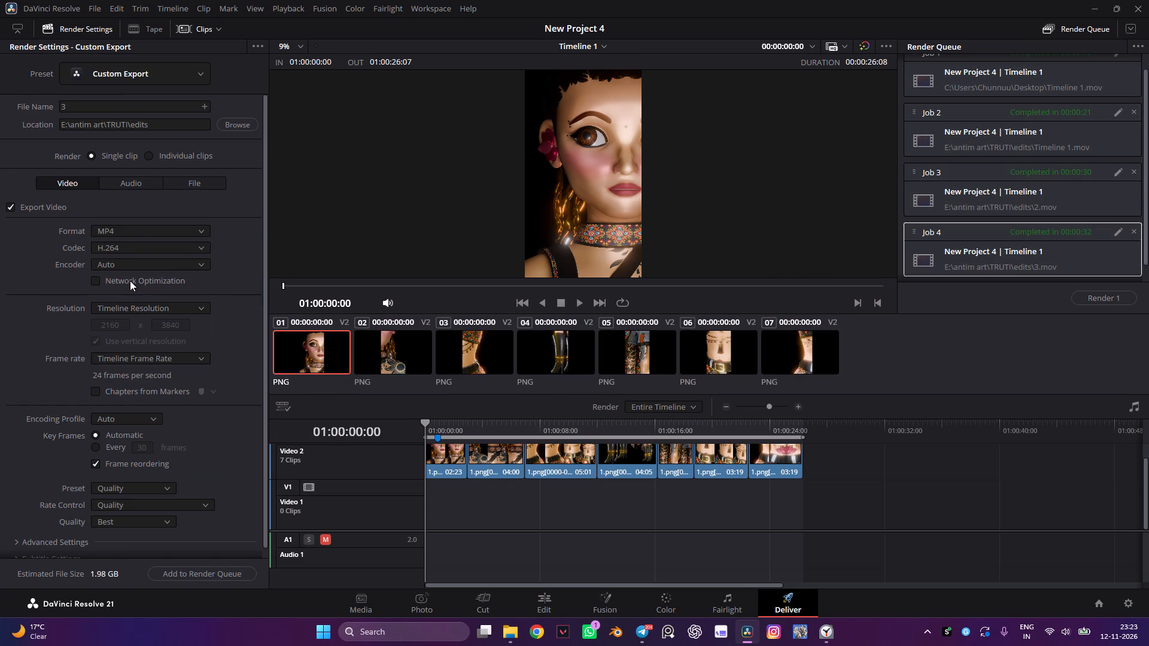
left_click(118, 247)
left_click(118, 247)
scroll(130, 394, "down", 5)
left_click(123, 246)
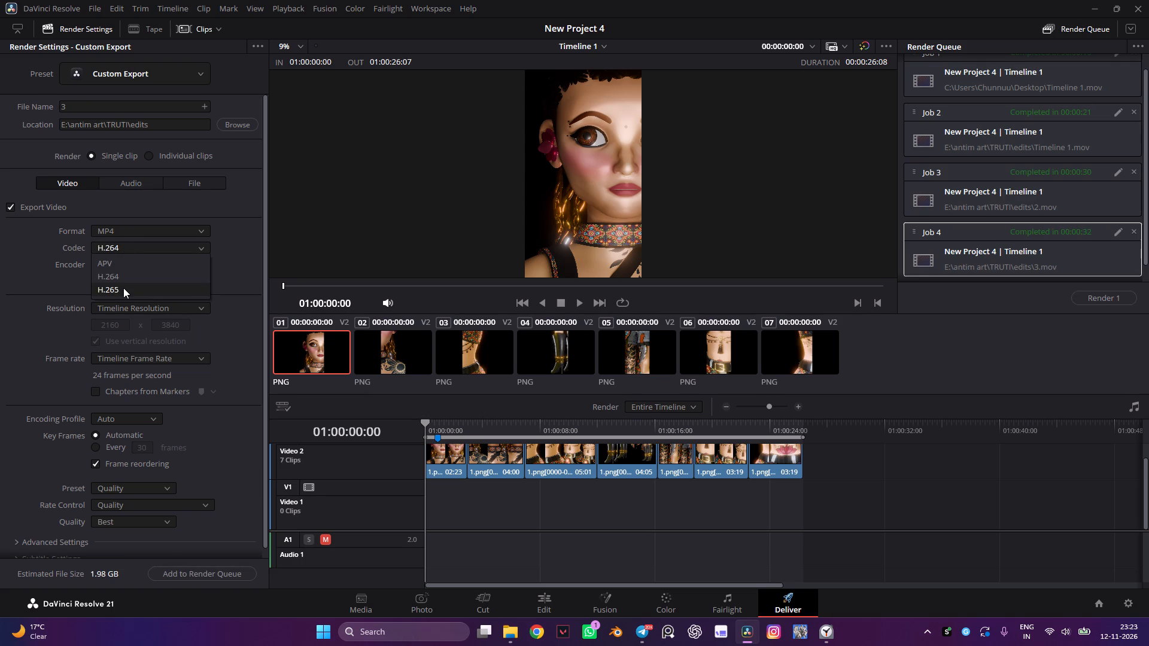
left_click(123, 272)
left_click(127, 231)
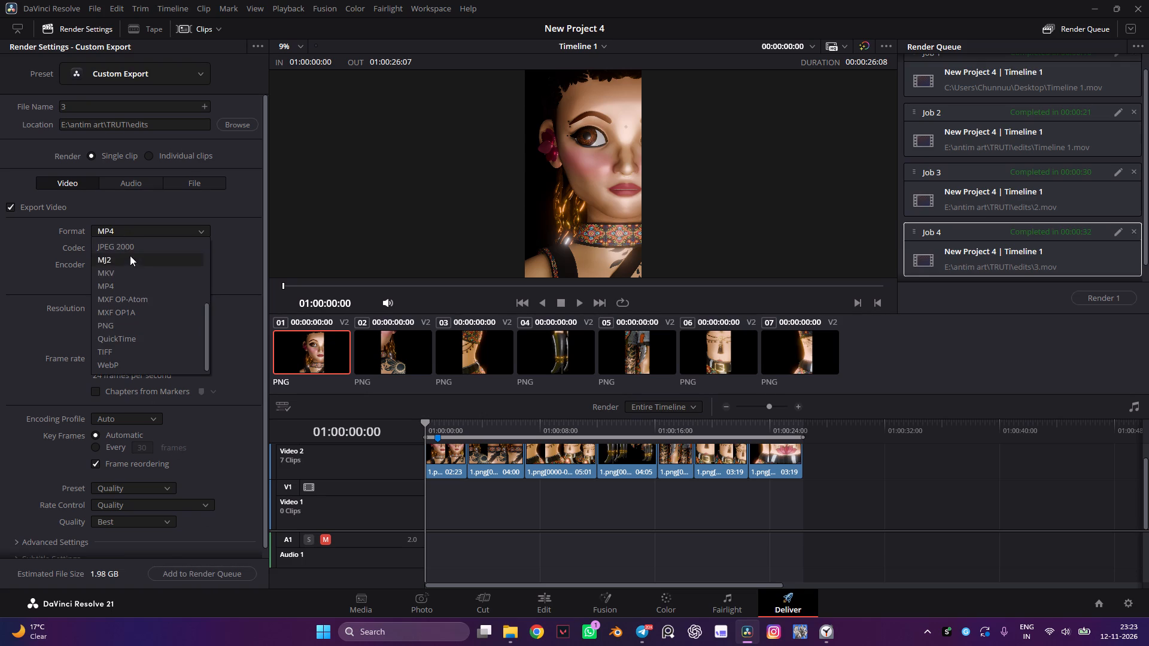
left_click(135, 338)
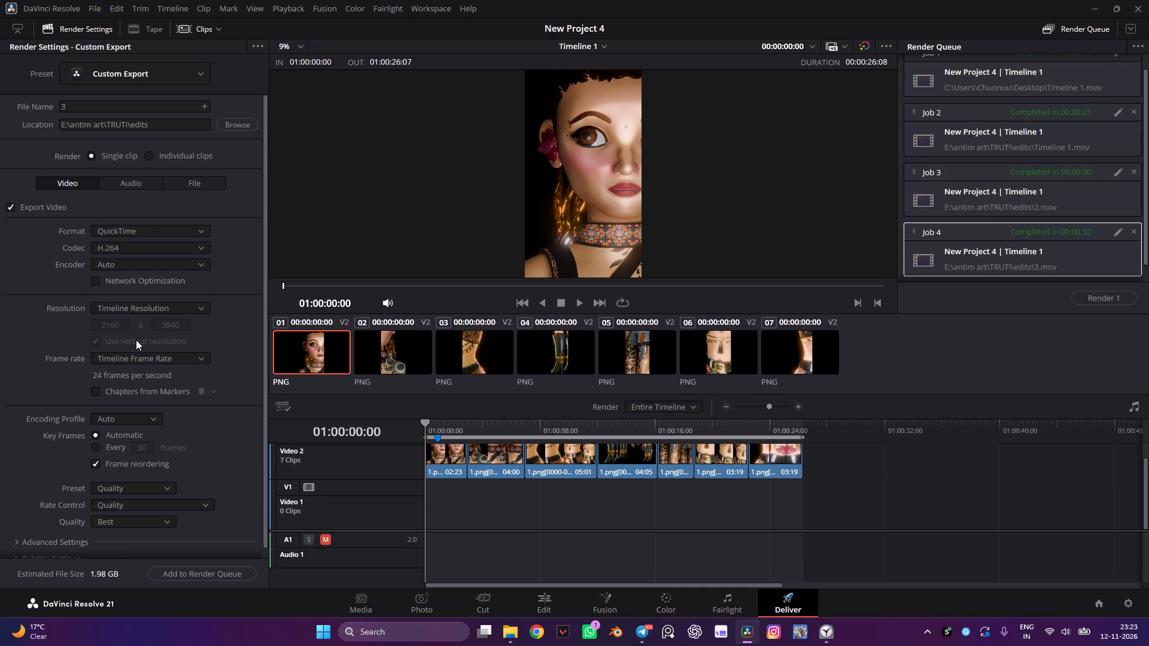
Add the Timeline 1 export to the render queue, naming the file wf in the TRUTI edits folder instead of replacing 3.
scroll(171, 437, "down", 4)
left_click(221, 575)
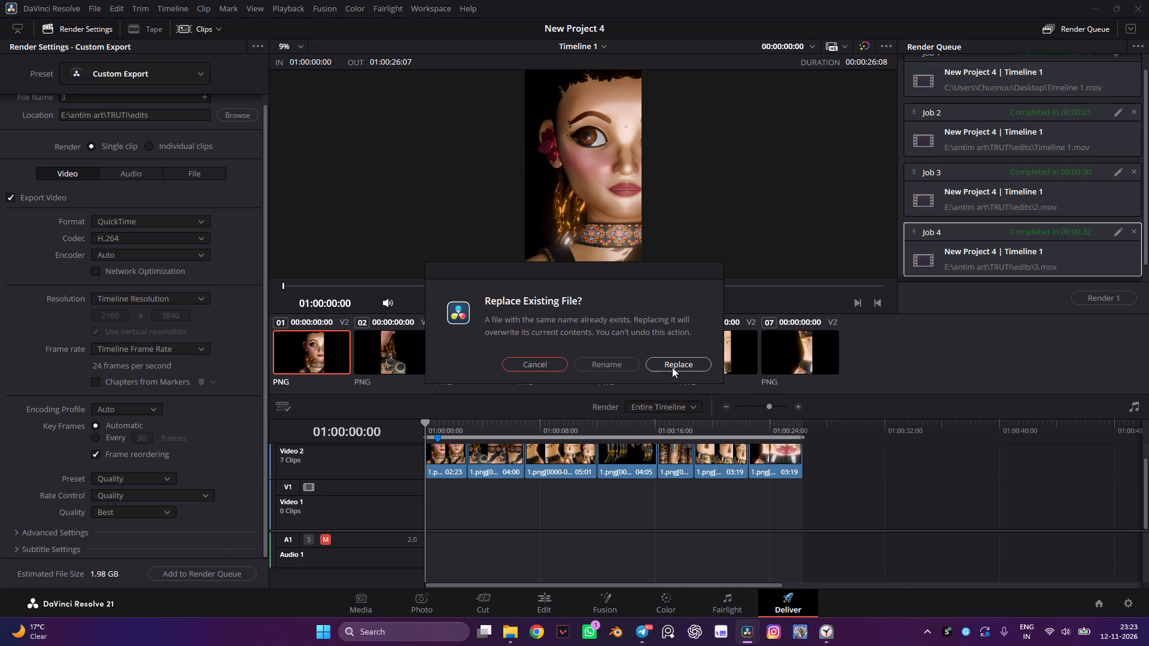
left_click(603, 365)
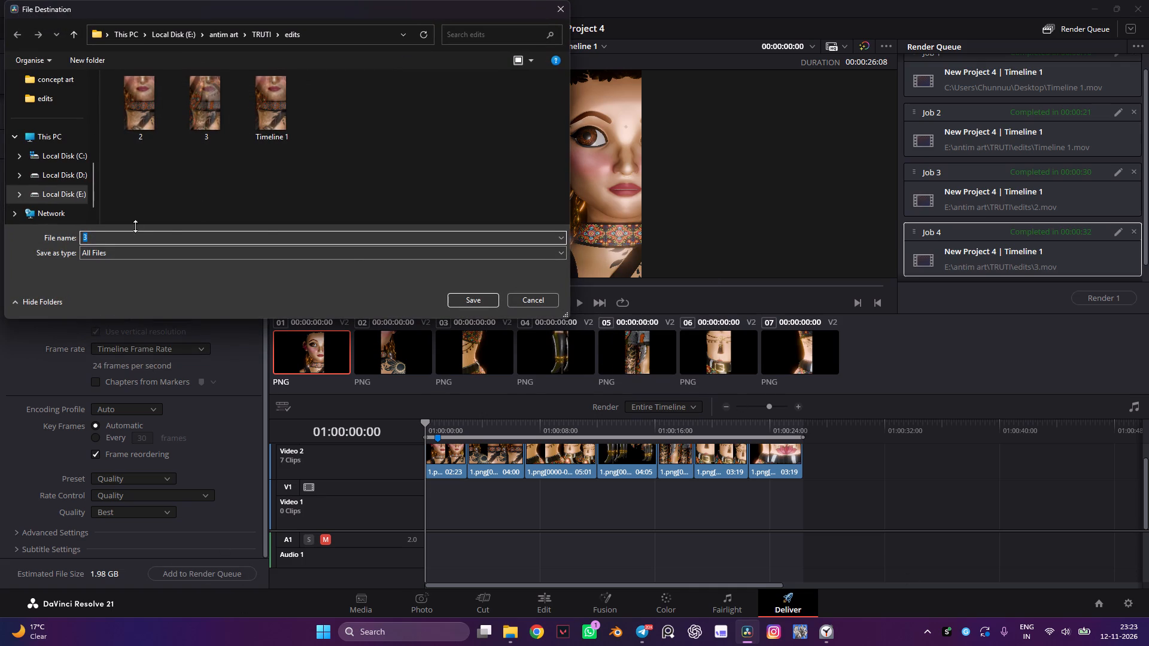
type("wf")
left_click(472, 297)
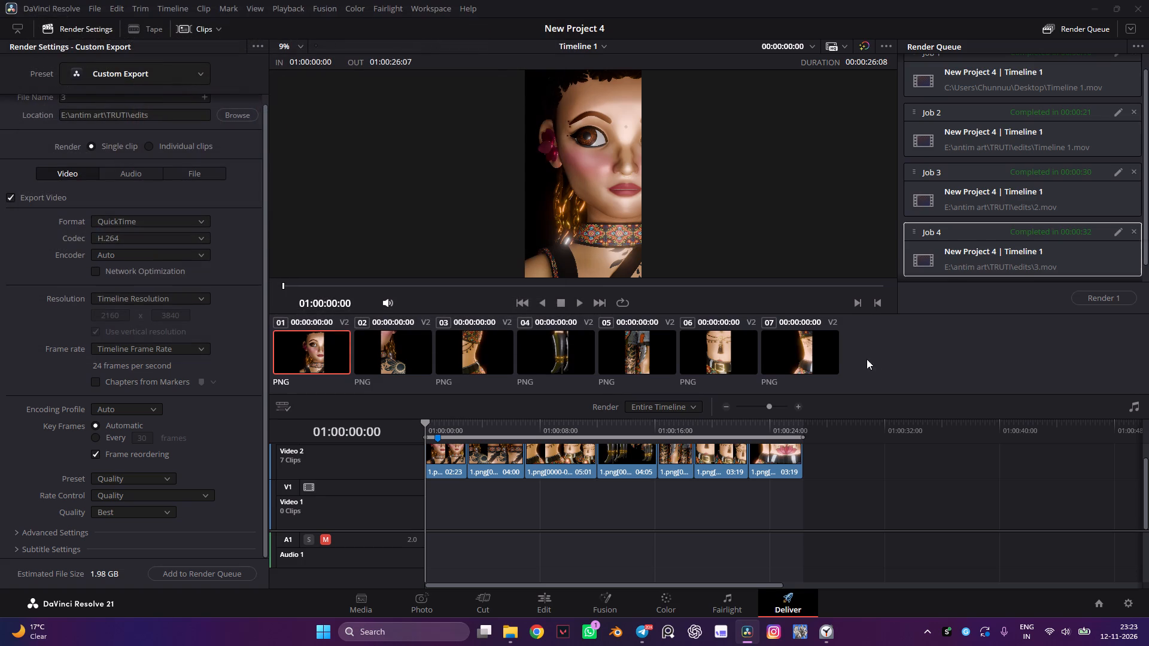
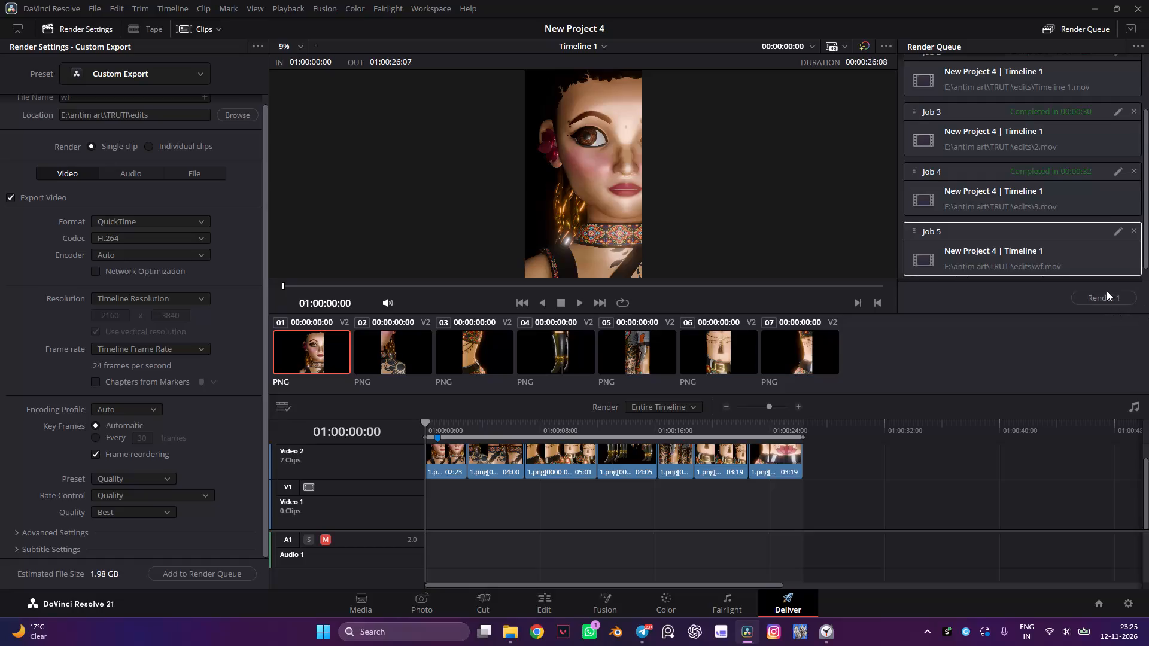
Render the queued wf export of Timeline 1.
left_click(1110, 298)
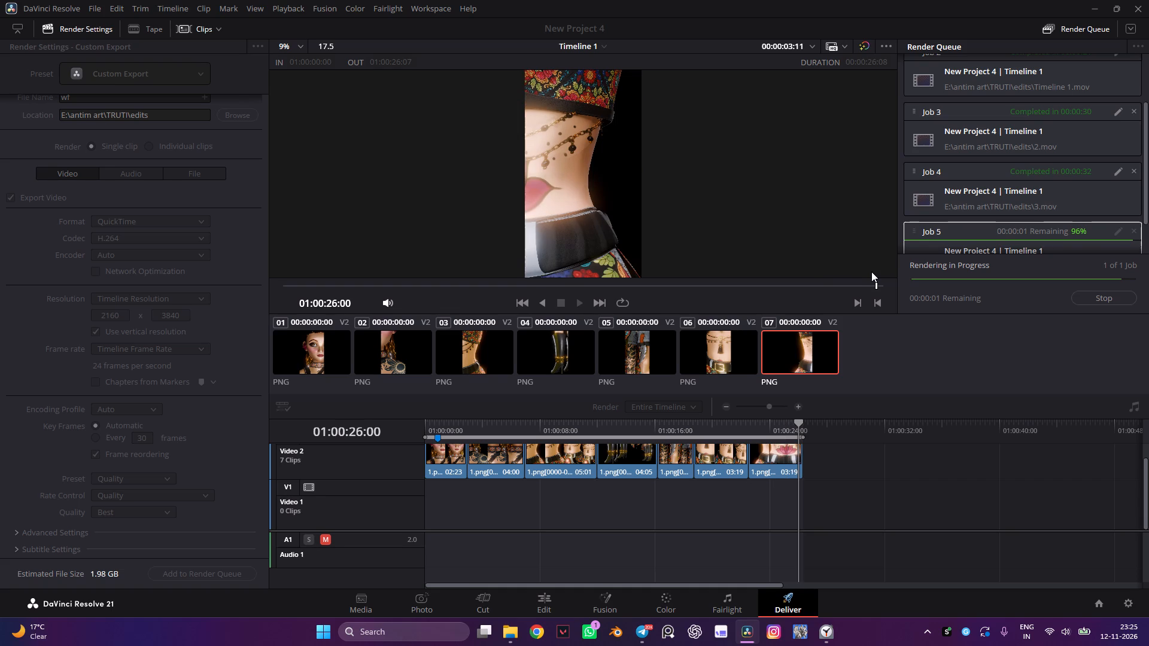
Switch to File Explorer, open the edits folder inside TRUTI, and select the exported wf video.
left_click(513, 638)
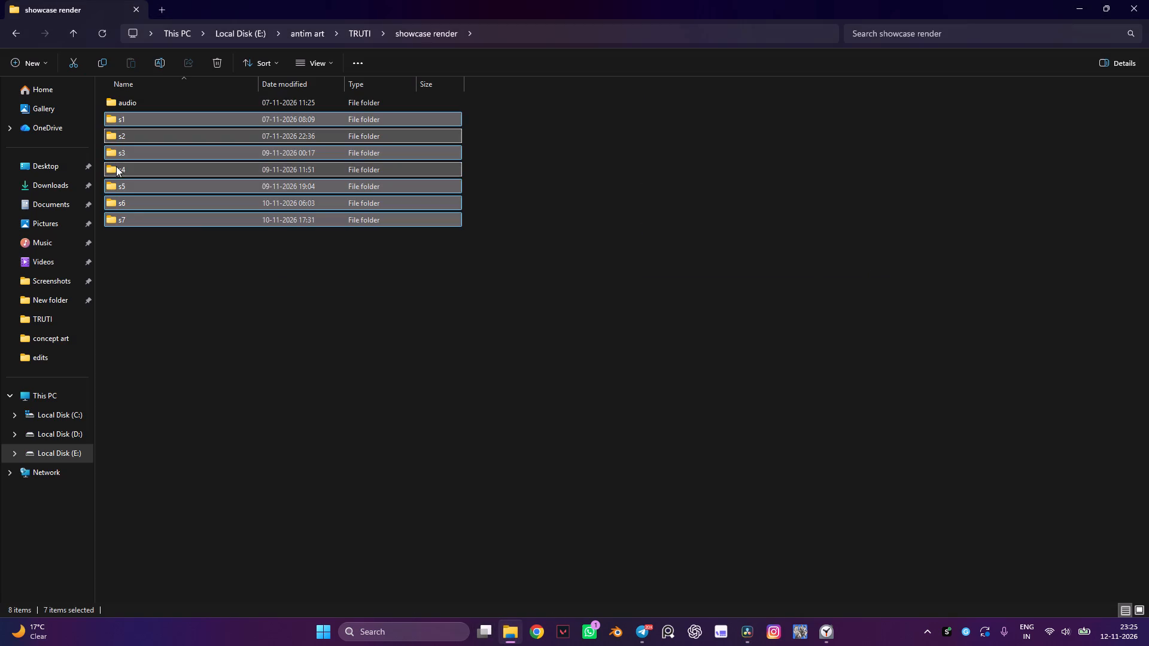
left_click(199, 341)
left_click(72, 30)
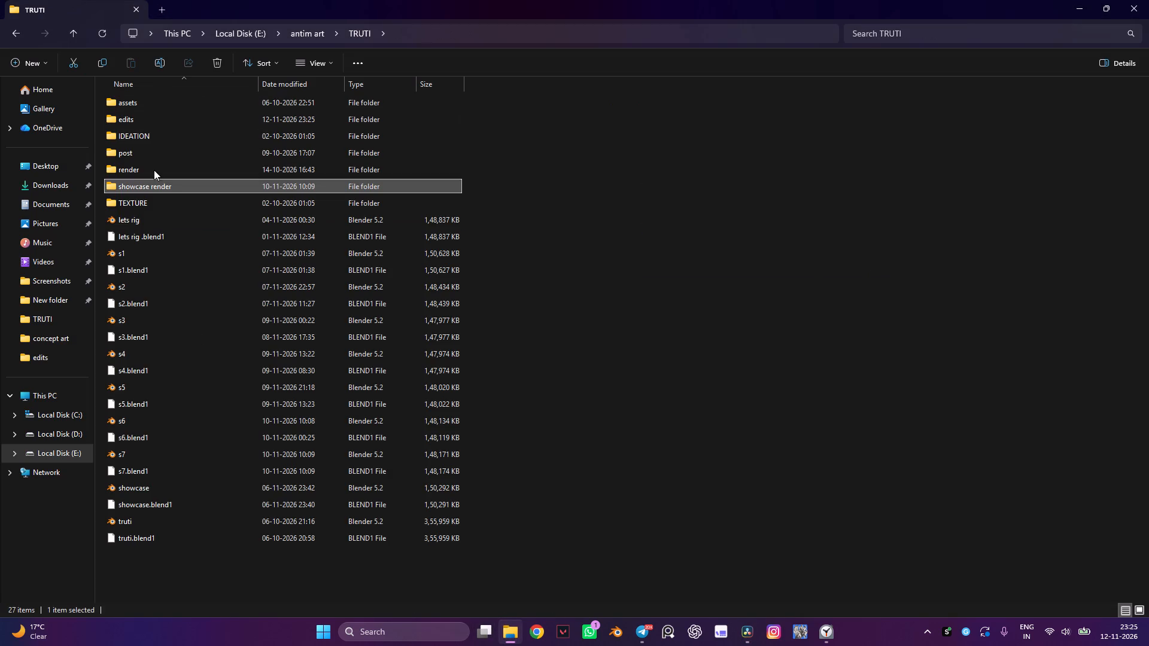
double_click(131, 118)
left_click_drag(256, 281, 250, 273)
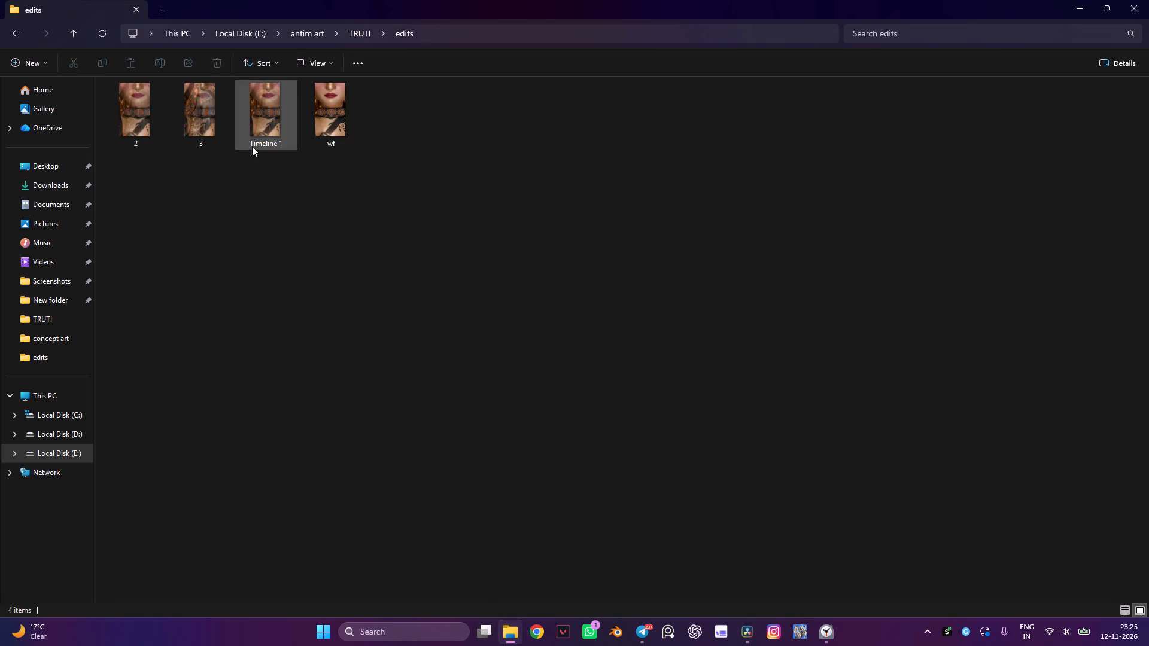
left_click(319, 126)
left_click(317, 108)
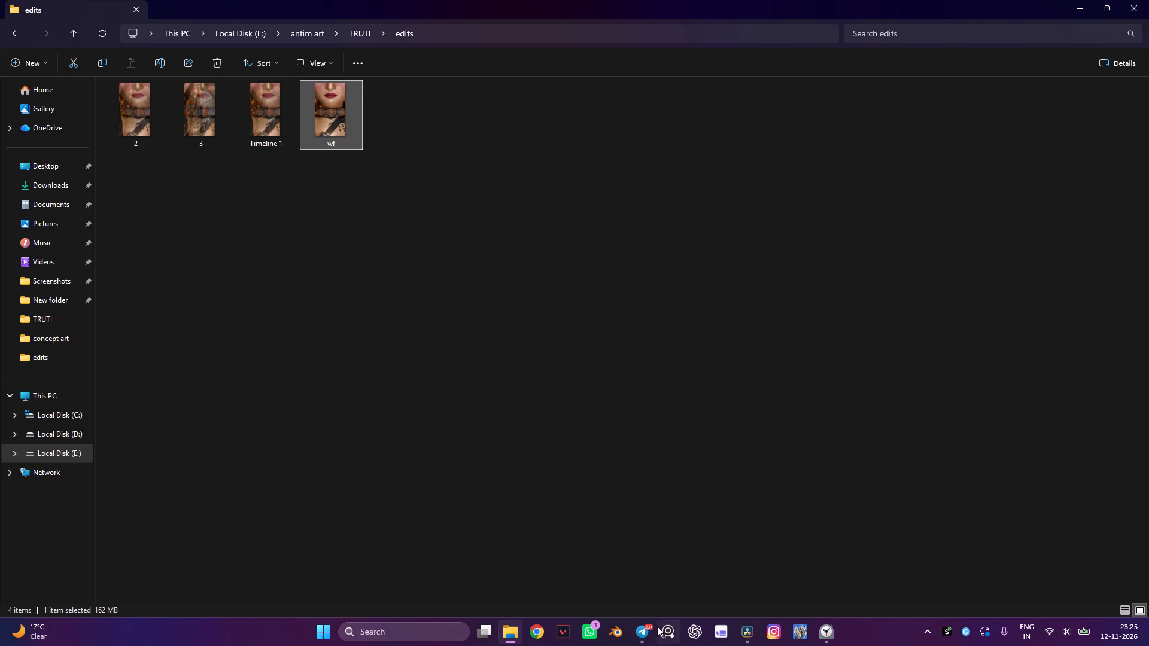